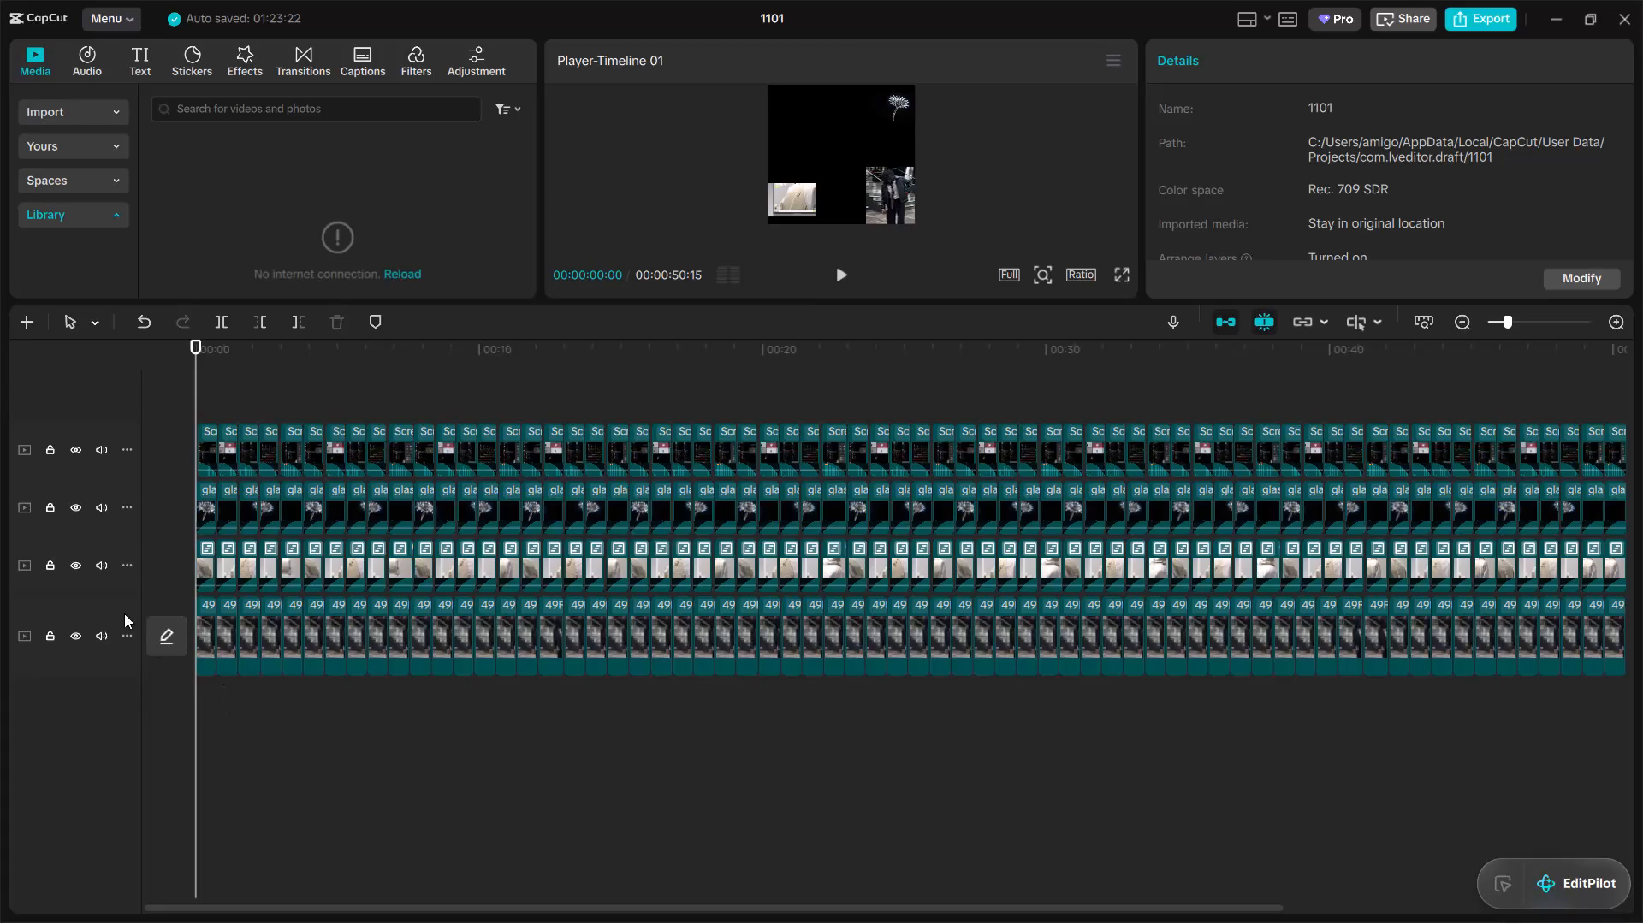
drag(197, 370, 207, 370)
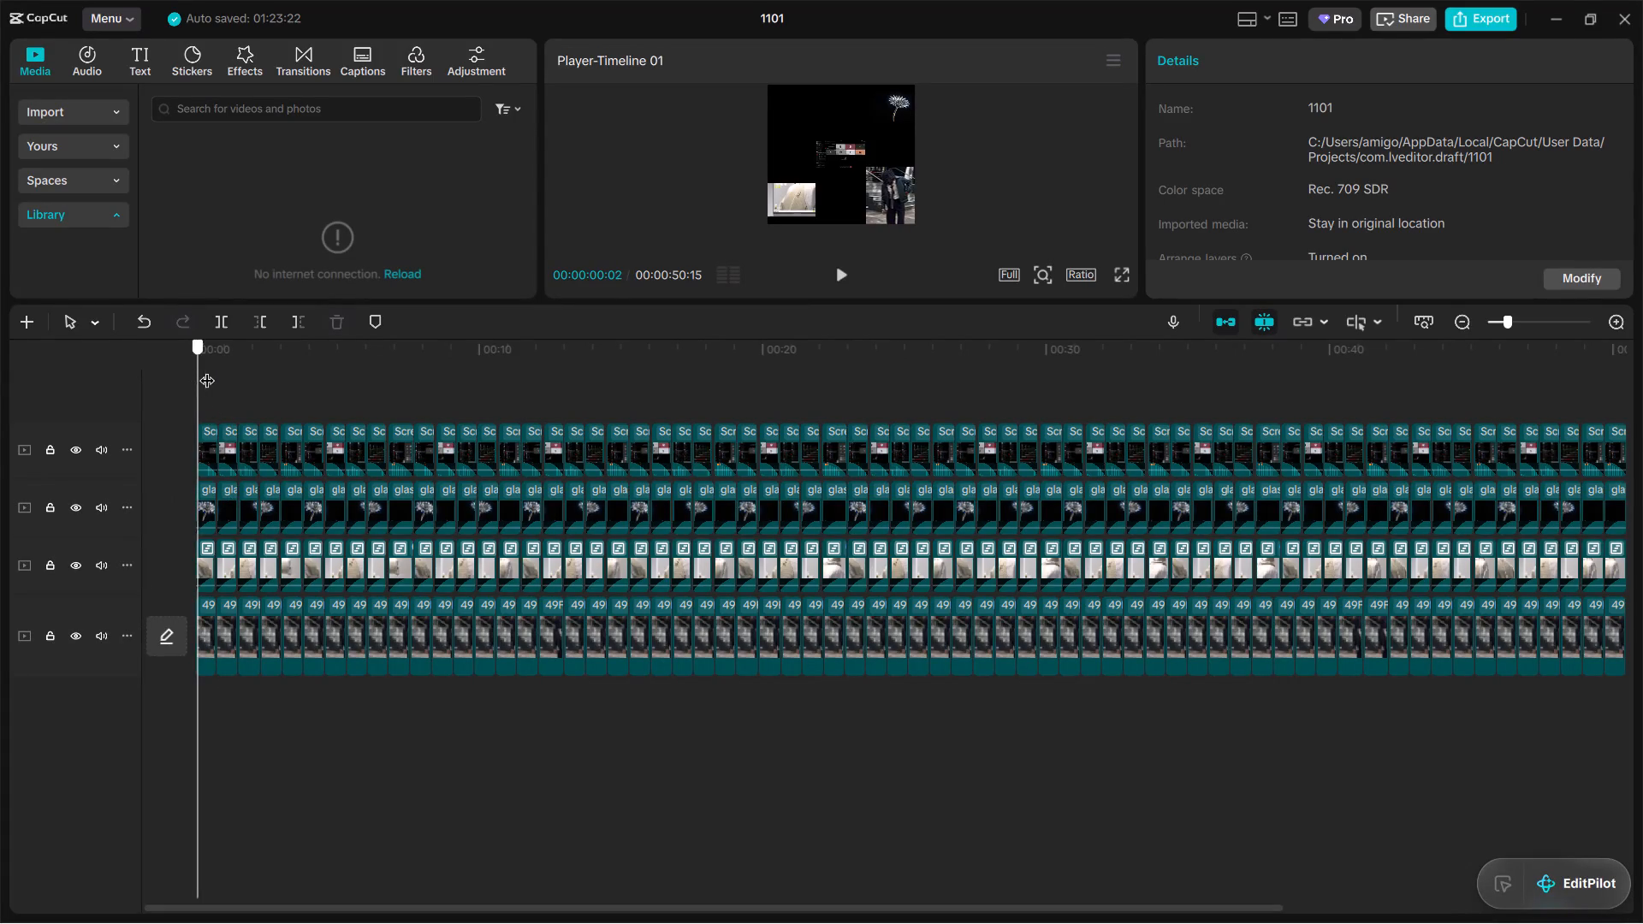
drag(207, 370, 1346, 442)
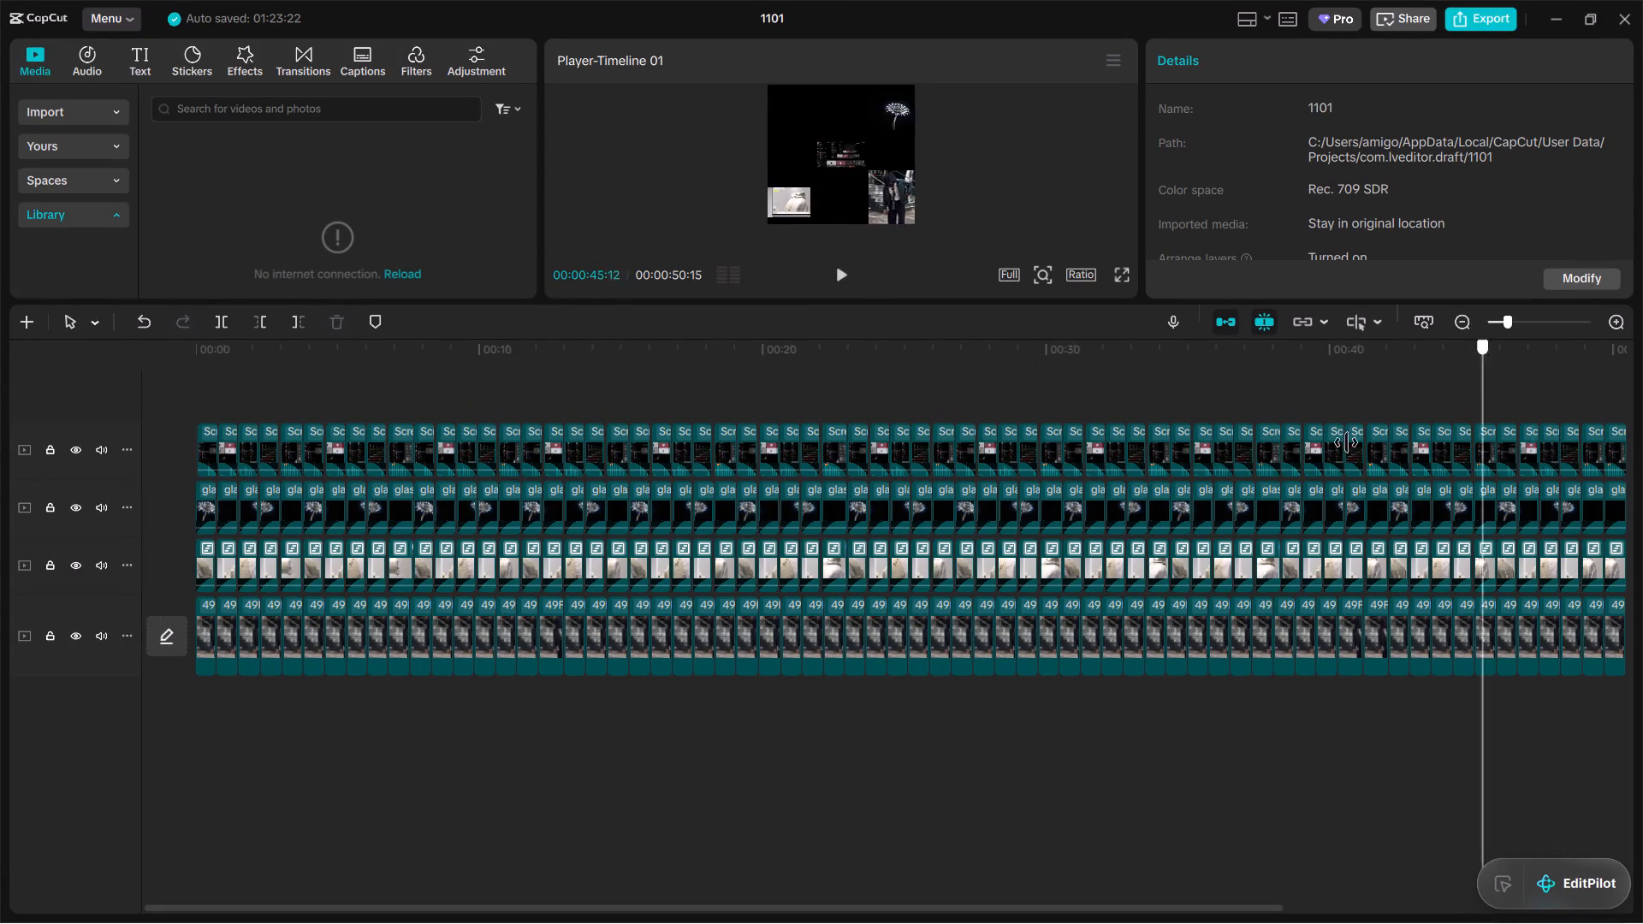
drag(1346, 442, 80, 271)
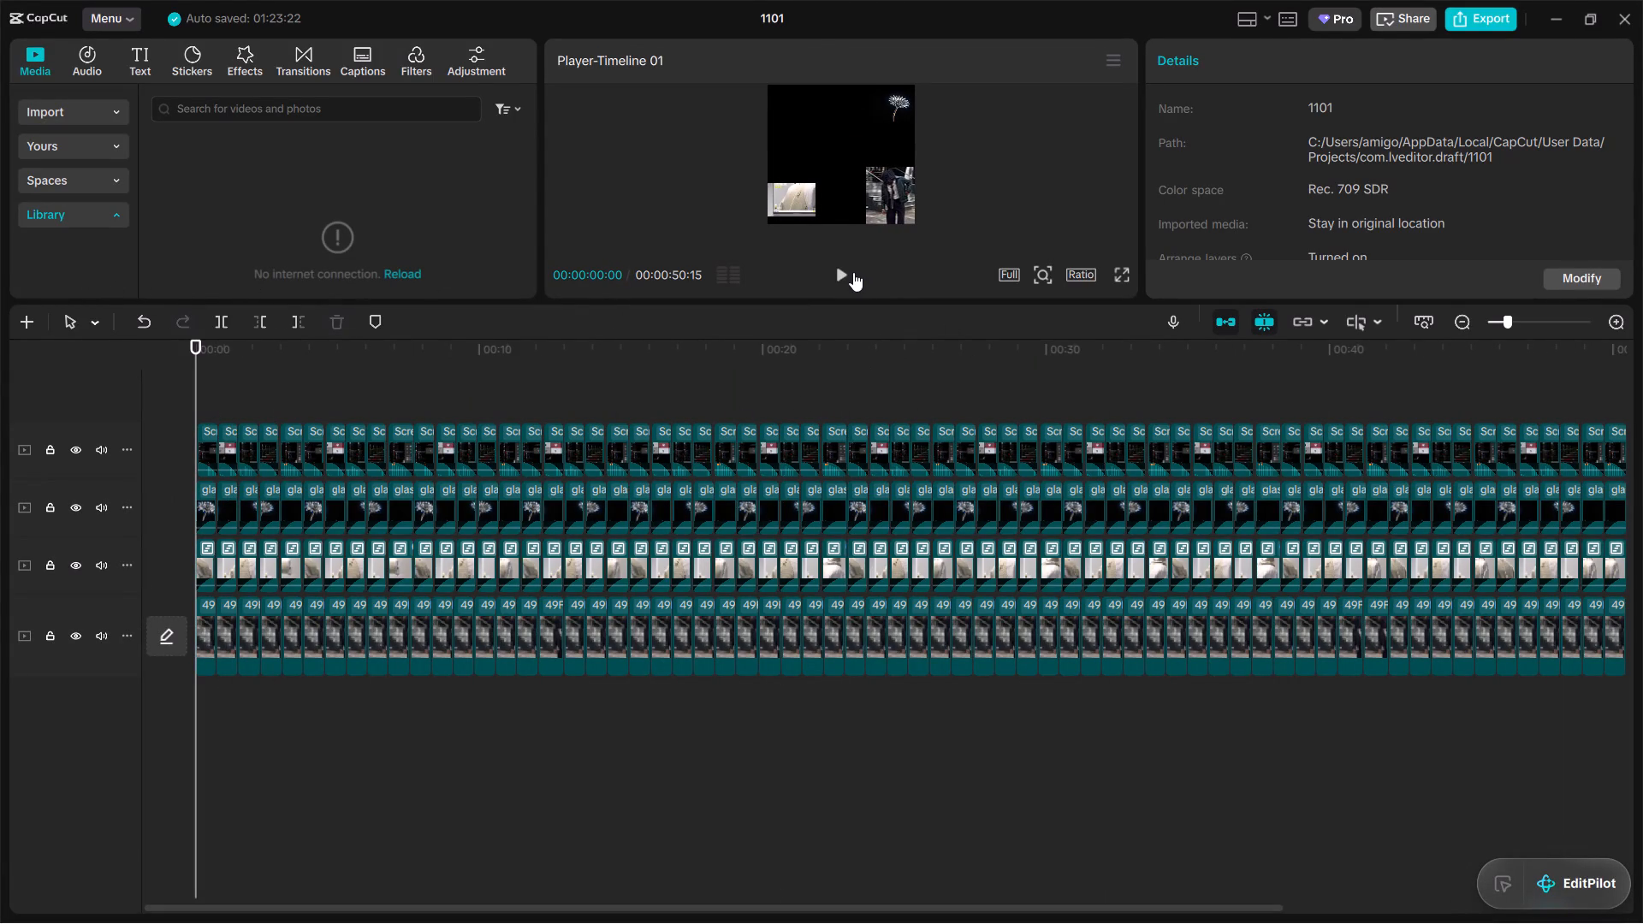
Lower the system speaker volume to 0.
click(1519, 898)
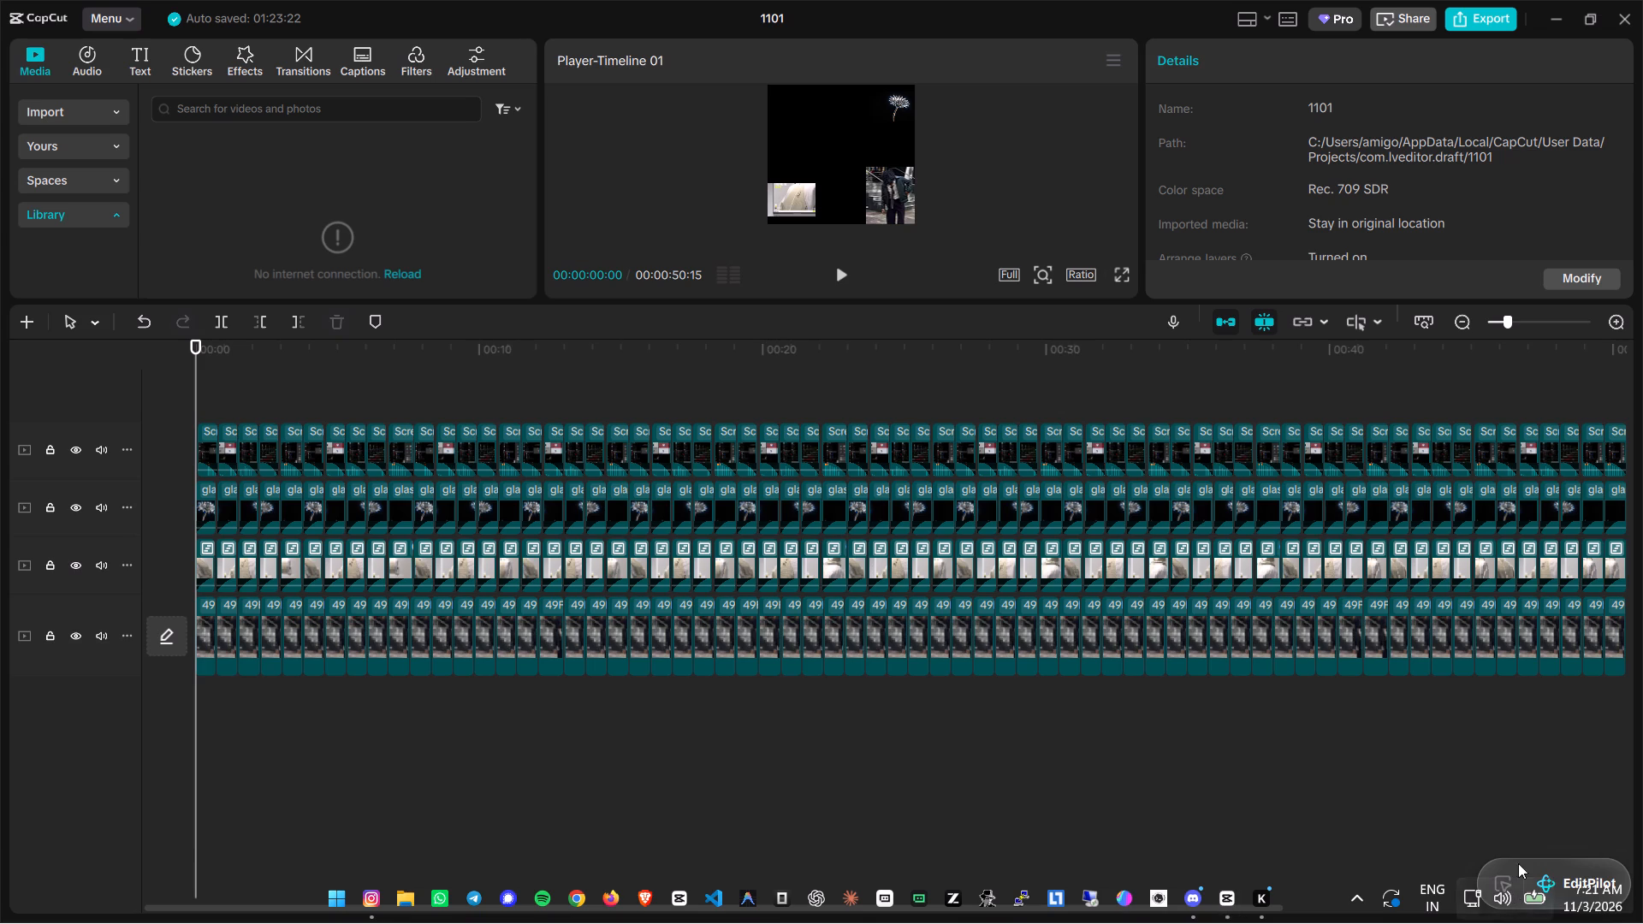
click(1498, 892)
drag(1476, 767, 1288, 763)
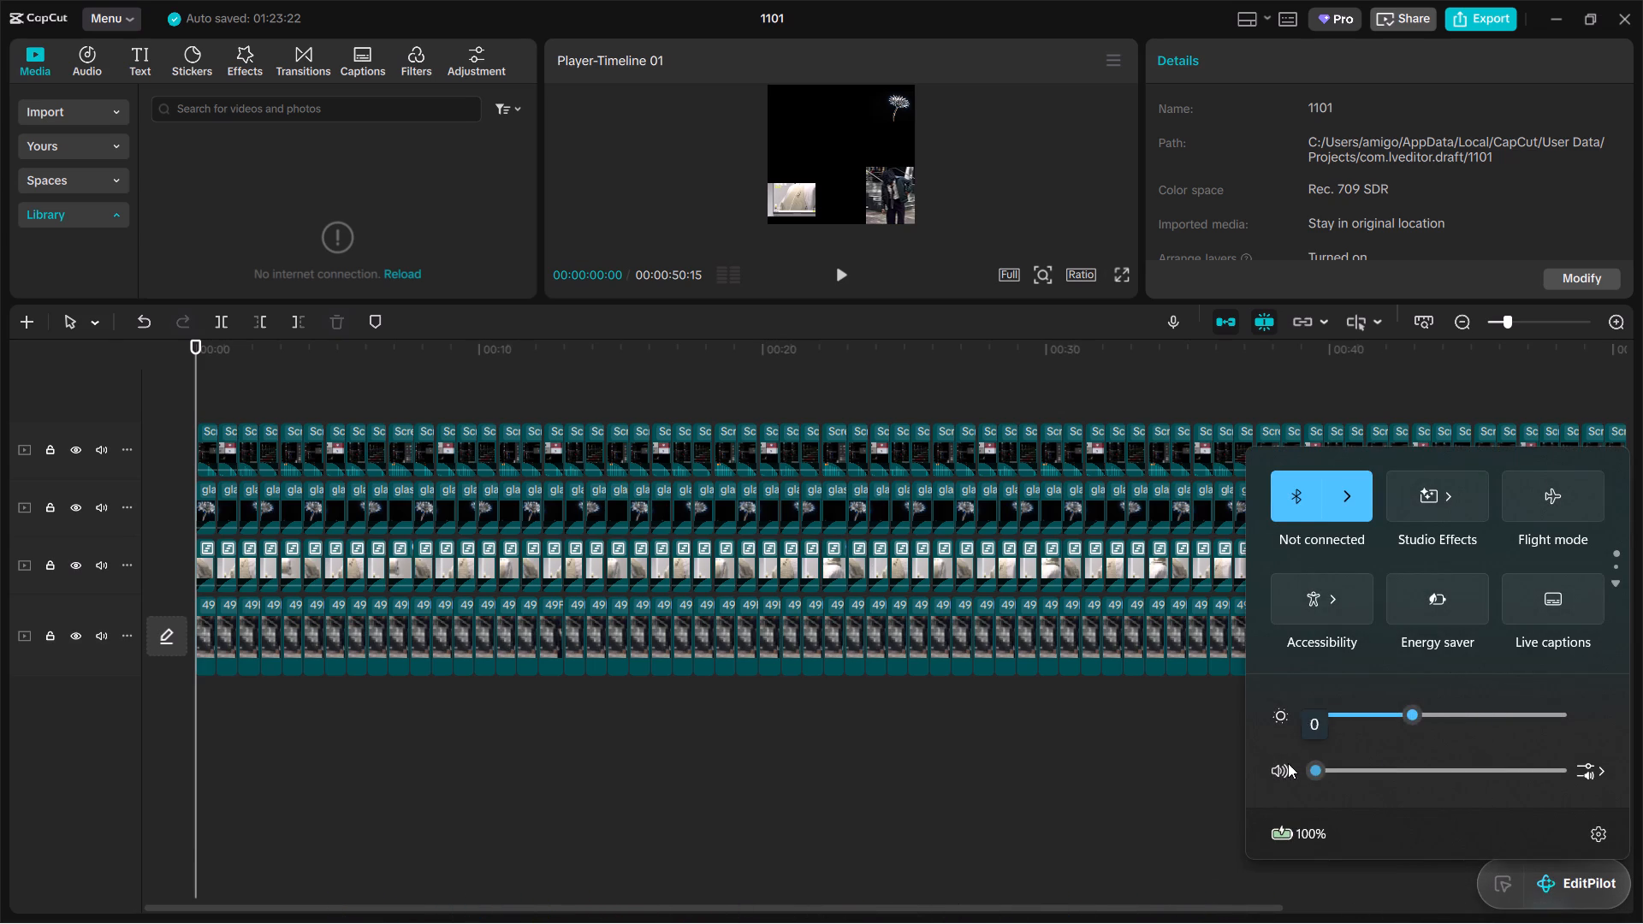
click(617, 757)
Return the playhead to the start of the timeline and play the first second of the edit.
drag(620, 363, 427, 363)
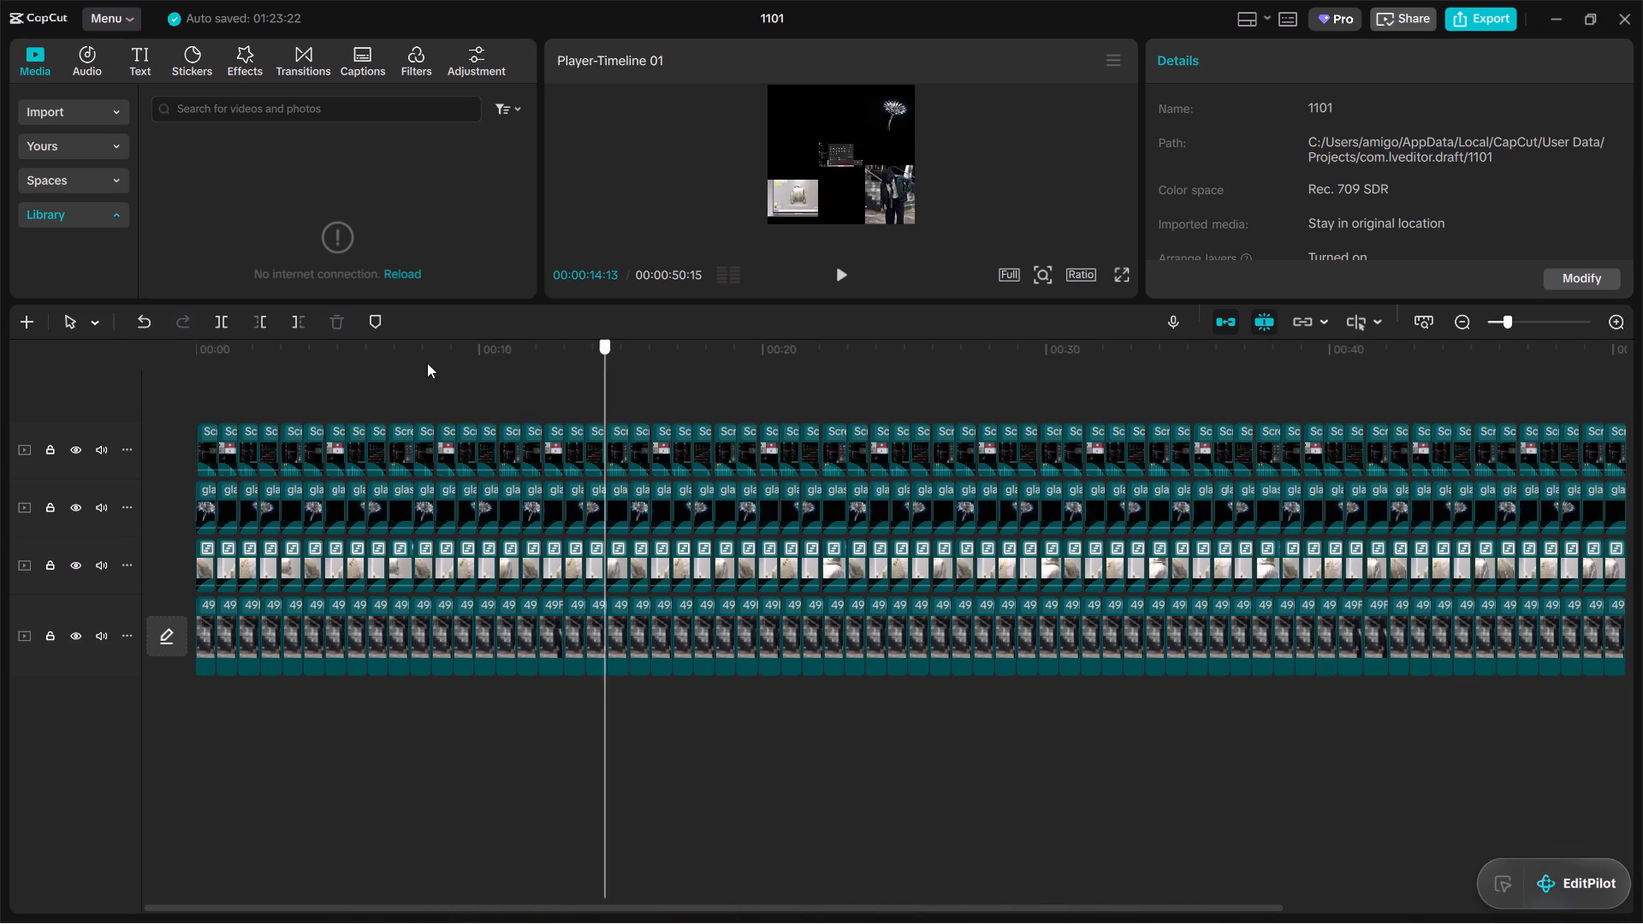
drag(427, 363, 88, 363)
click(846, 281)
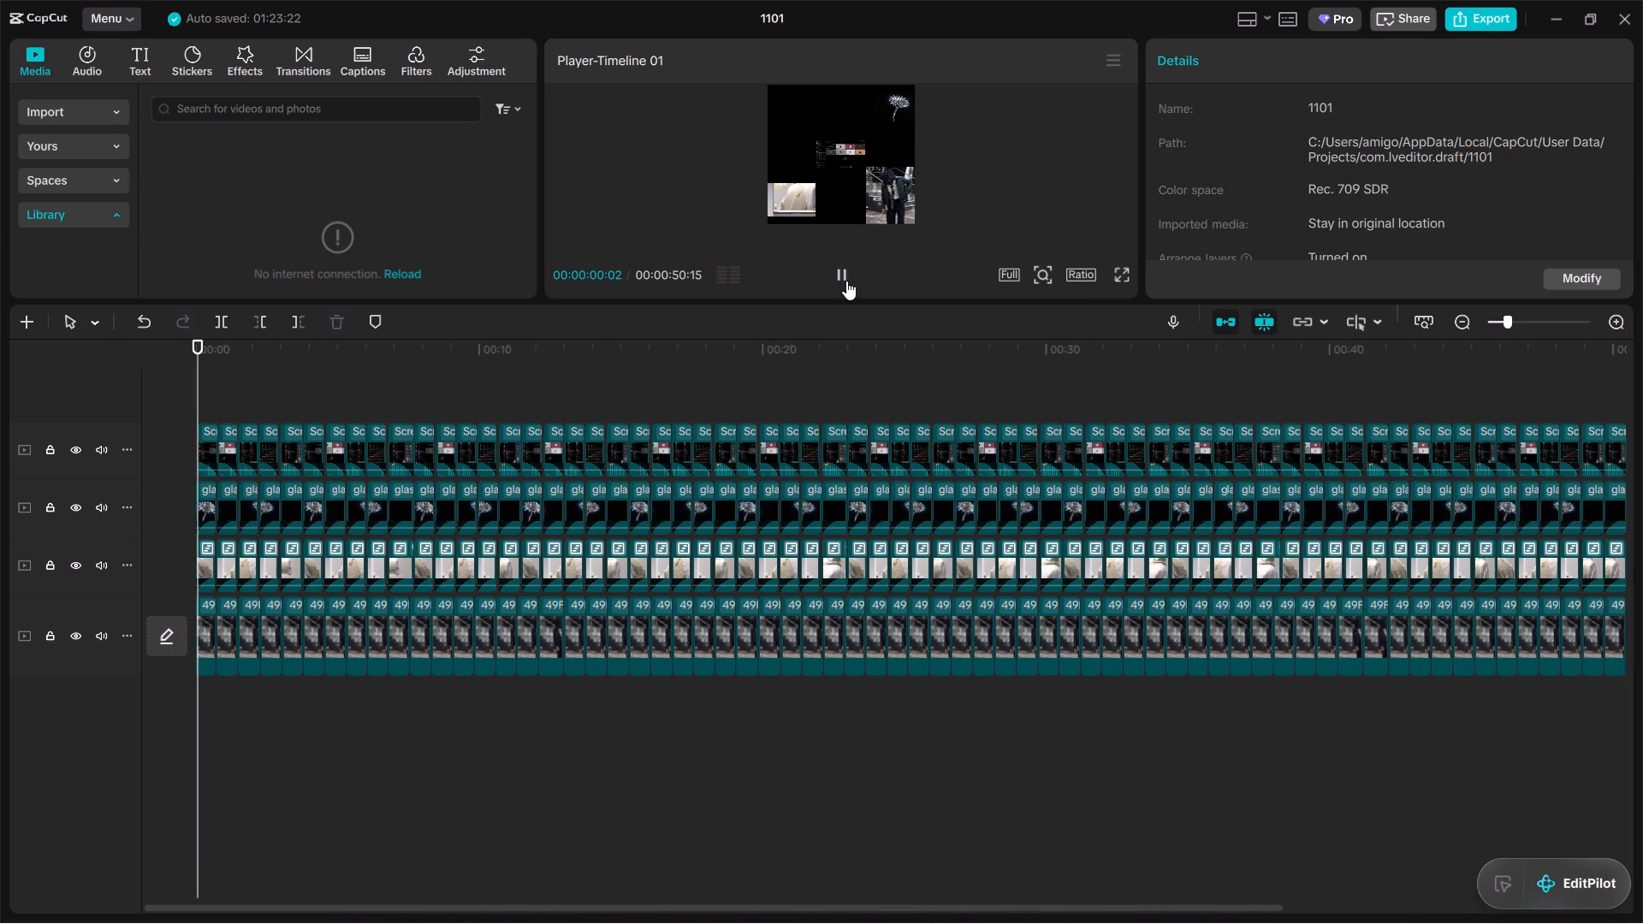
click(846, 276)
Select the white garment overlay in the lower-left corner of the canvas and enlarge the player area in height and width.
click(774, 196)
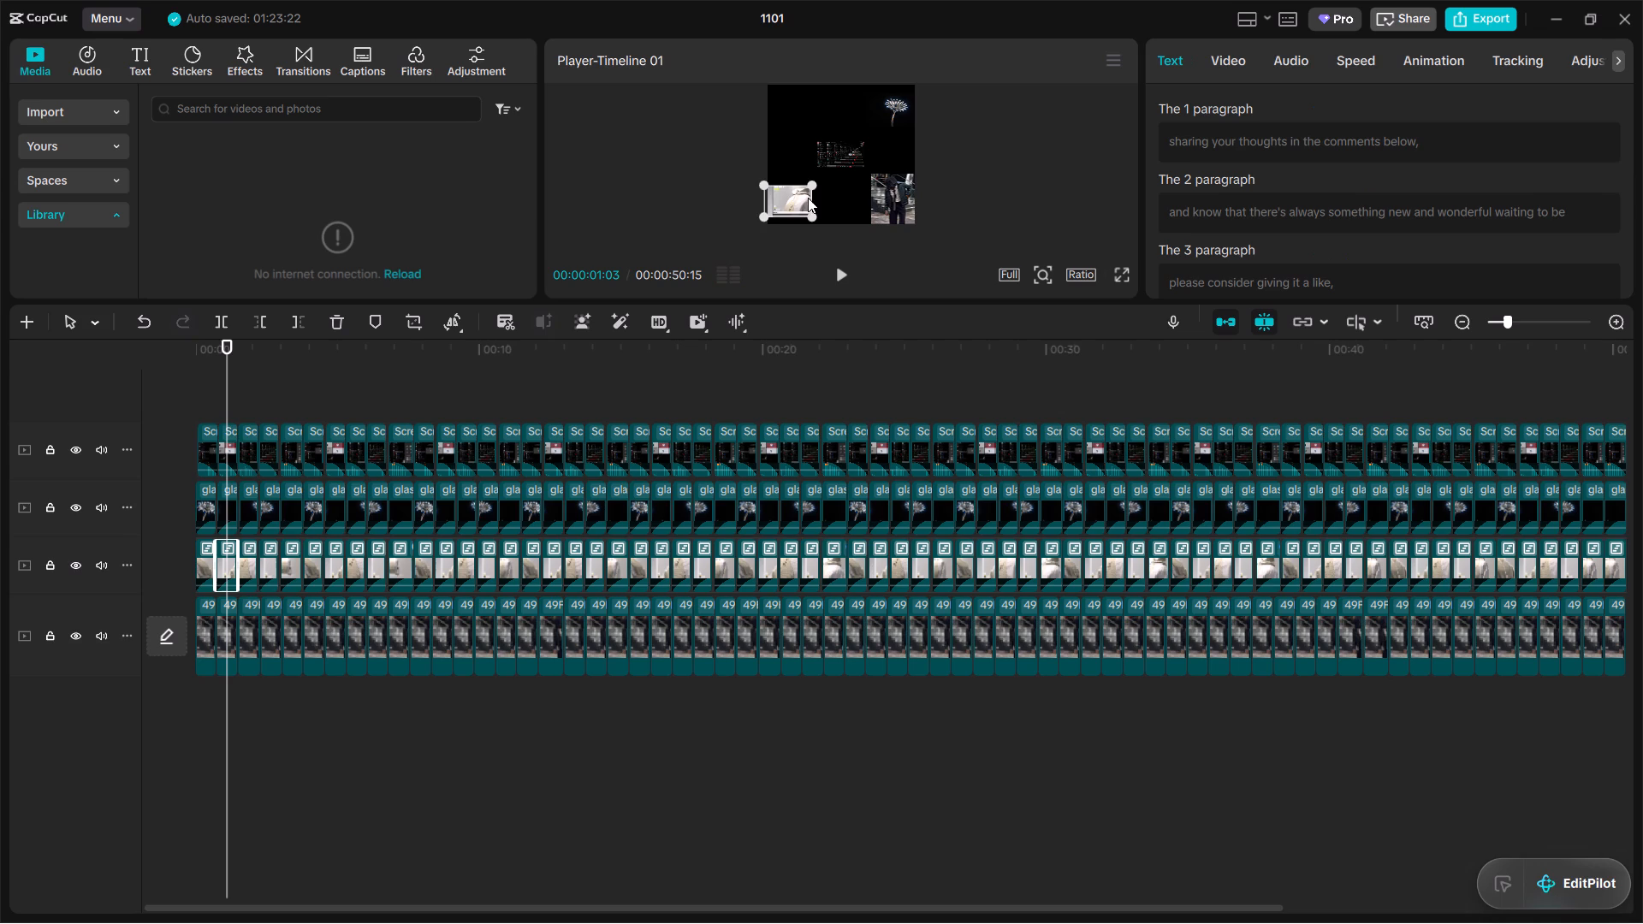
drag(925, 305, 940, 471)
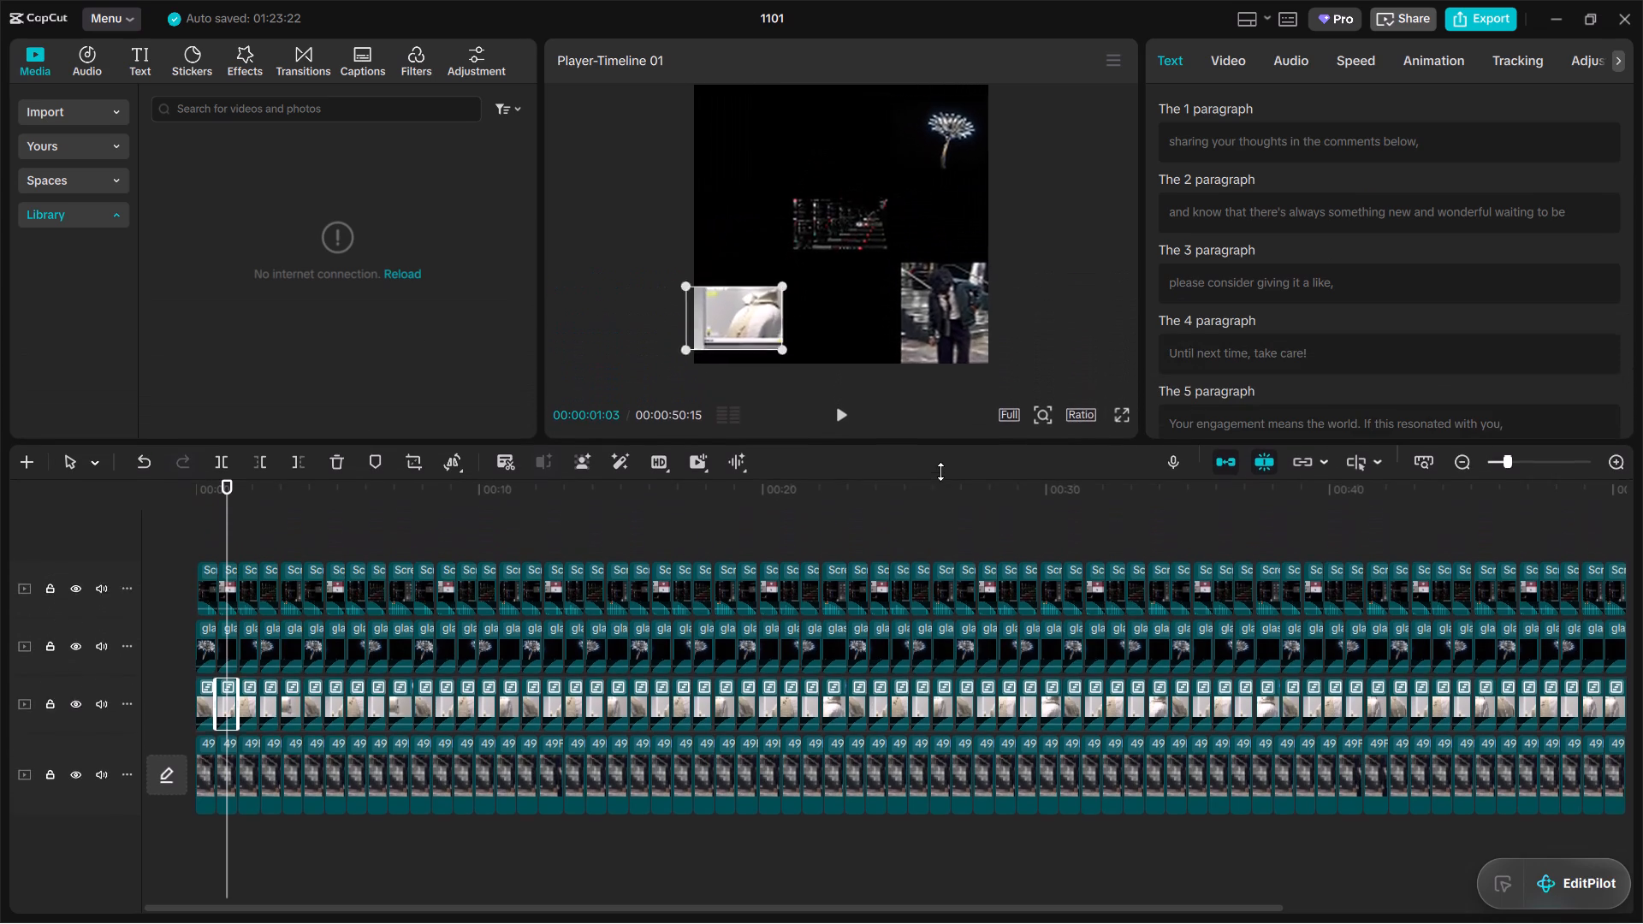
drag(940, 471, 947, 503)
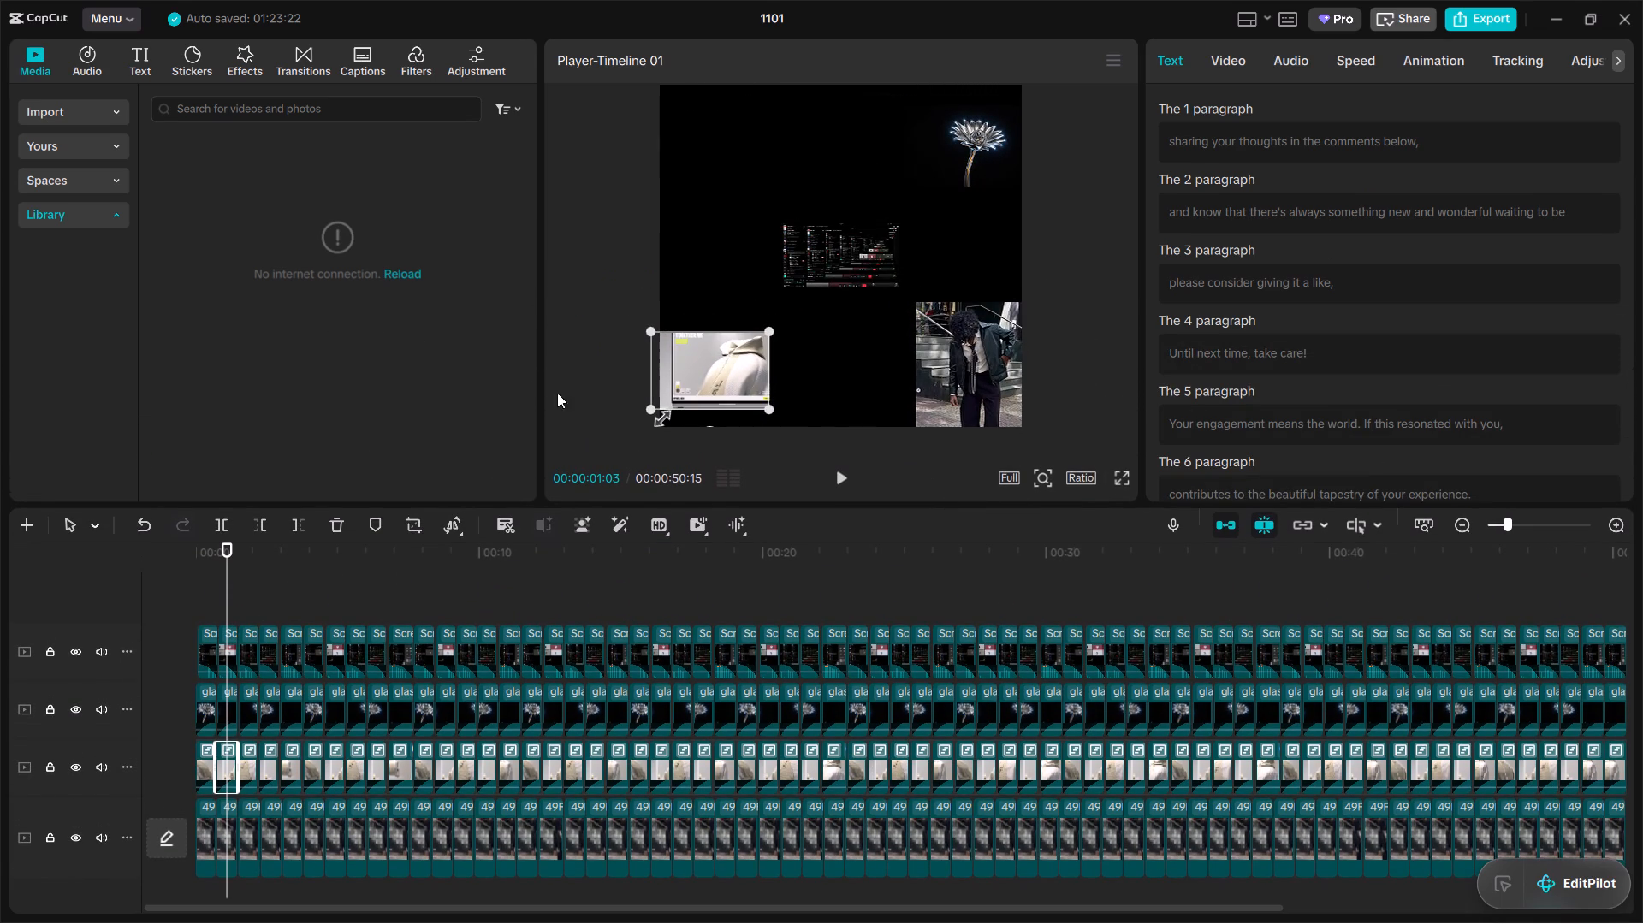
drag(541, 329, 362, 305)
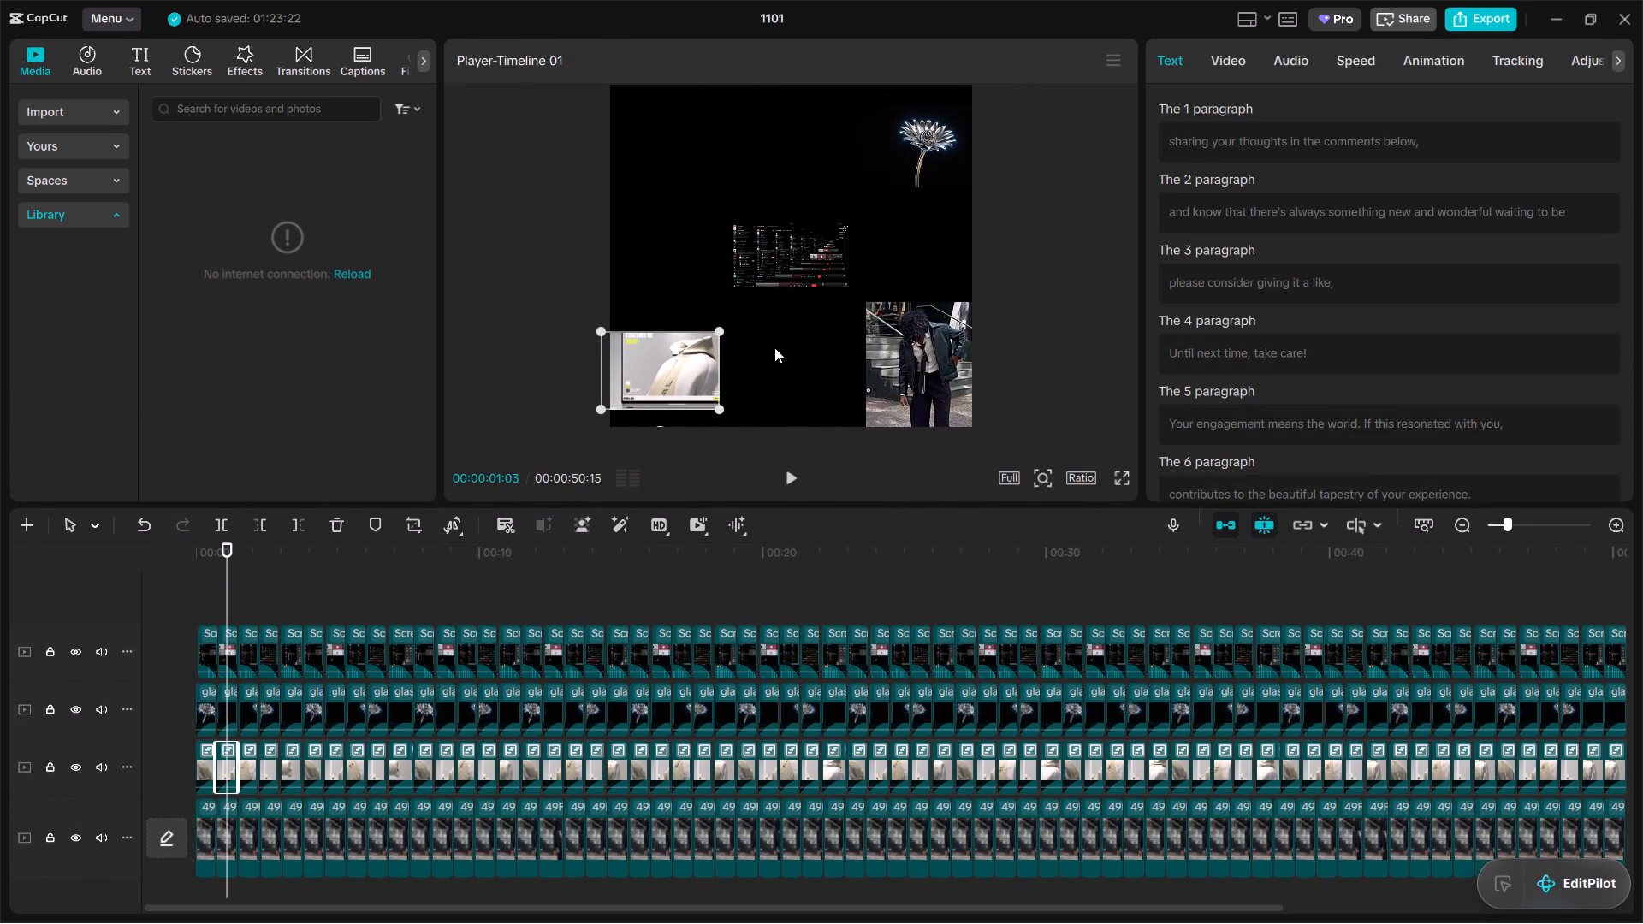
click(774, 347)
click(695, 358)
click(670, 365)
Set the preview playback quality to High quality.
click(1018, 483)
double_click(1018, 477)
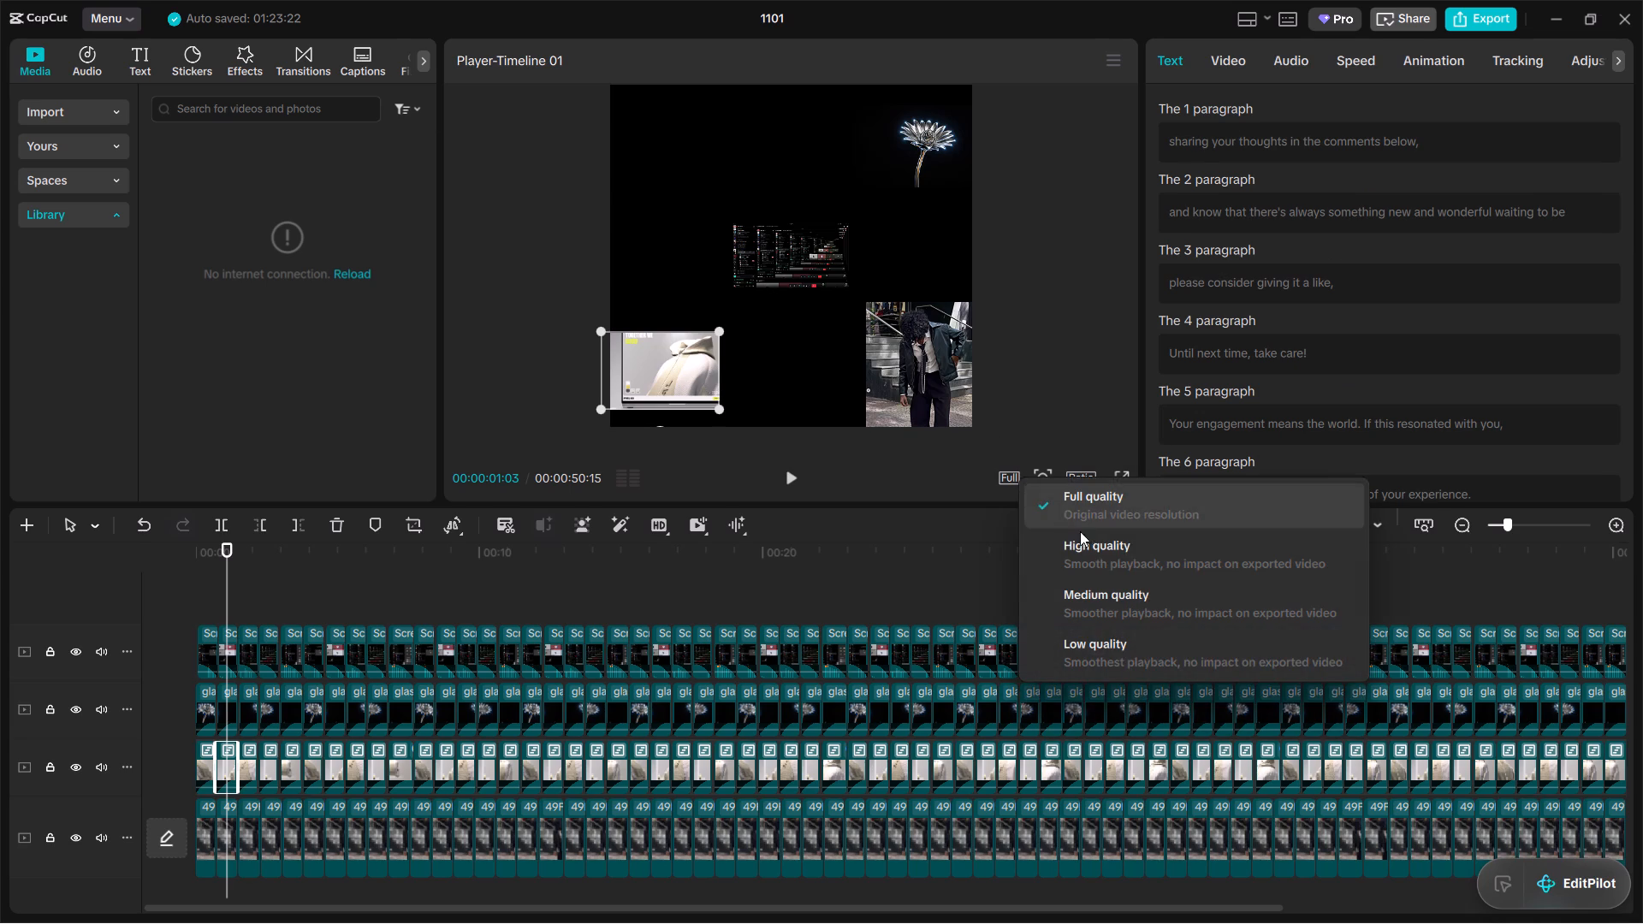
click(1085, 554)
click(1005, 477)
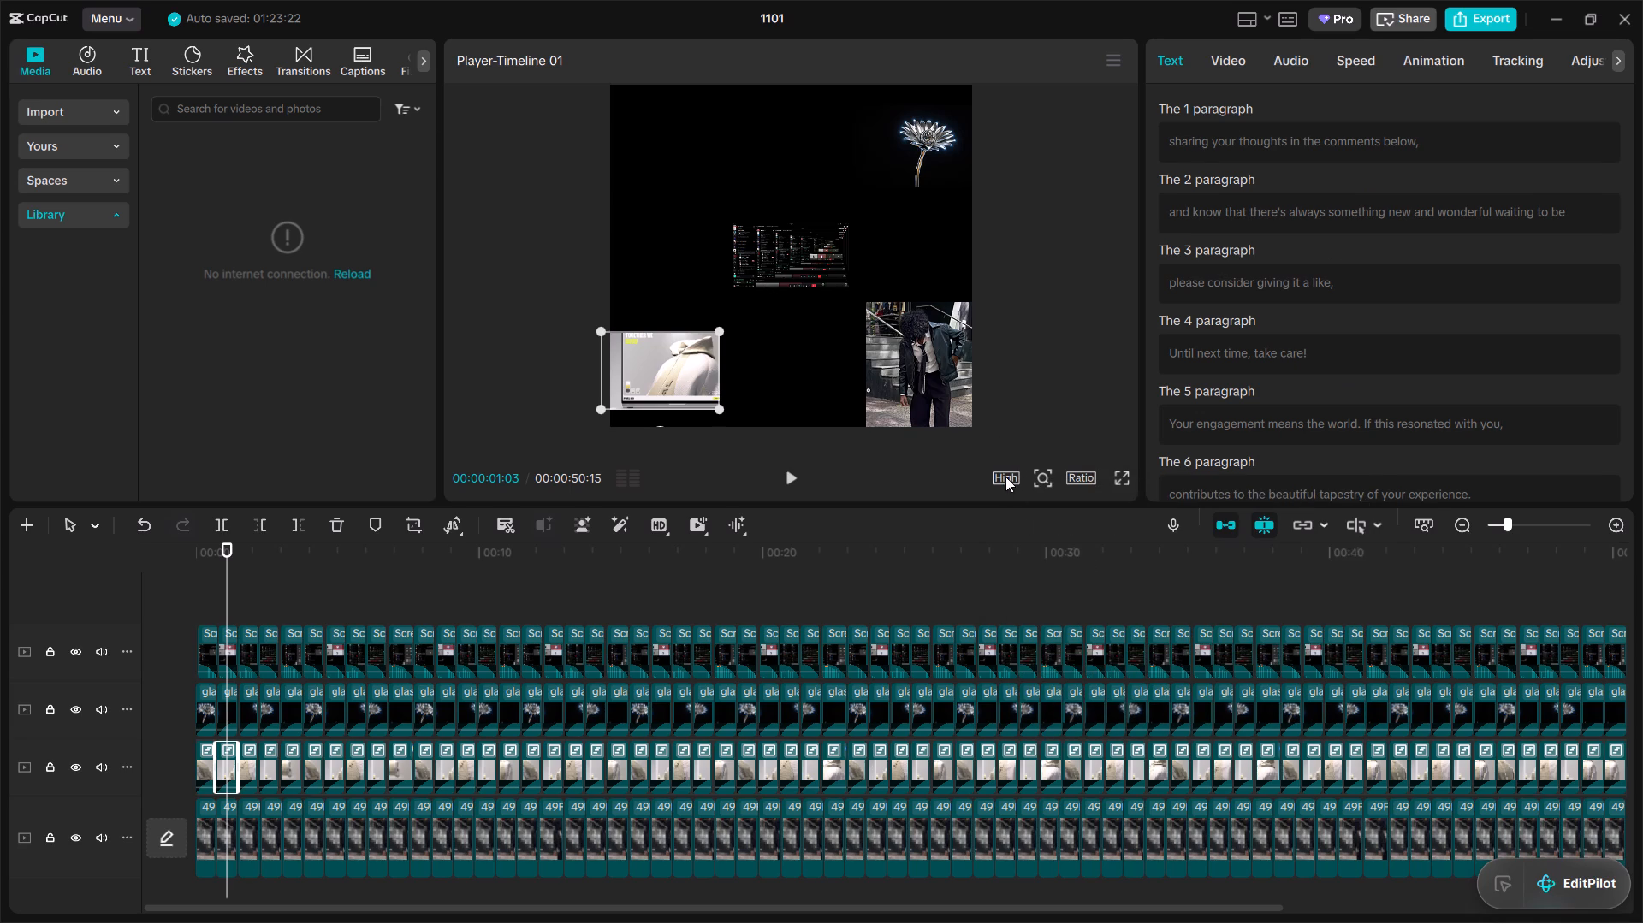
click(1057, 370)
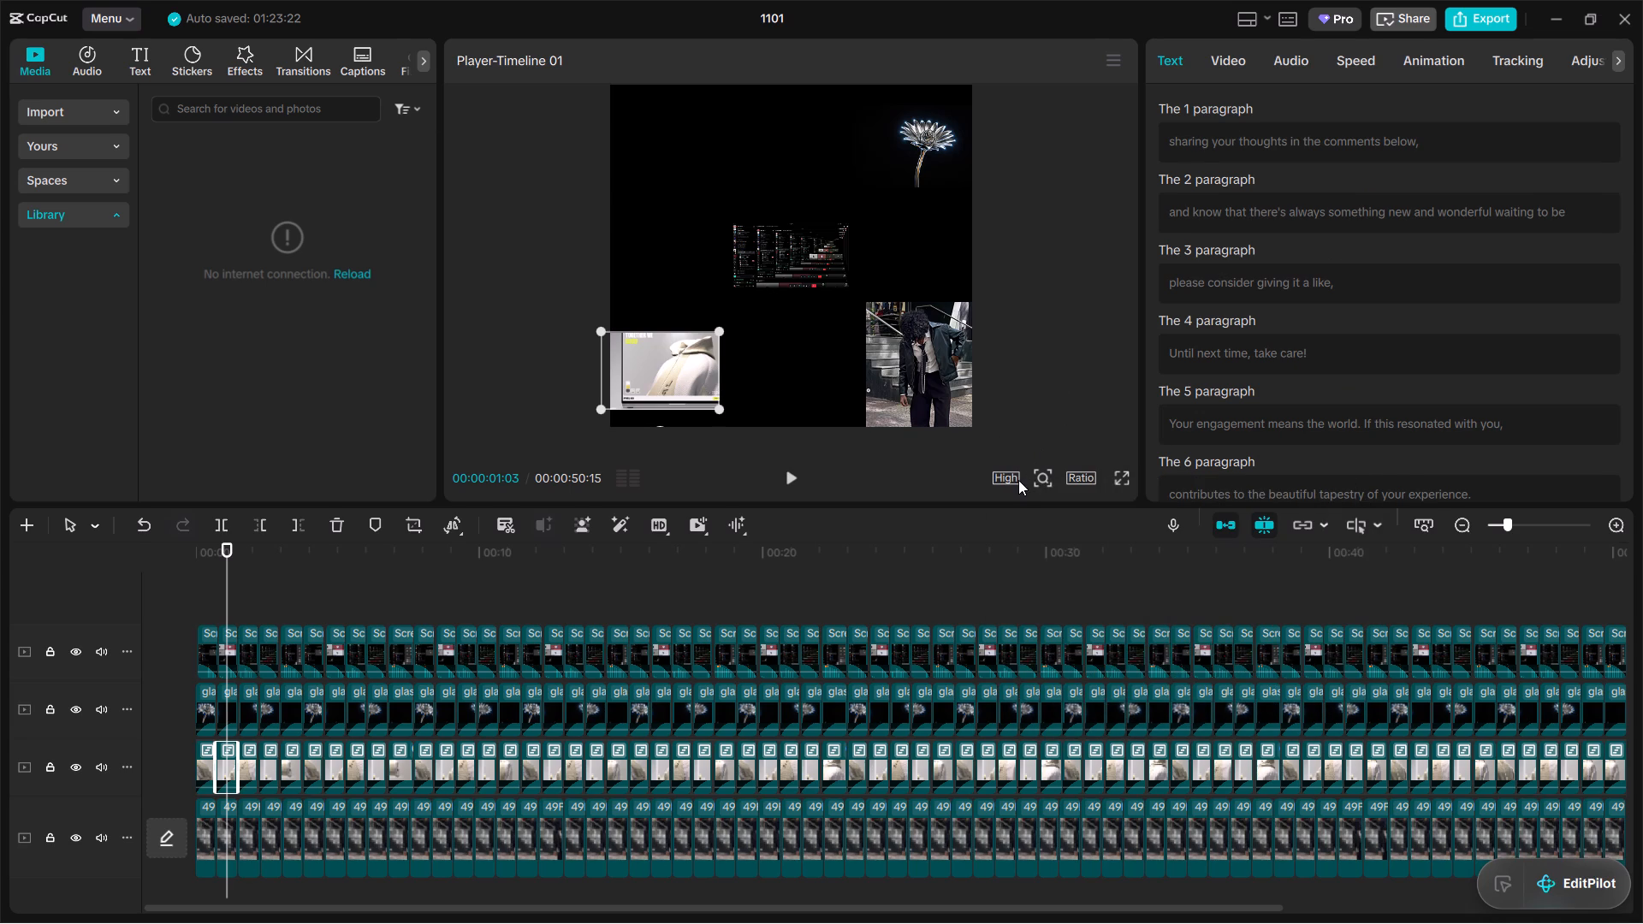
click(1018, 480)
click(1053, 326)
Examine the selected overlay clip's text paragraphs 1 to 8, activating them to check where each appears in the video.
scroll(1289, 337, down, 3)
scroll(1290, 365, up, 11)
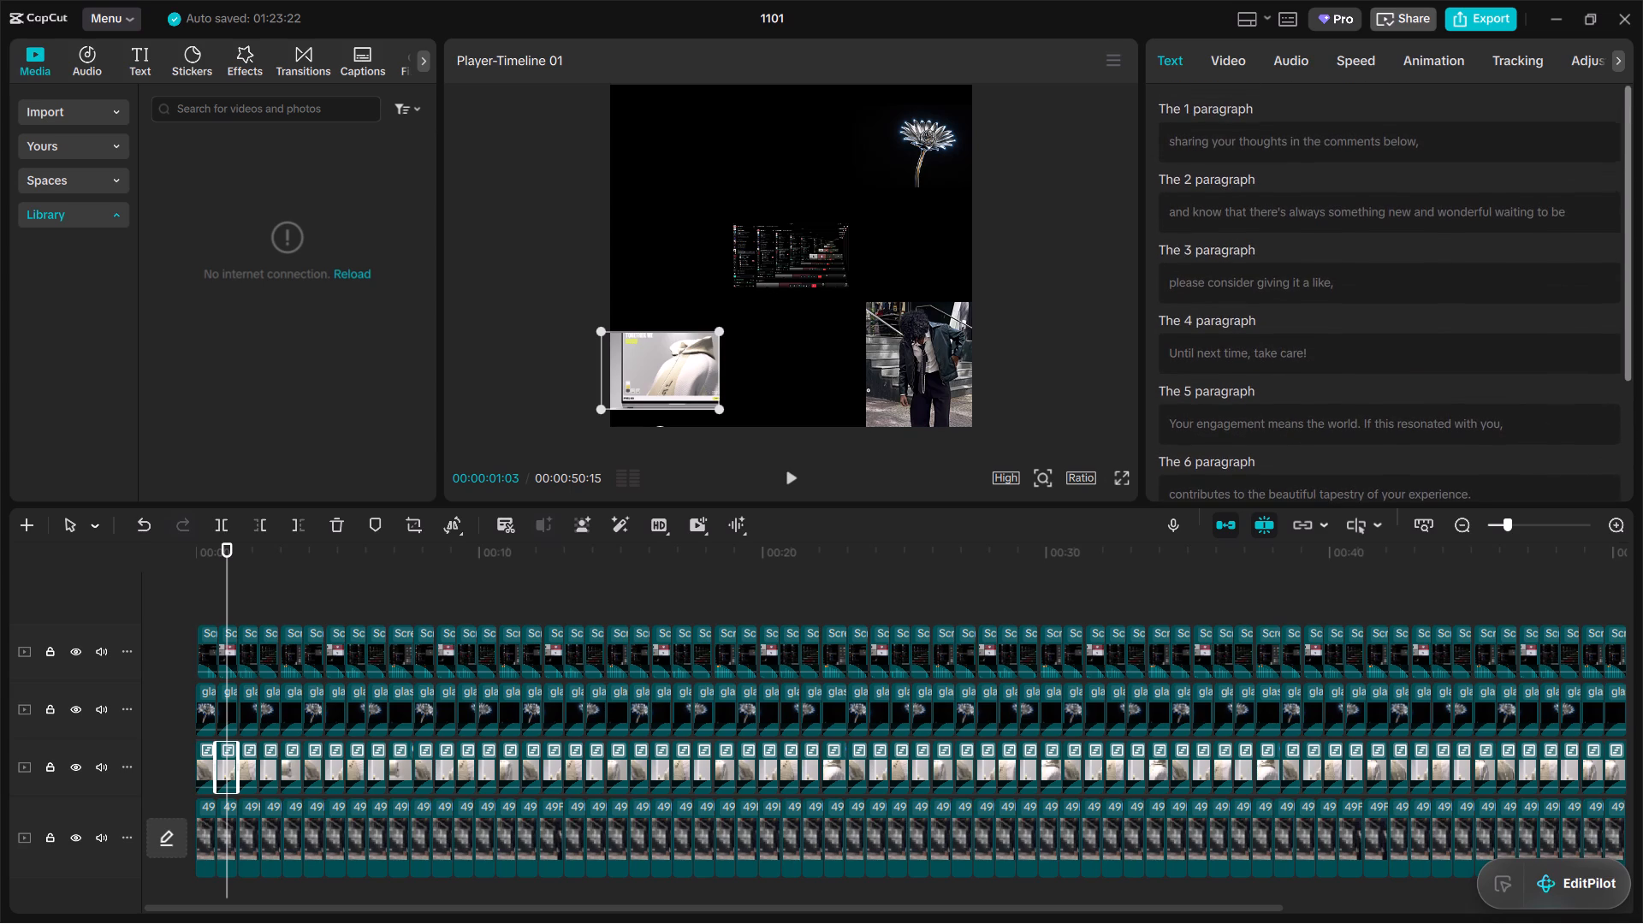
click(1199, 142)
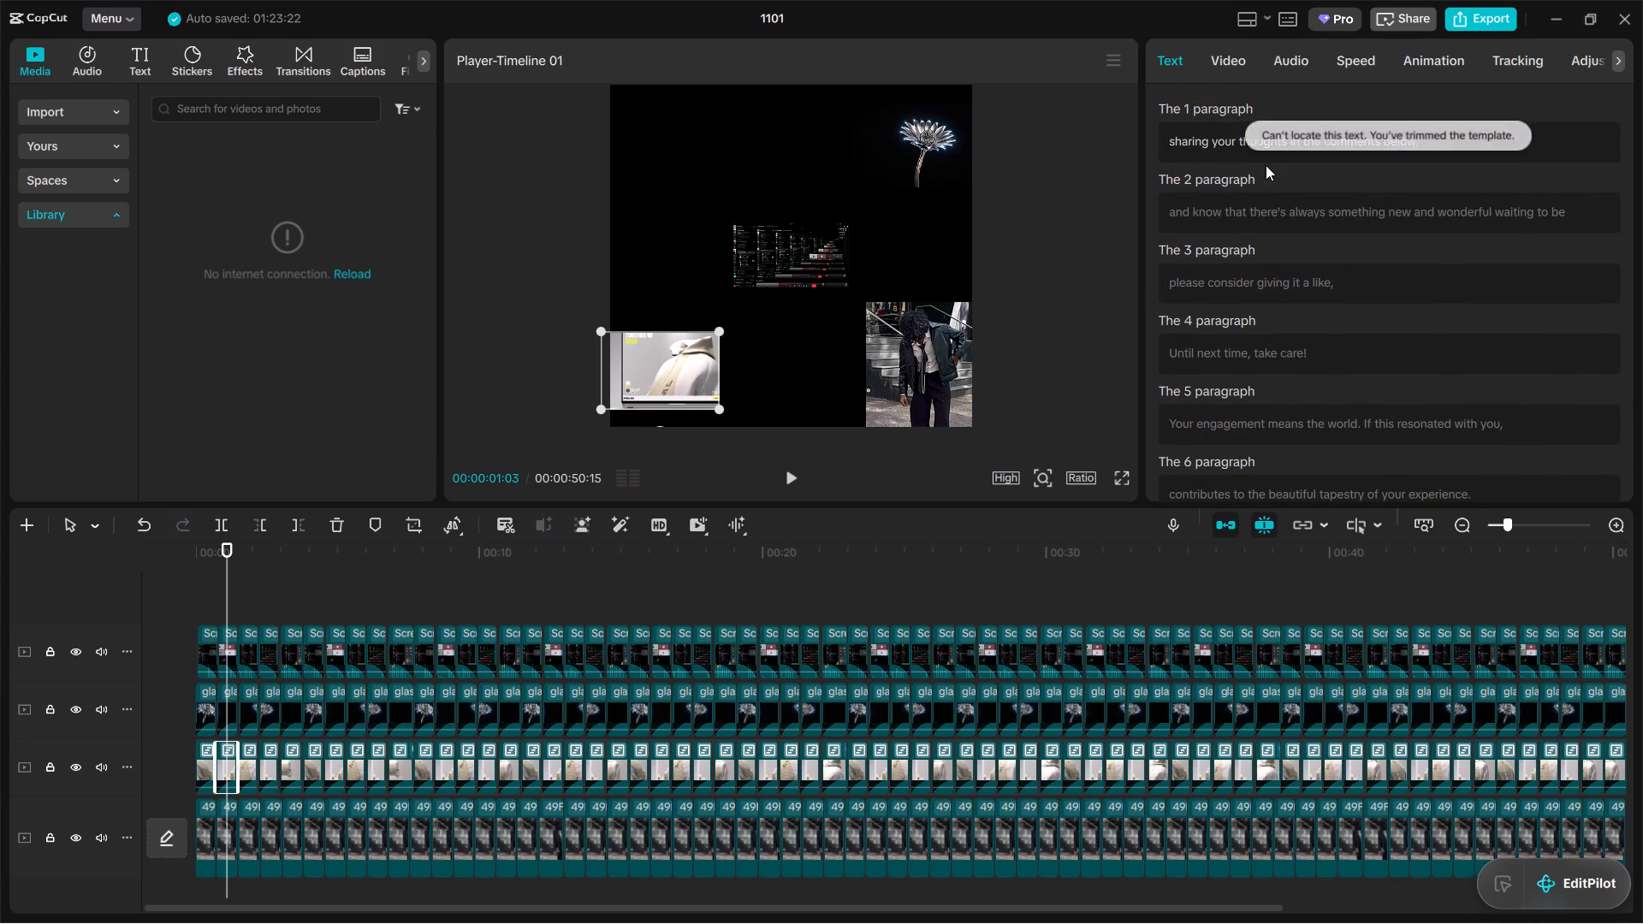
click(1279, 145)
click(1436, 141)
click(1236, 220)
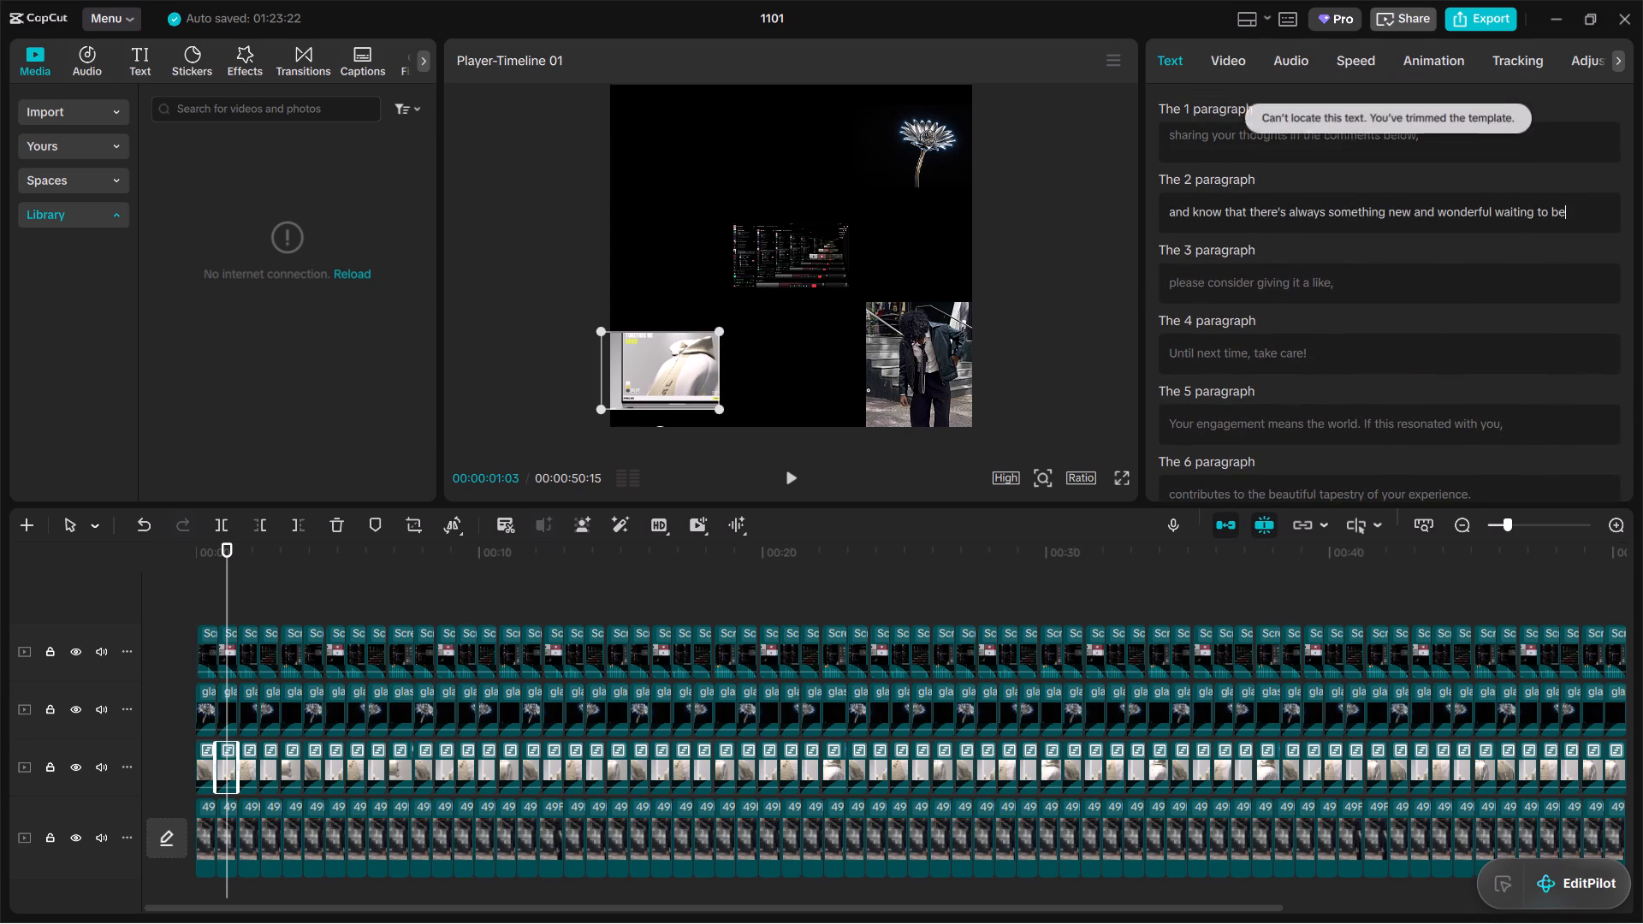
click(1257, 281)
click(1258, 337)
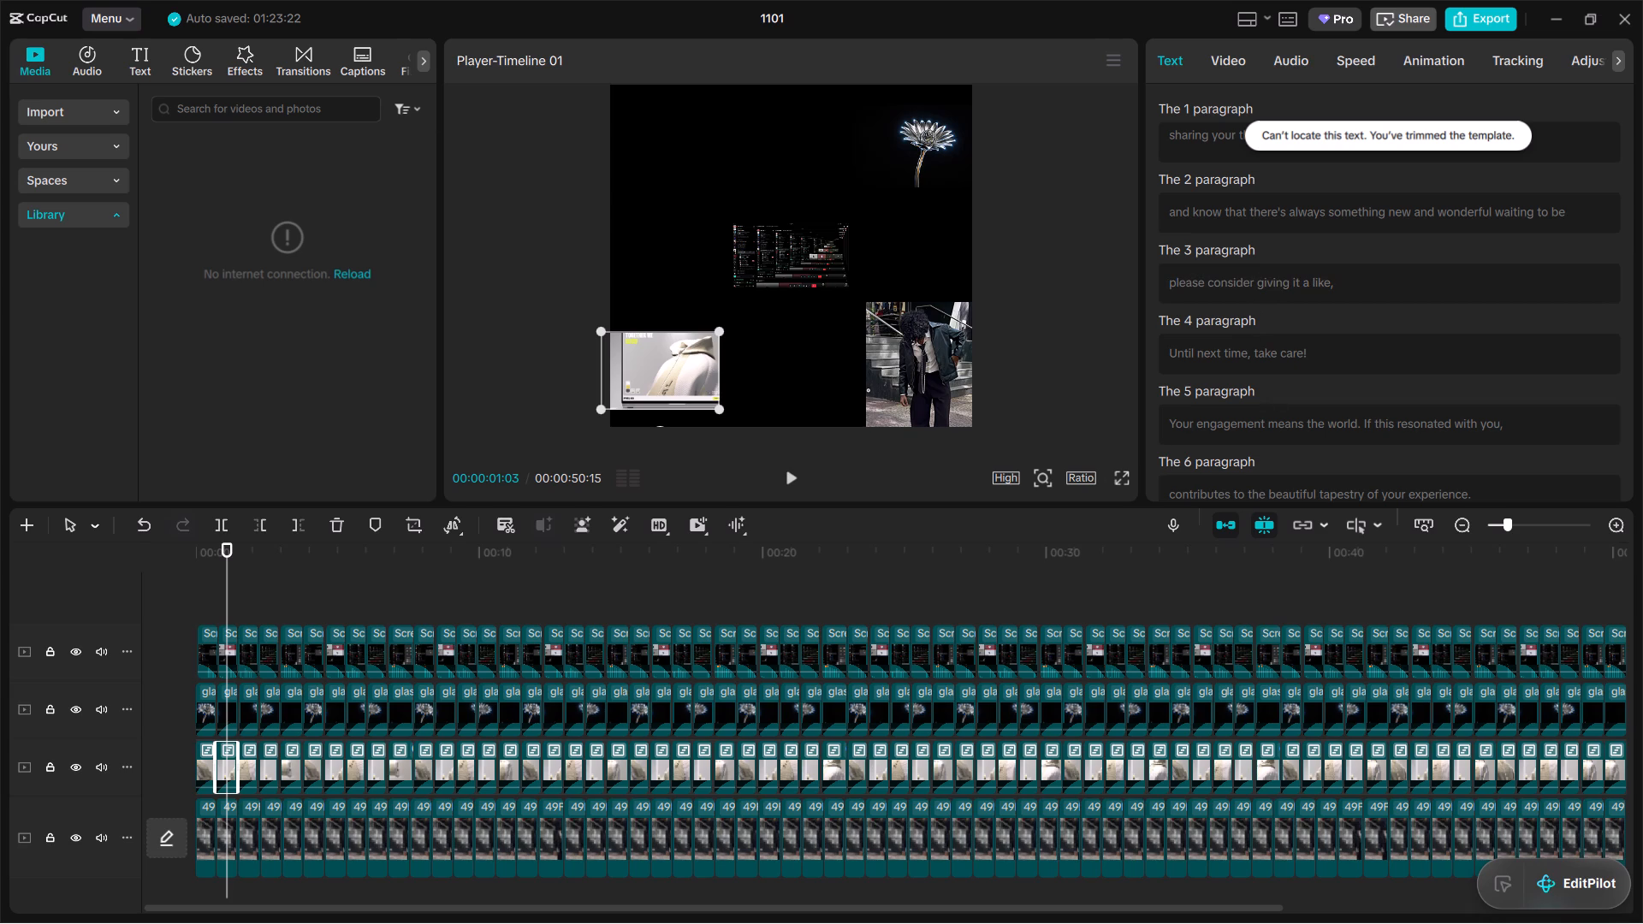
click(1287, 350)
click(1297, 414)
scroll(1316, 445, down, 4)
click(1278, 350)
scroll(1265, 451, down, 6)
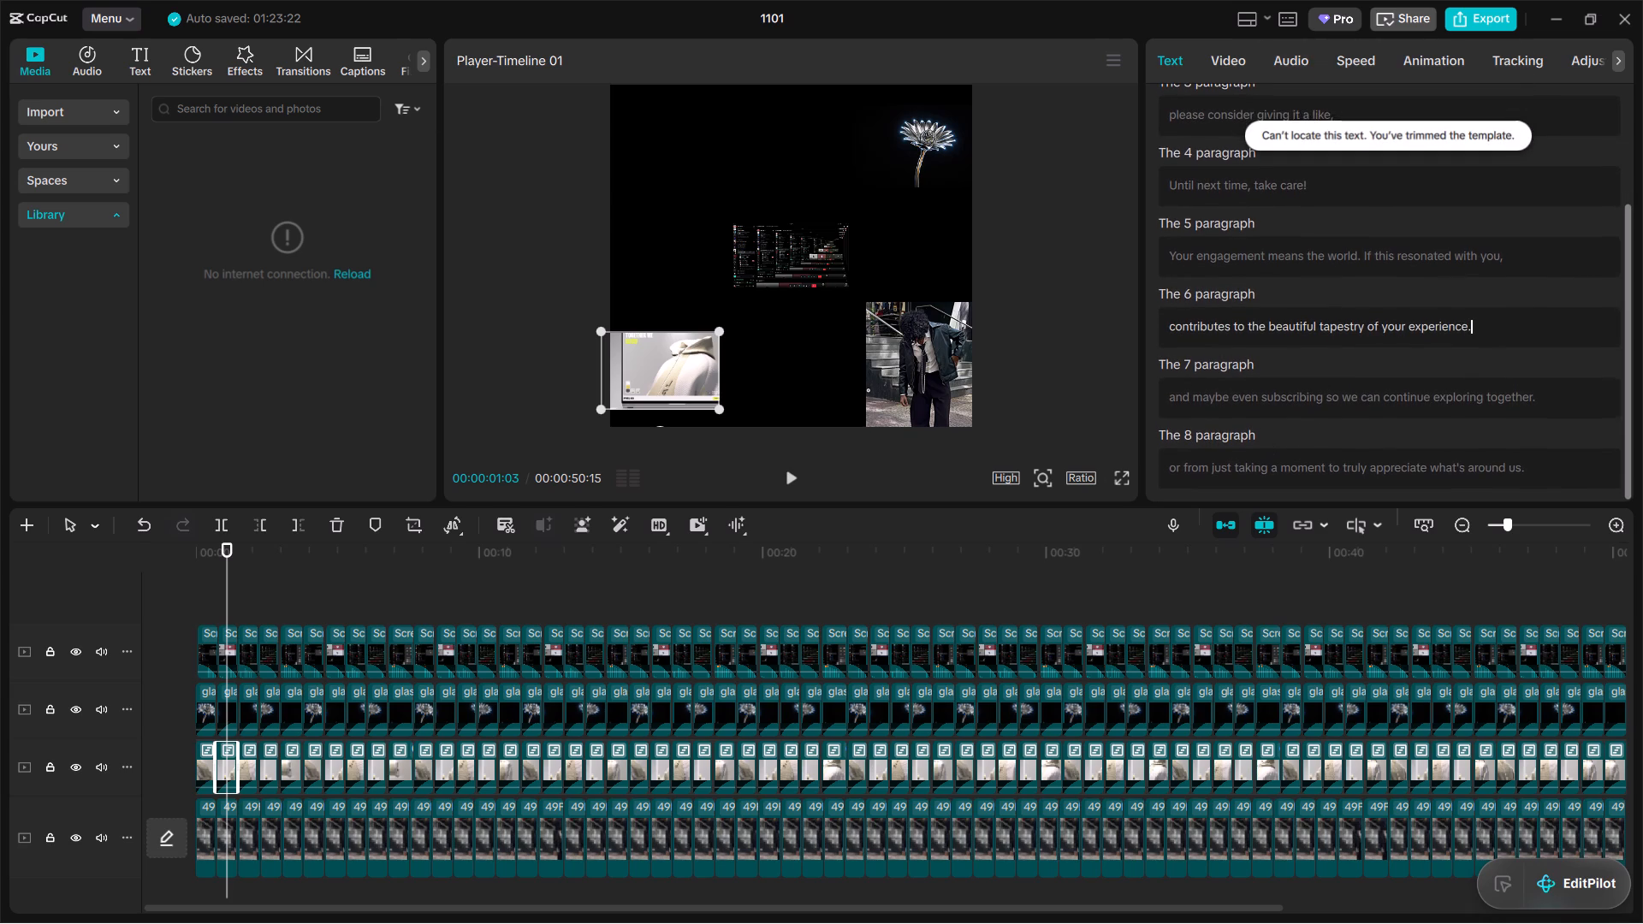
click(1275, 386)
click(1297, 476)
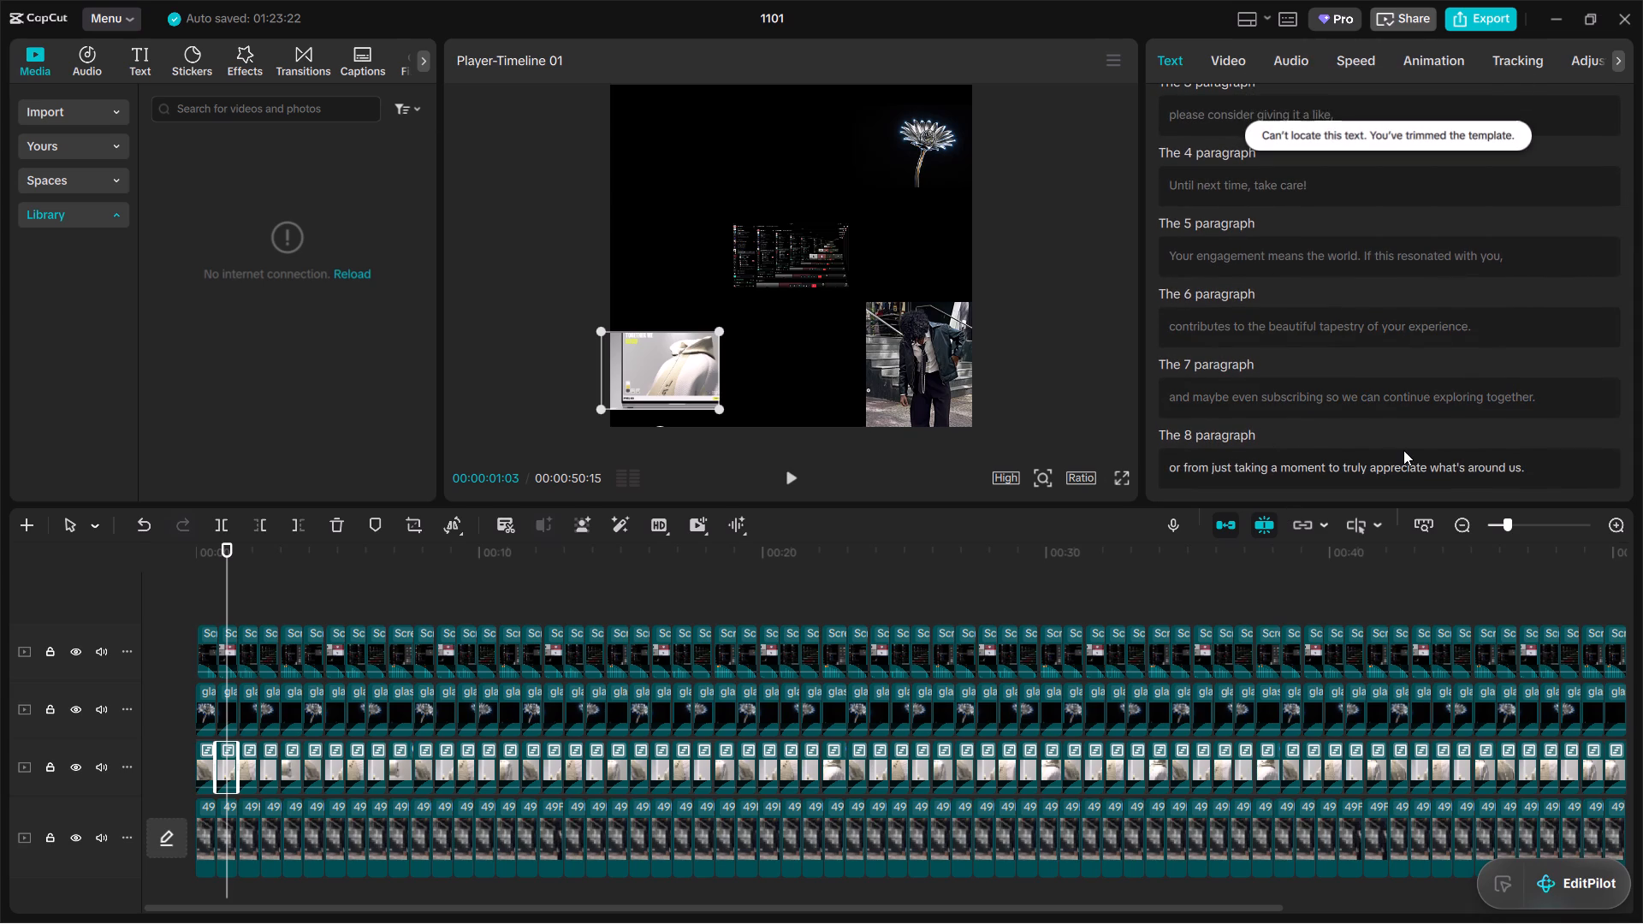
Go through the overlay clip's text paragraphs 1 to 8 once more, activating each one from the first to the last.
scroll(1286, 226, up, 16)
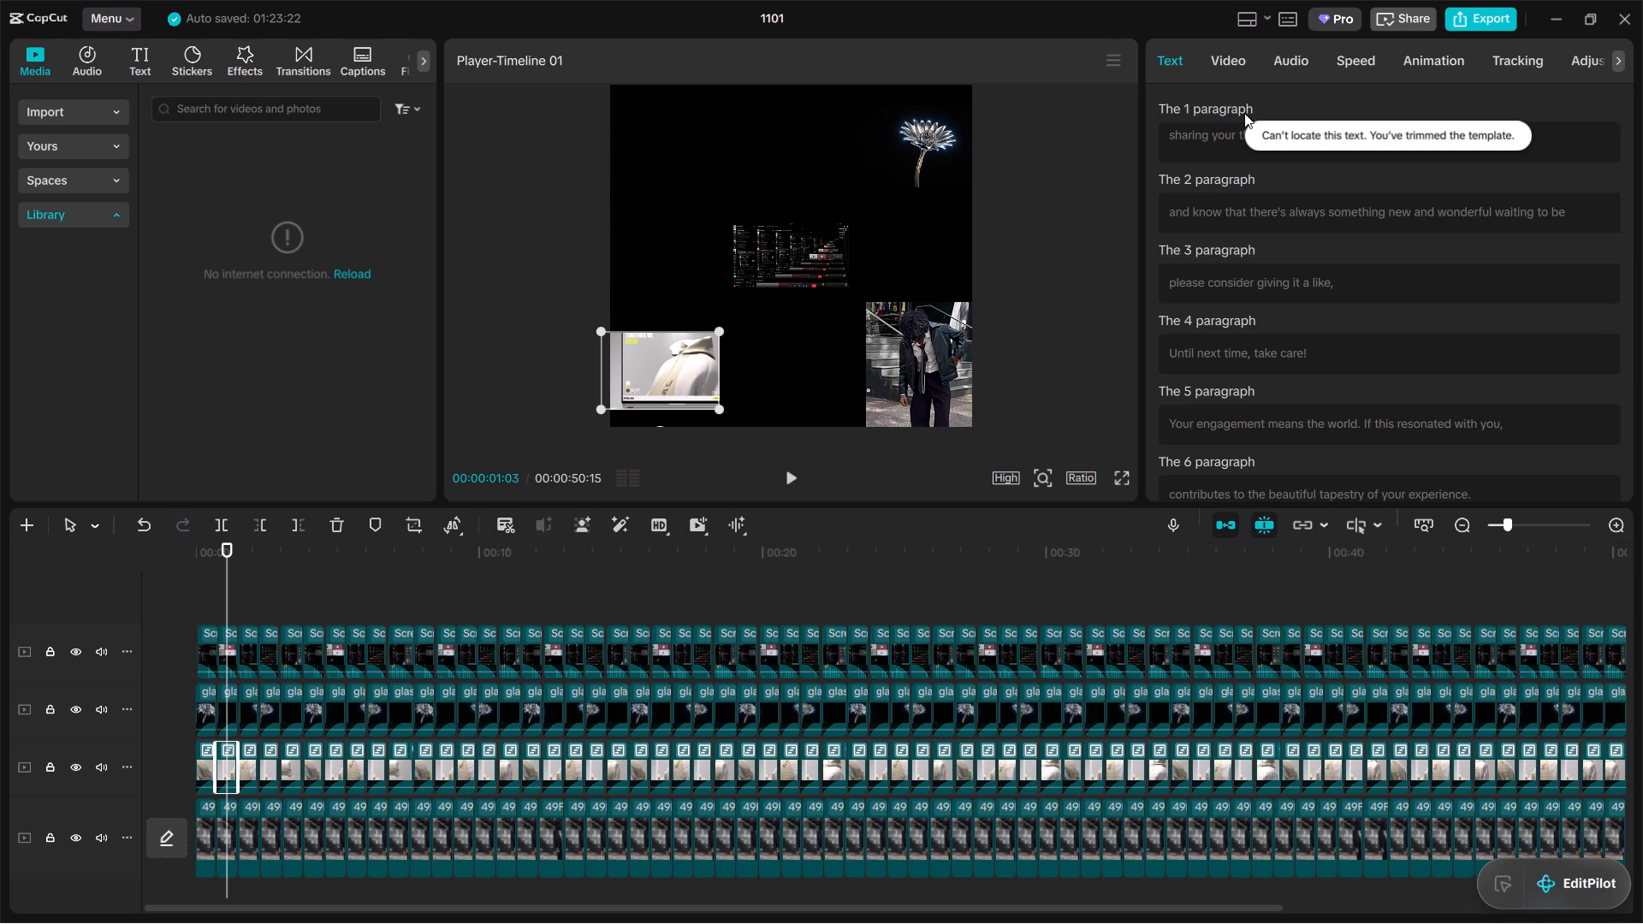
click(1233, 140)
click(1281, 216)
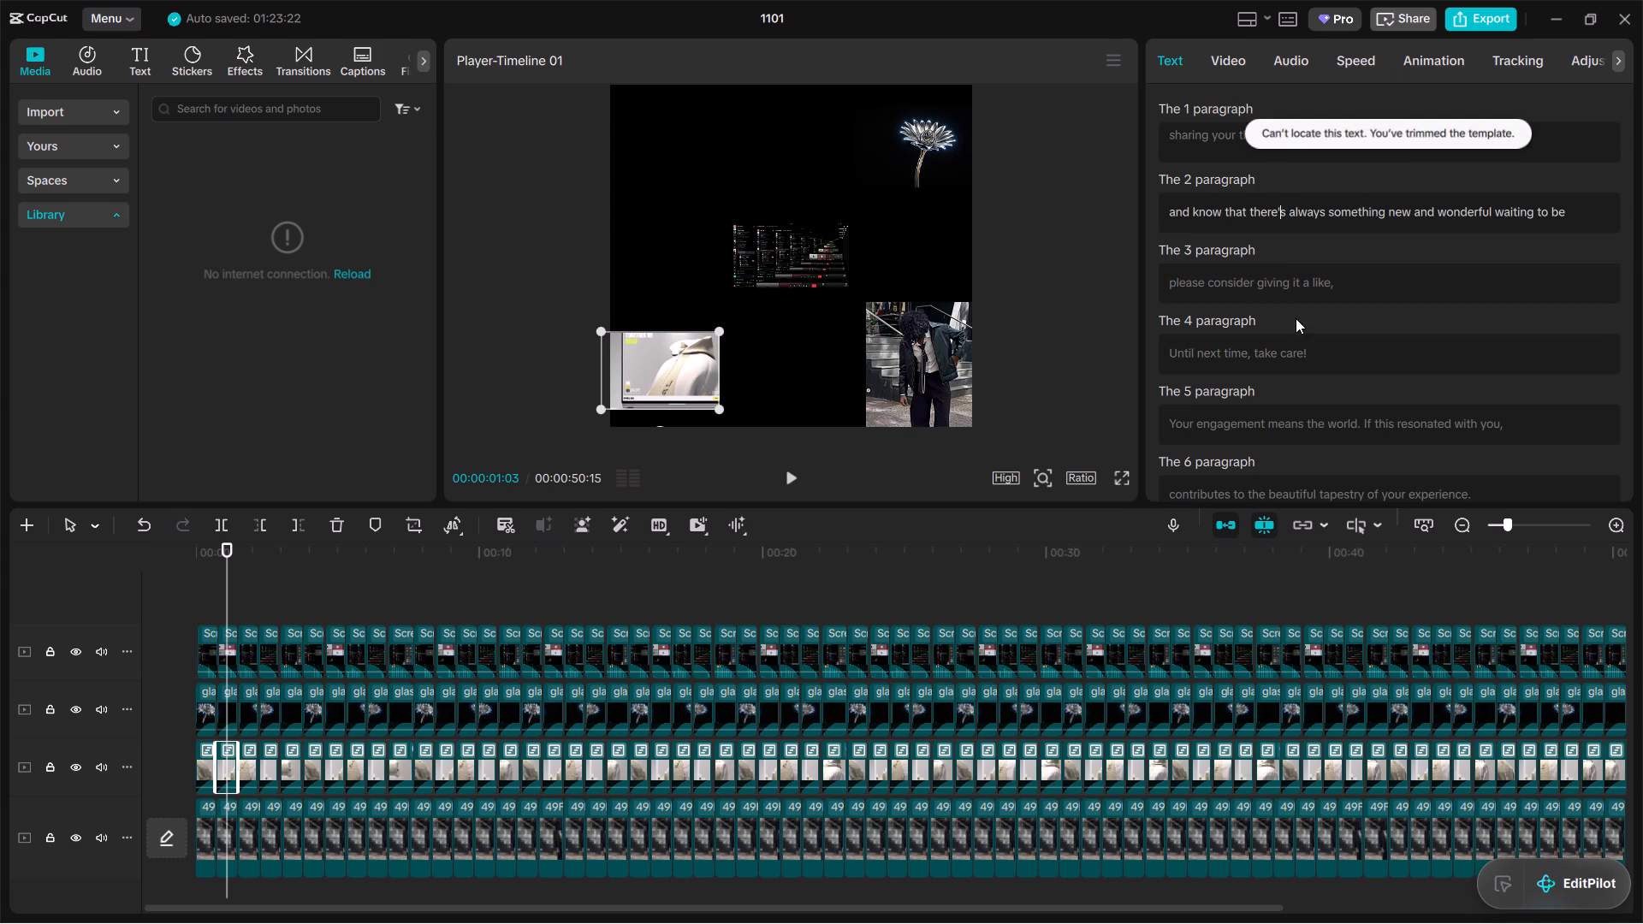
click(1299, 294)
click(1302, 358)
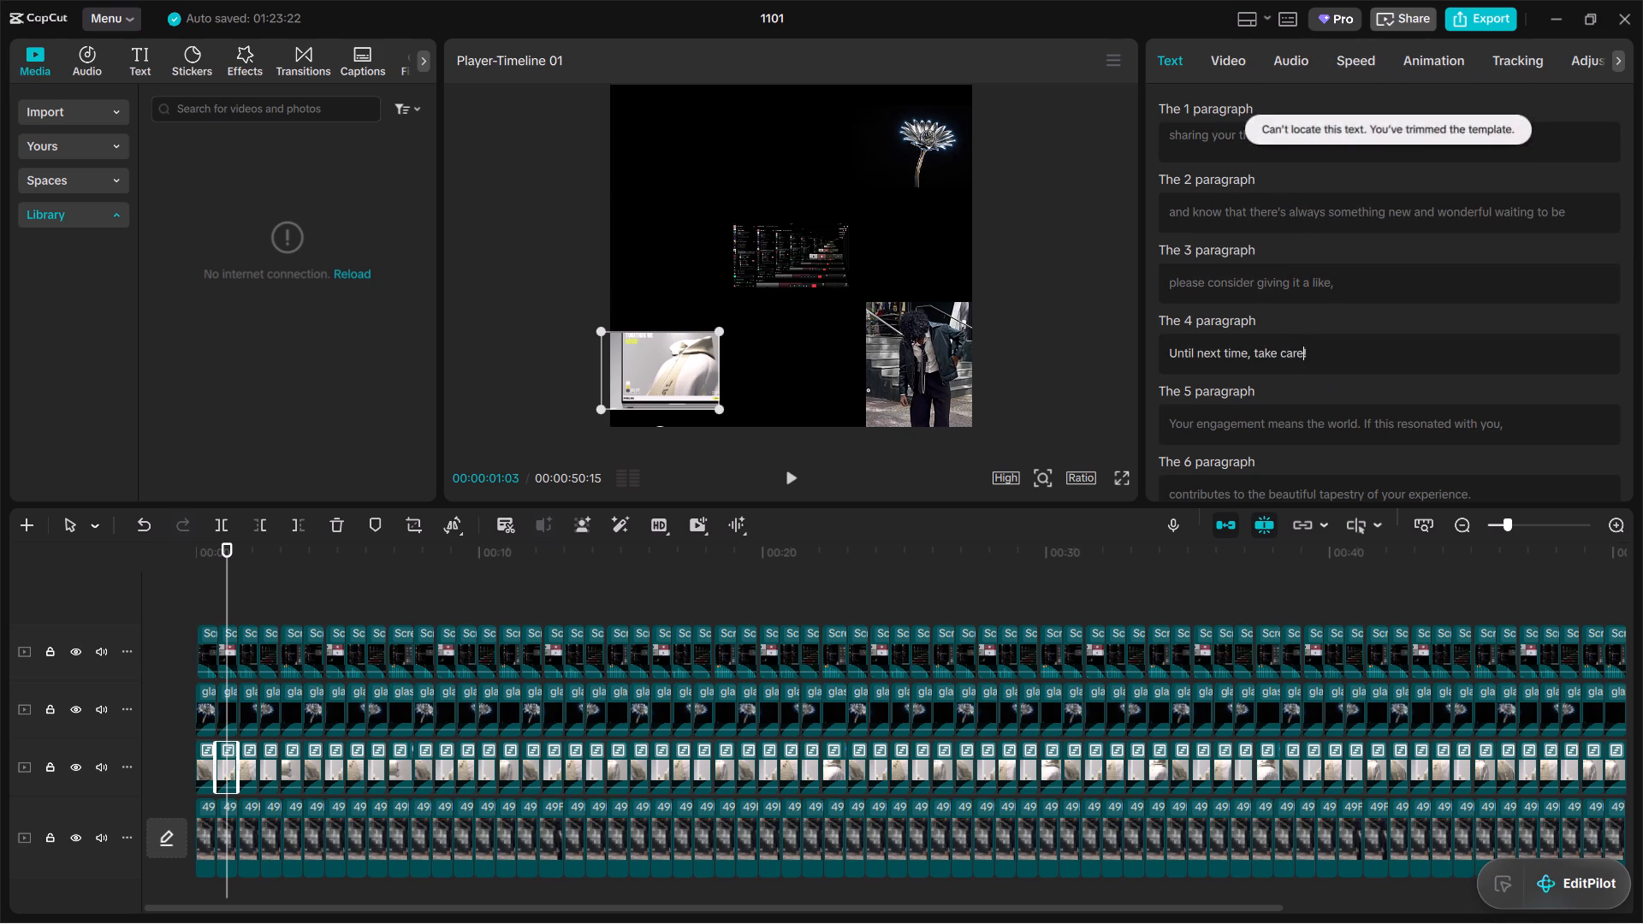
click(1332, 422)
click(1496, 495)
scroll(1491, 492, down, 11)
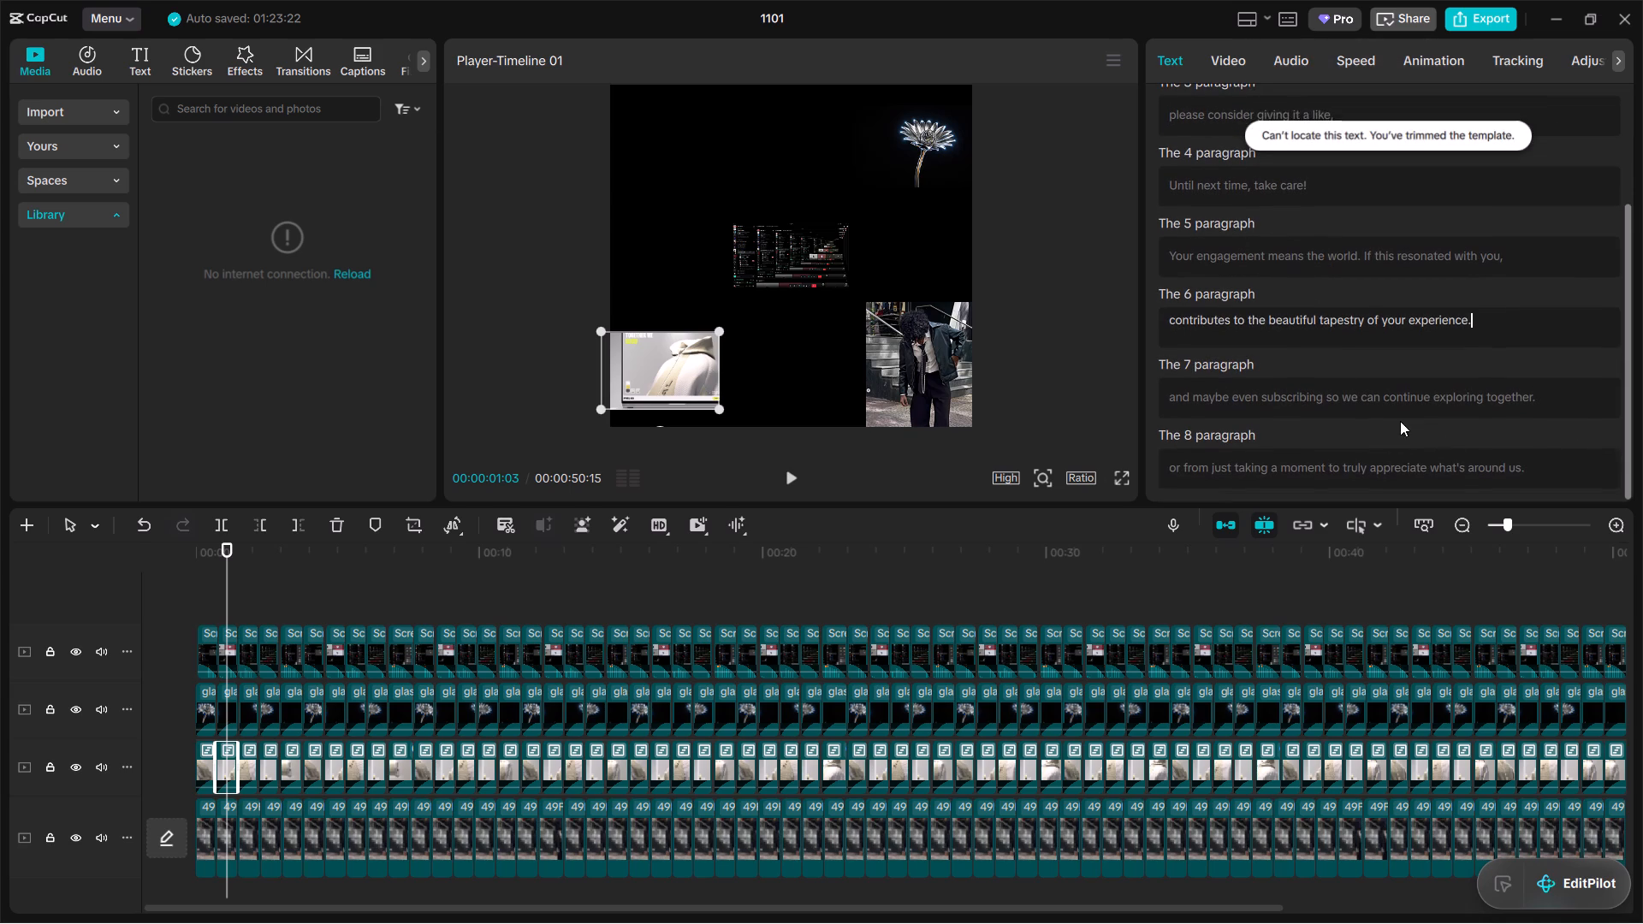
scroll(1400, 421, down, 2)
click(1550, 399)
click(1512, 477)
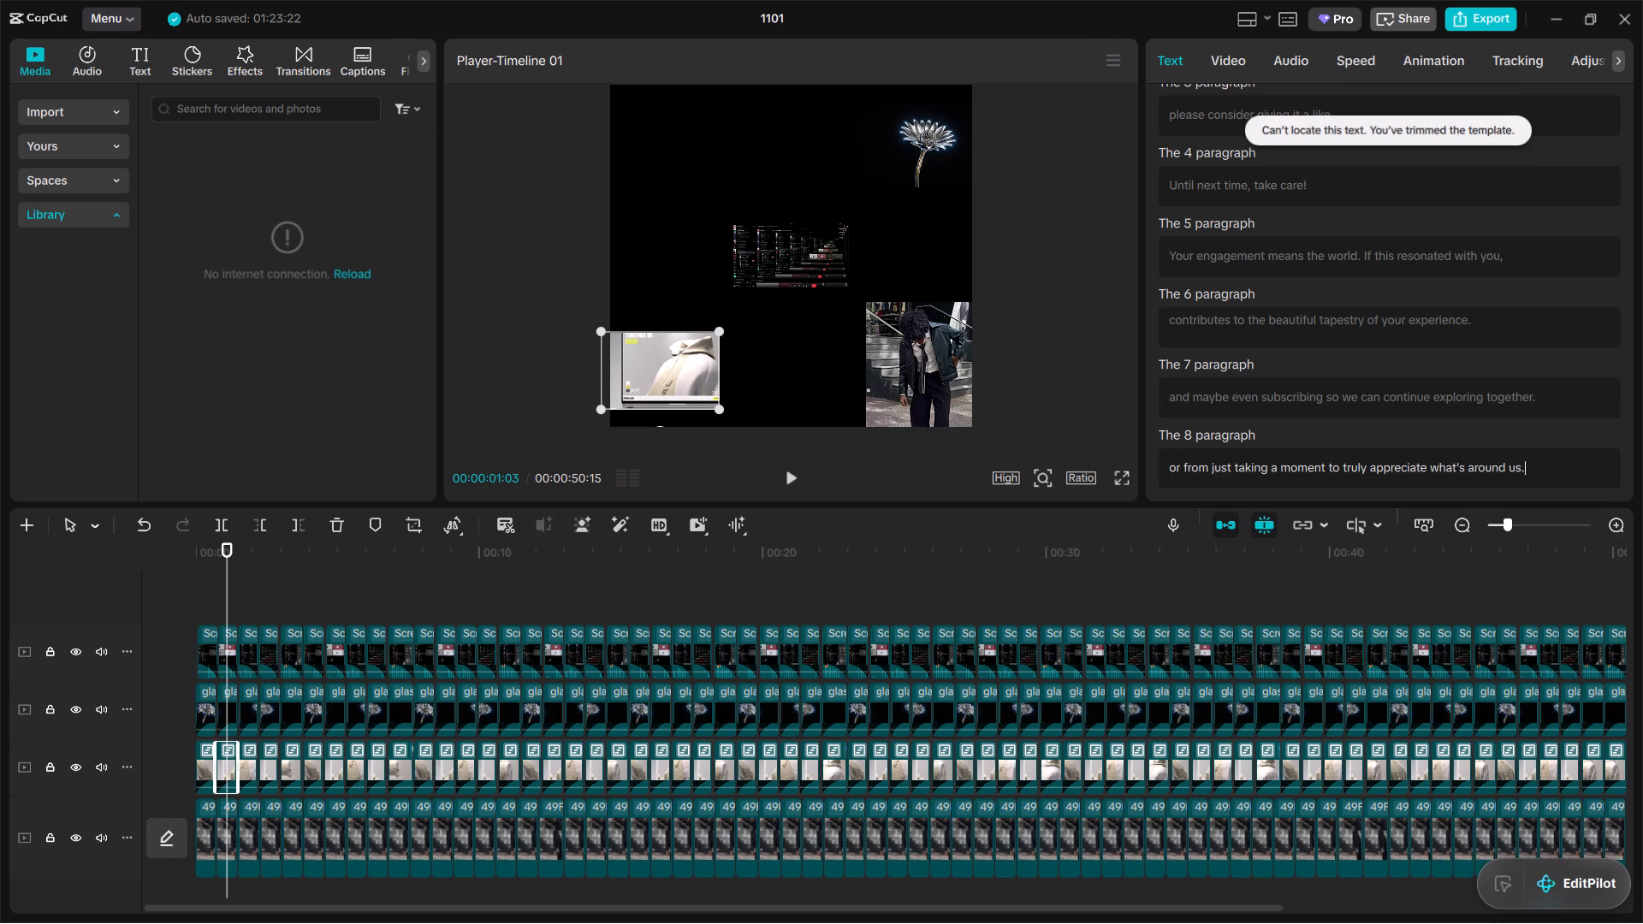
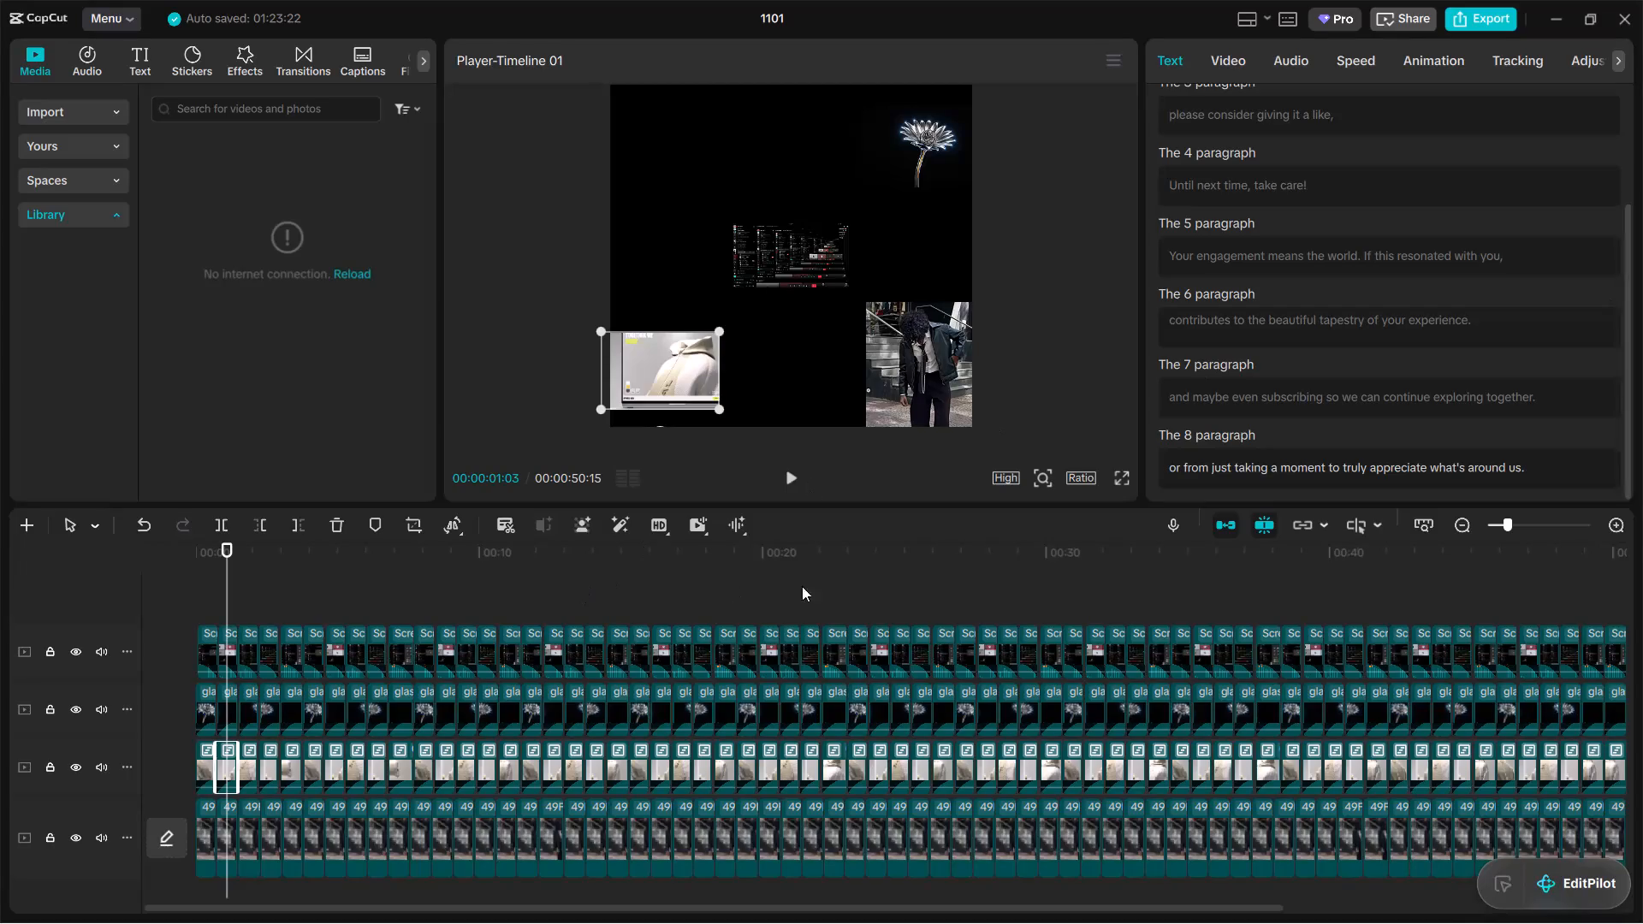
Preview the video briefly, scrub through the timeline to its end and return to the start at 00:00:00:00.
click(785, 478)
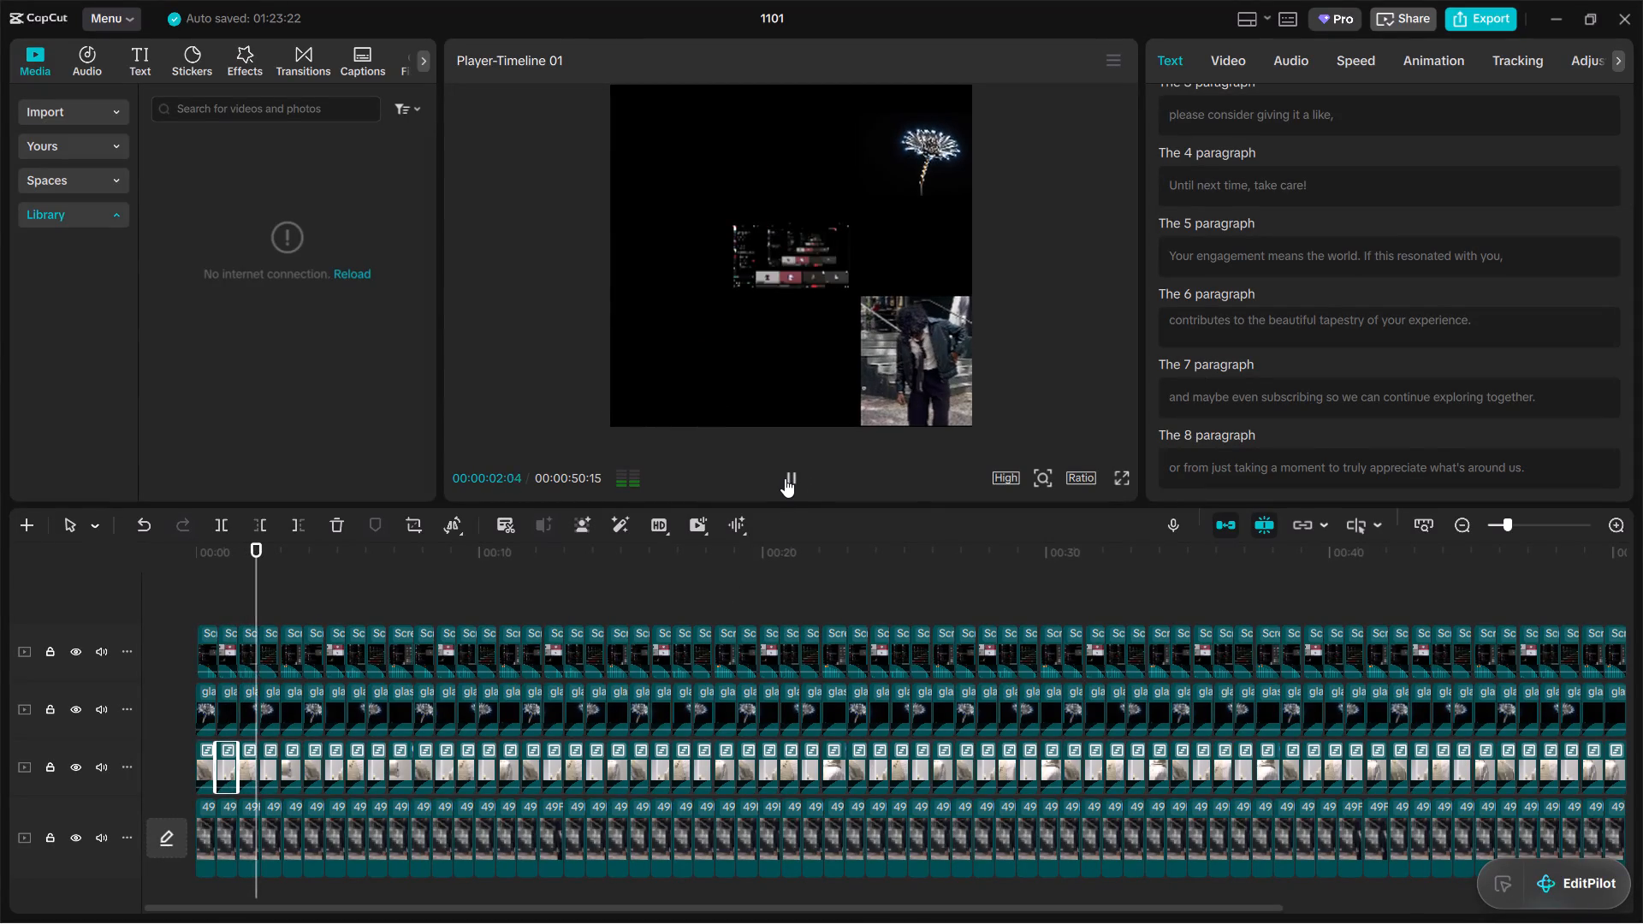
click(788, 475)
drag(275, 564, 325, 567)
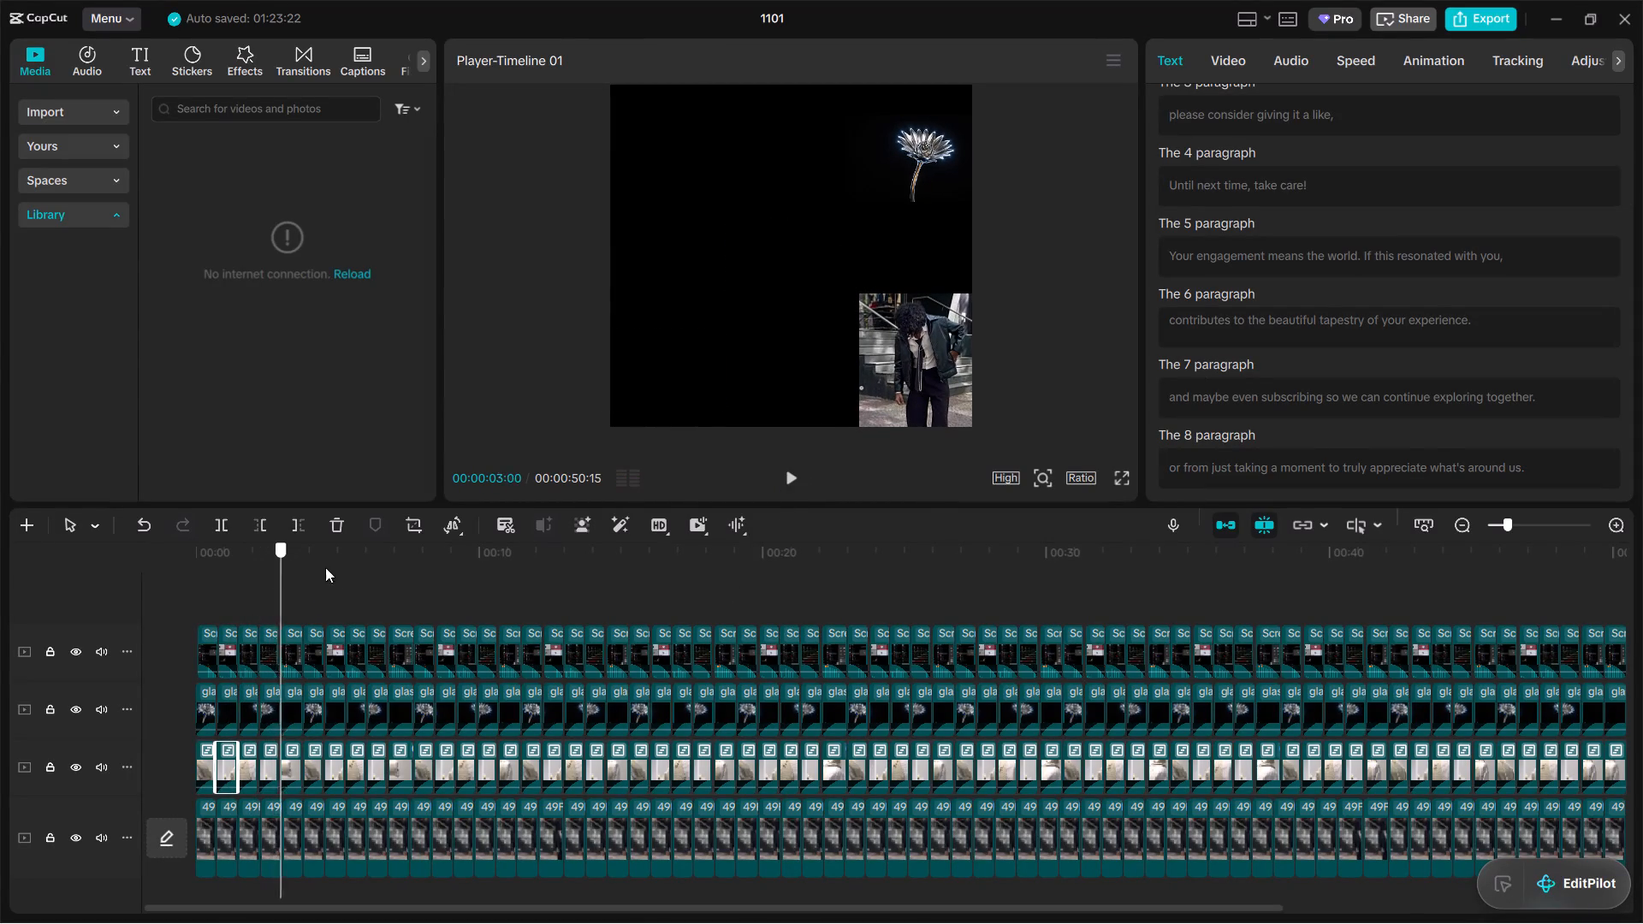
drag(325, 567, 1642, 618)
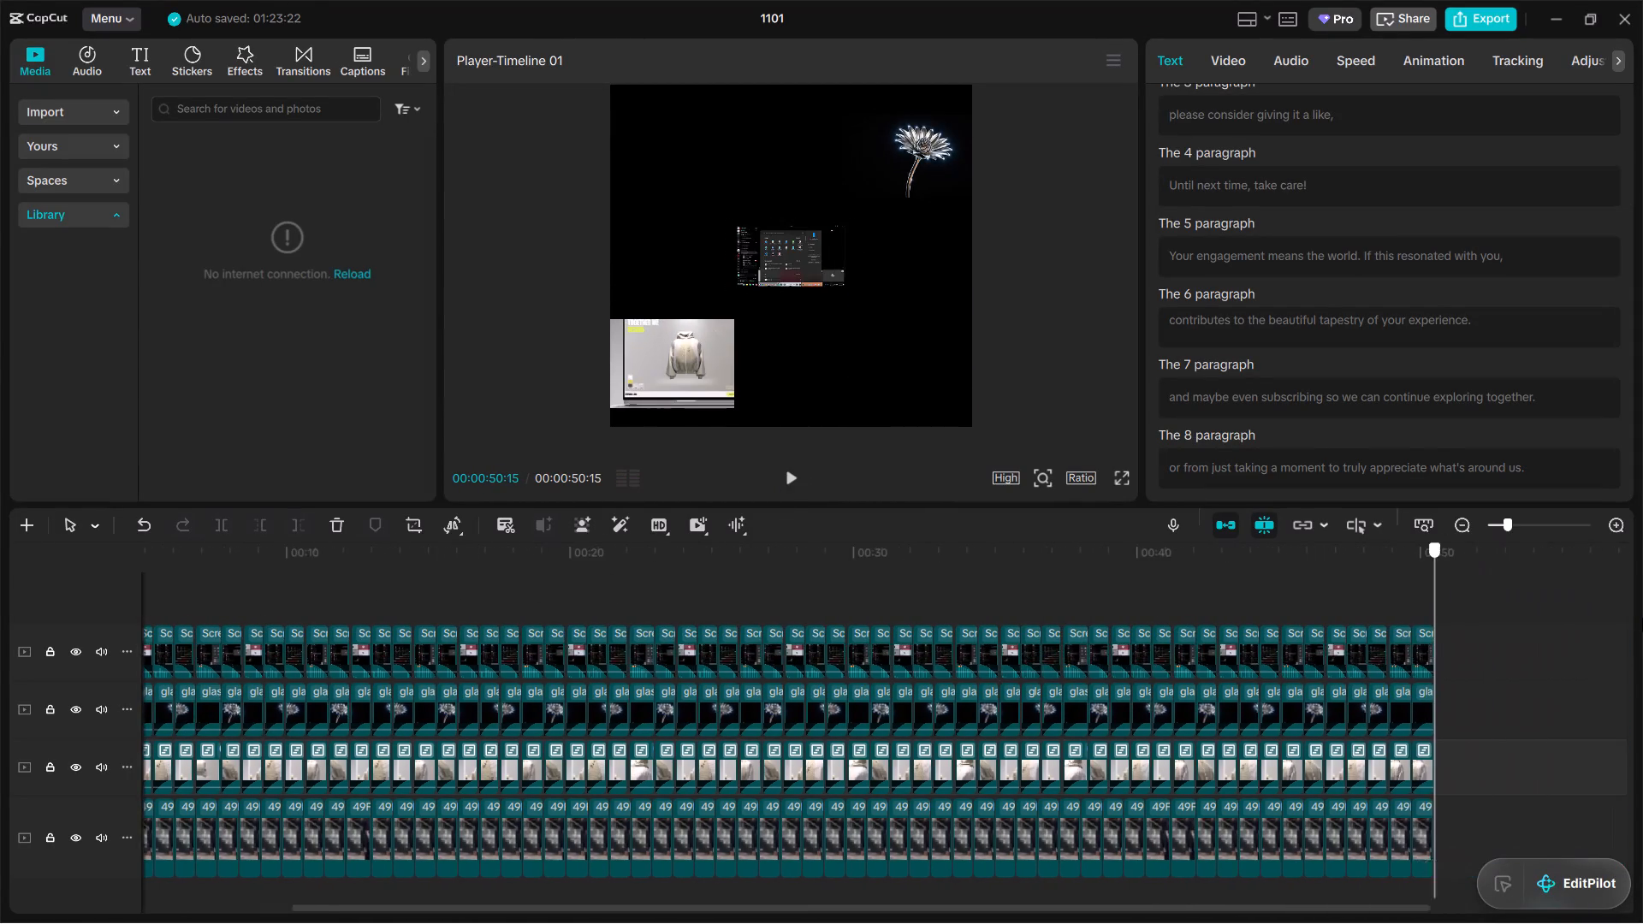
drag(1642, 618, 0, 515)
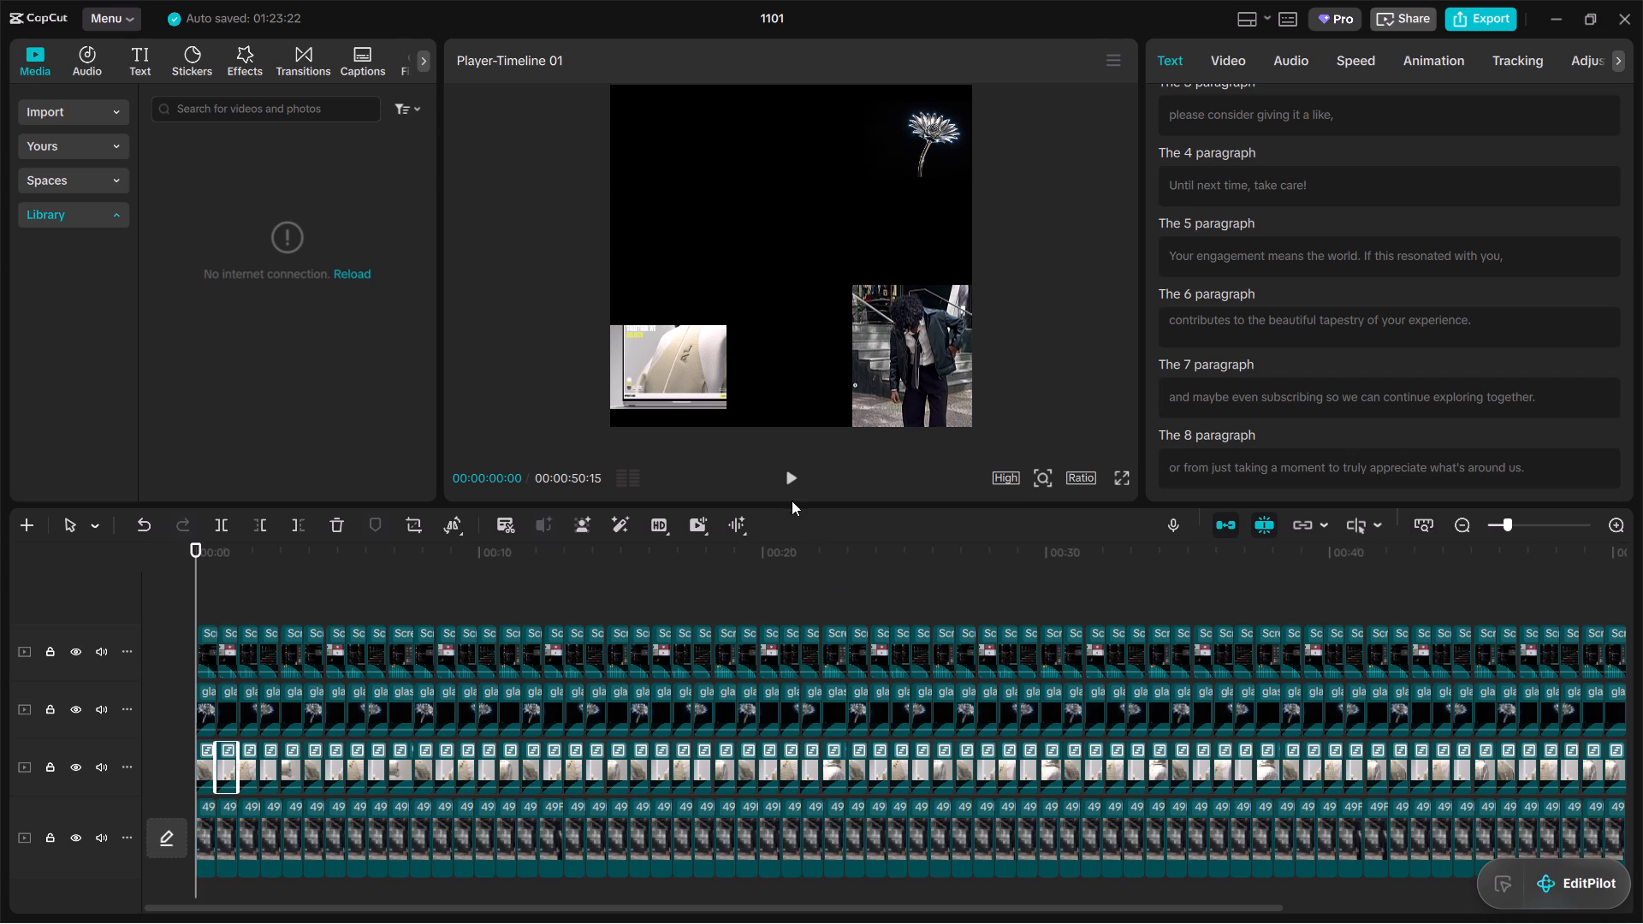
Move the first white garment overlay down so it sits flush in the canvas's lower-left corner, and deselect it.
click(655, 358)
drag(669, 358, 670, 370)
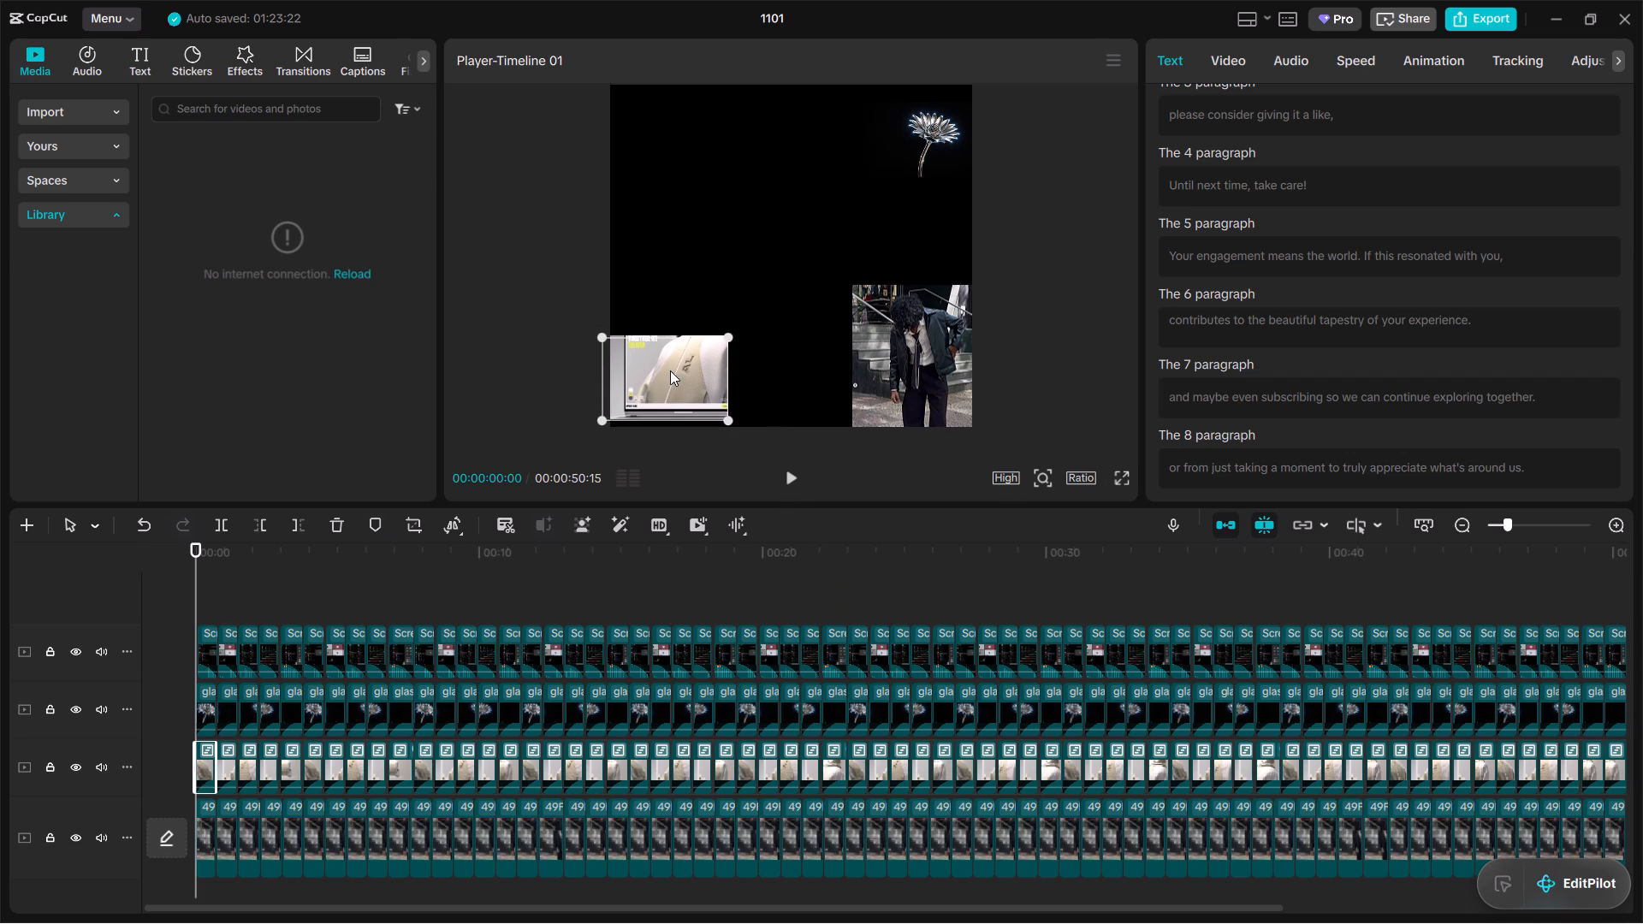
drag(670, 370, 669, 376)
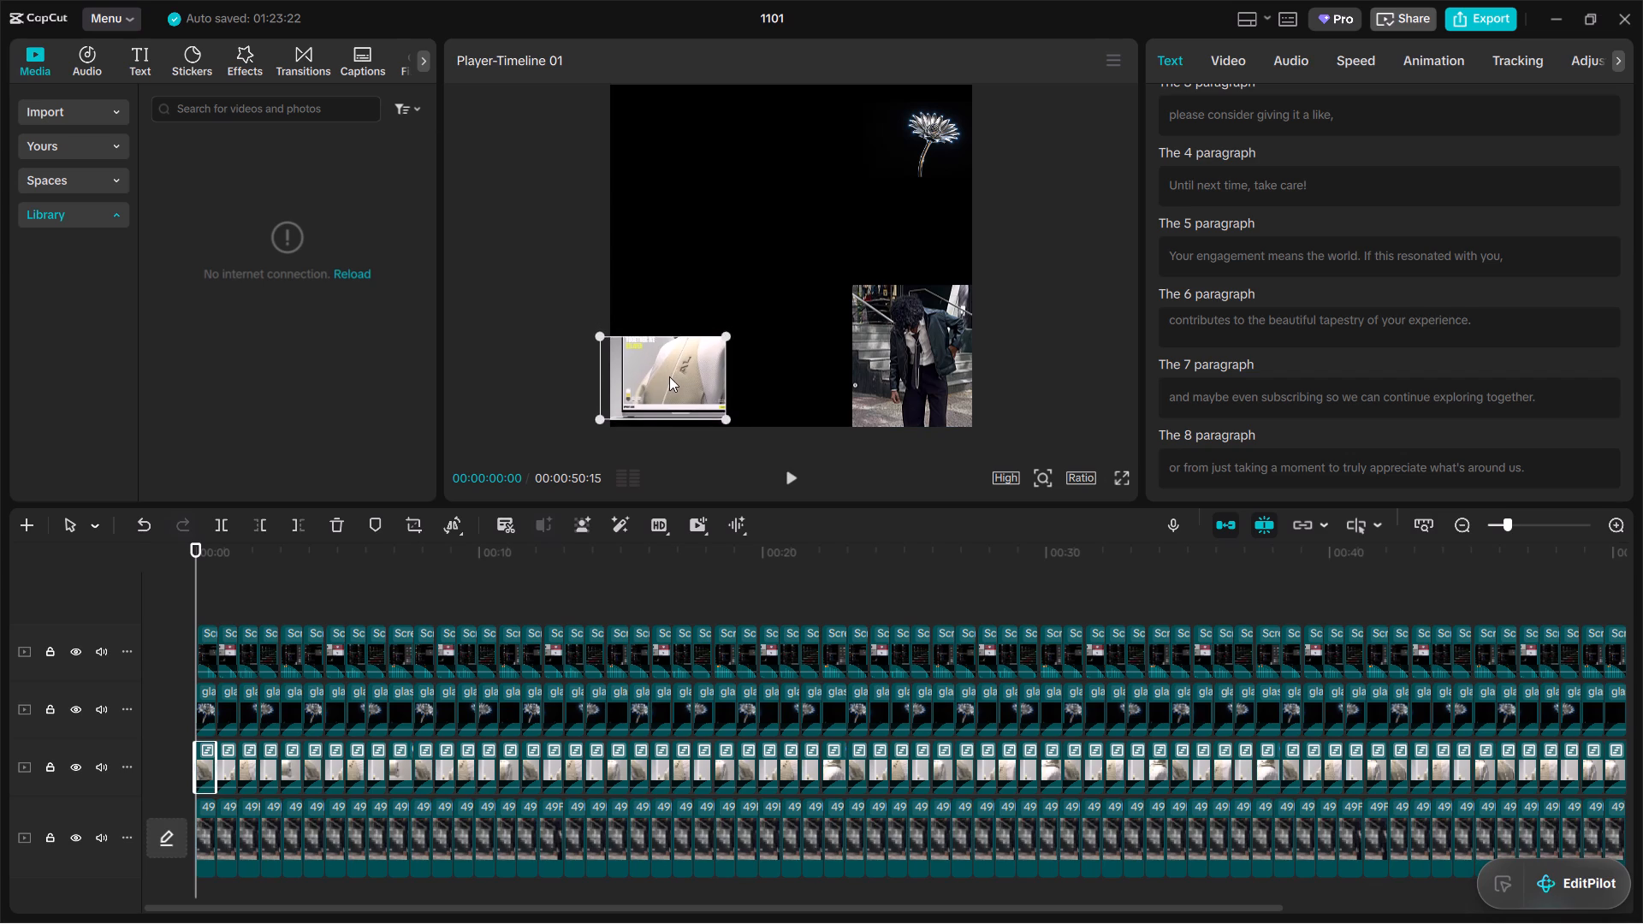
drag(669, 376, 683, 377)
click(788, 371)
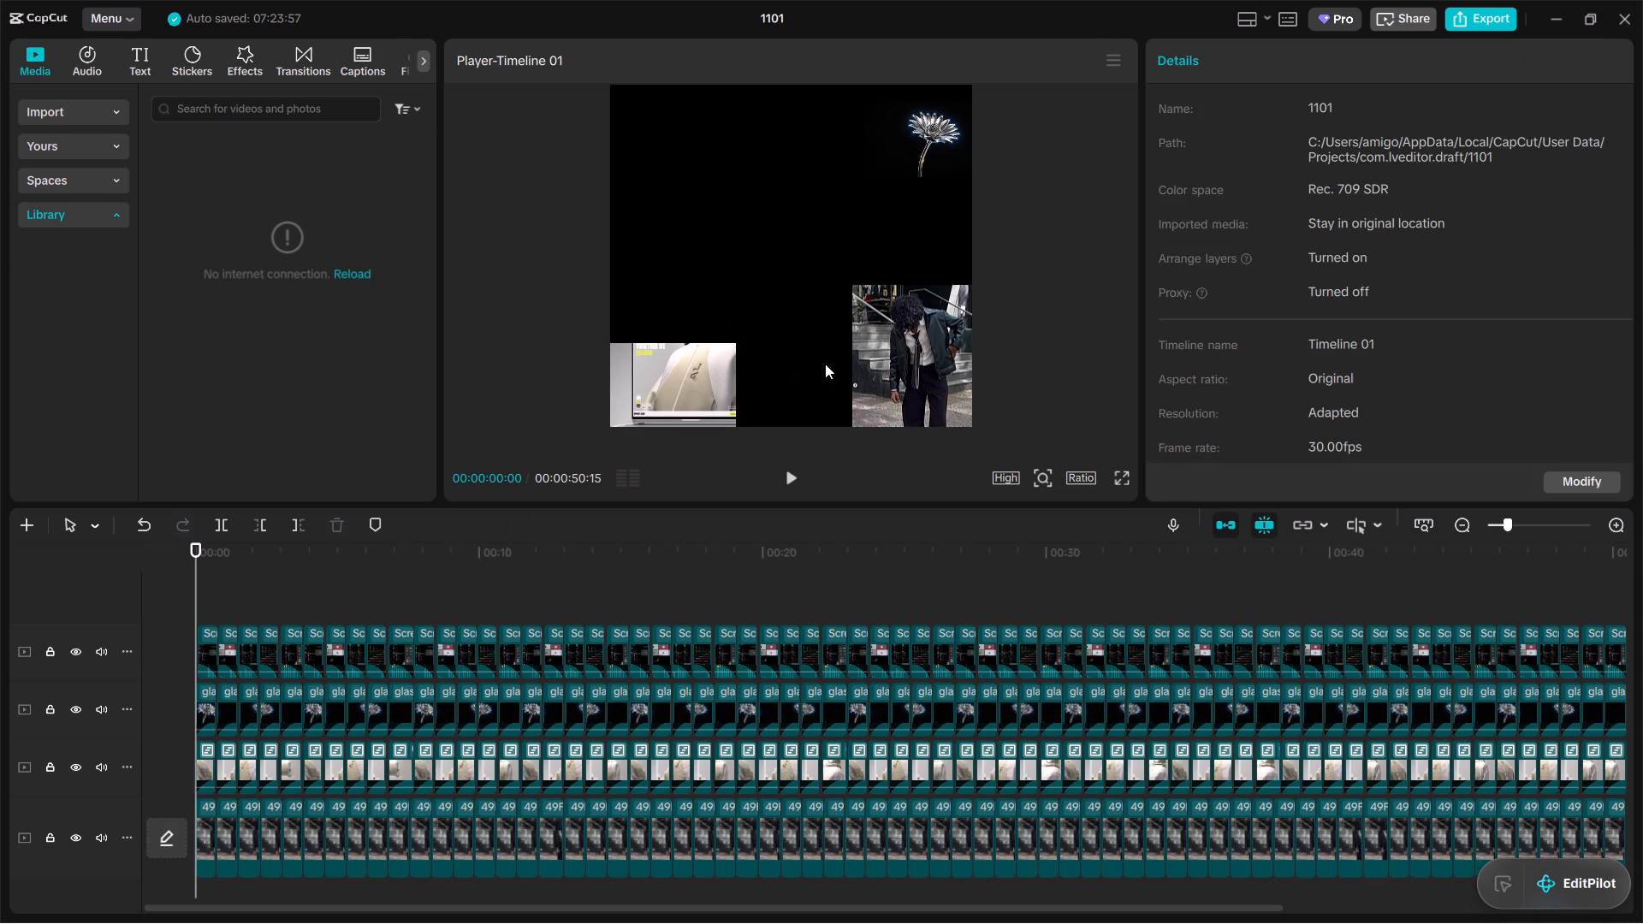
Move the first clip of the standing person inward so its whole frame fits in the canvas's lower-right corner.
click(872, 356)
drag(893, 356, 854, 354)
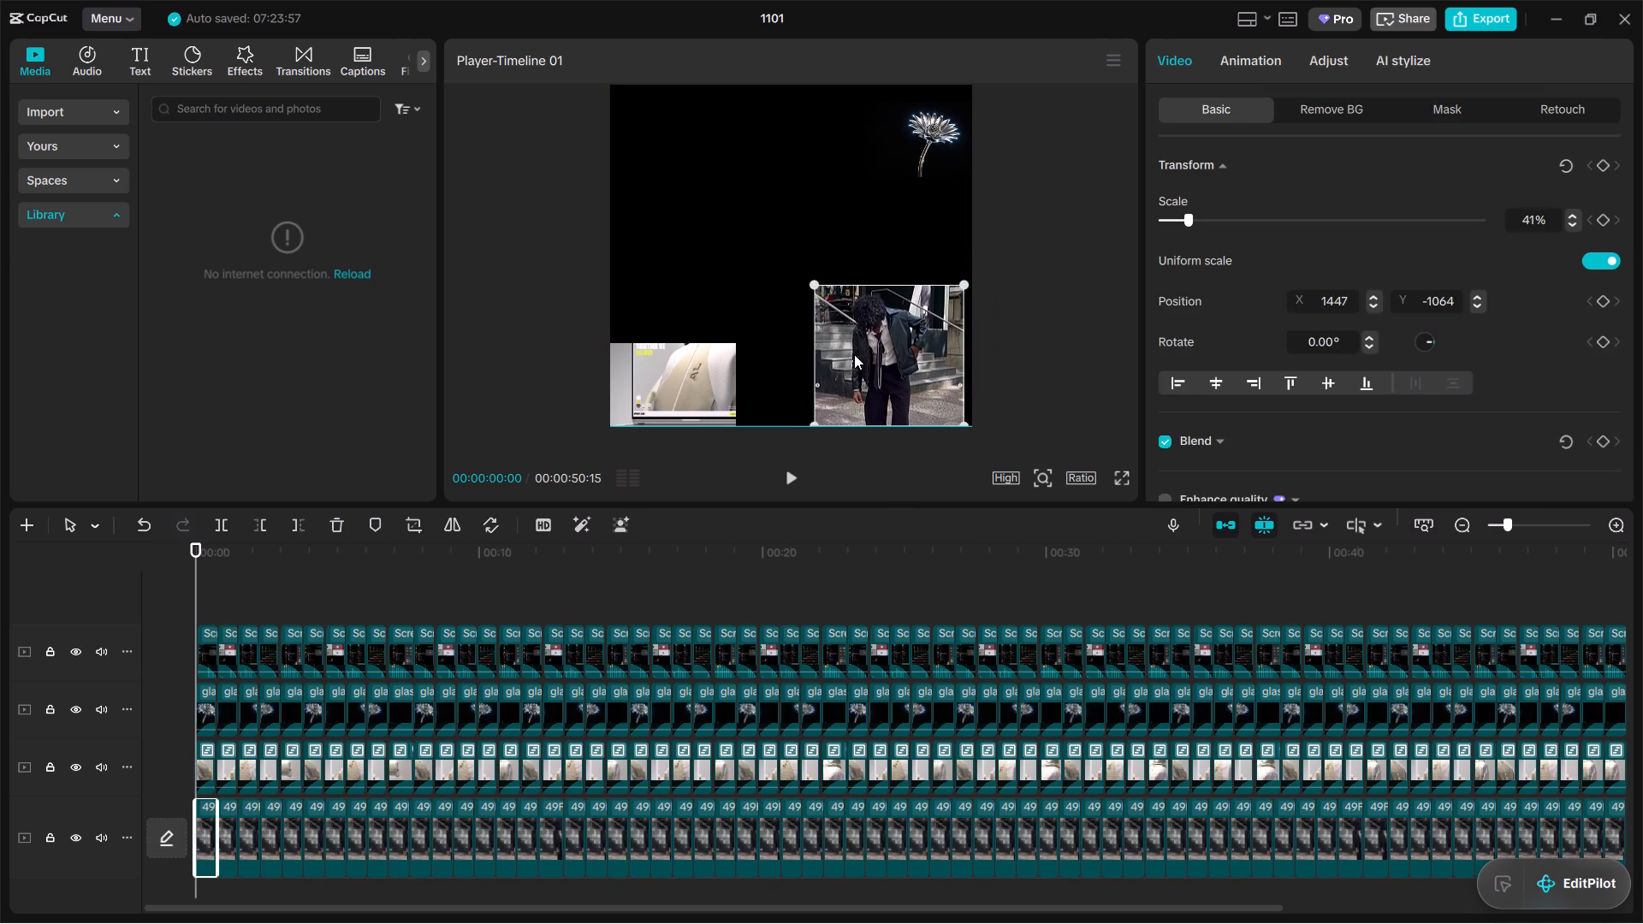
drag(854, 354, 859, 354)
click(726, 223)
Move the first flower overlay into the canvas's upper-right corner, at about X 1207, Y 1414.
click(917, 148)
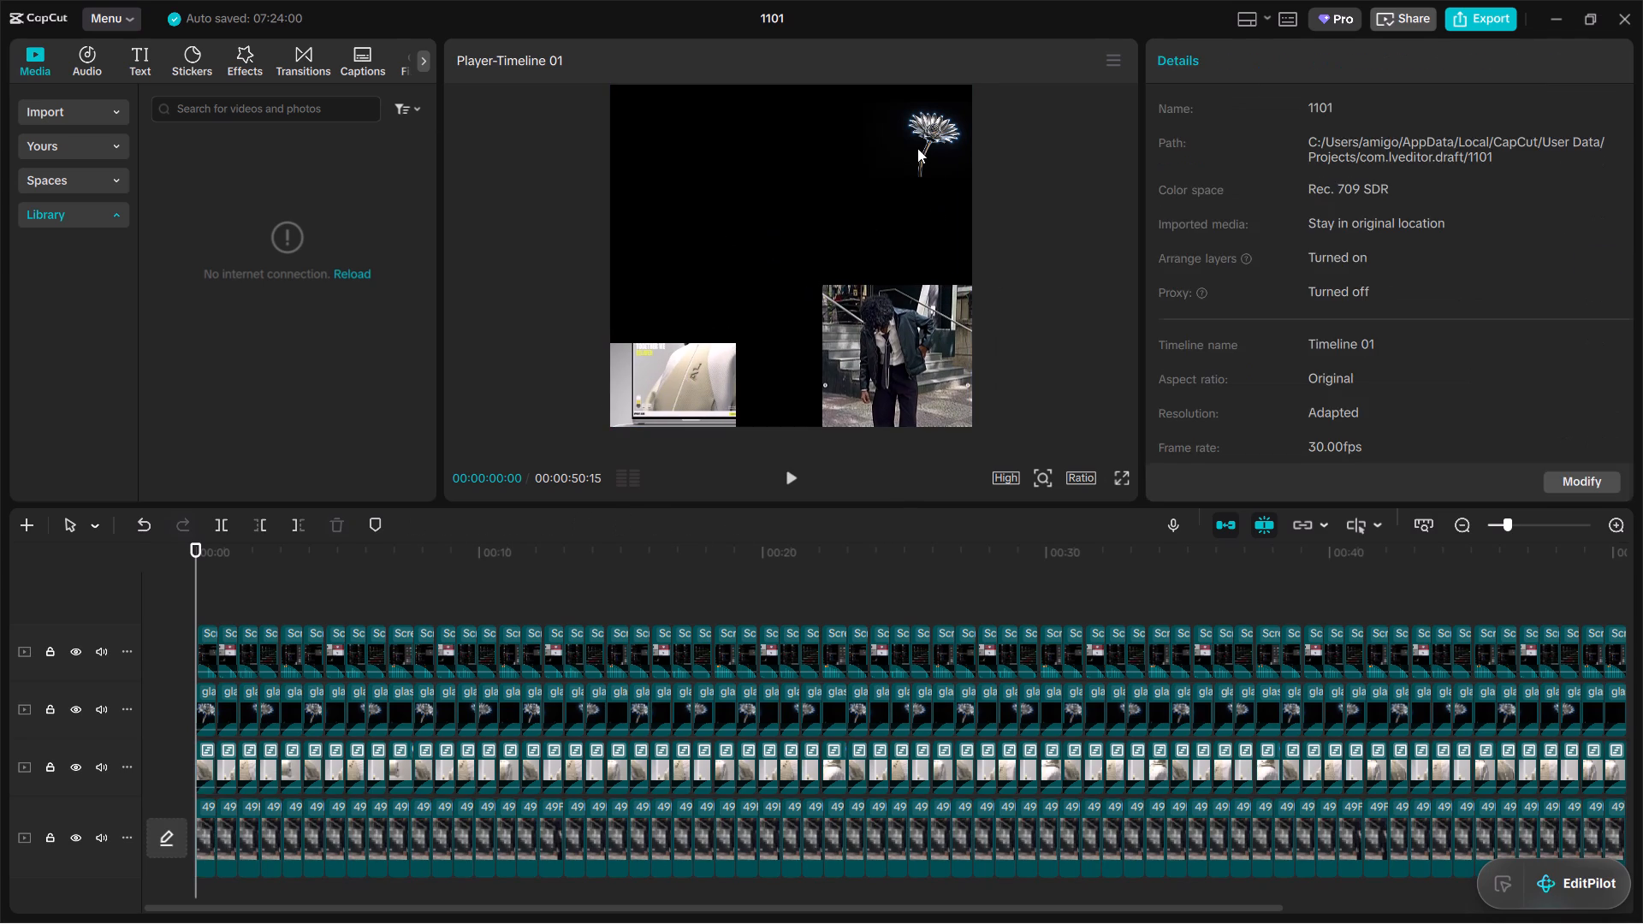
click(917, 148)
drag(928, 149, 922, 138)
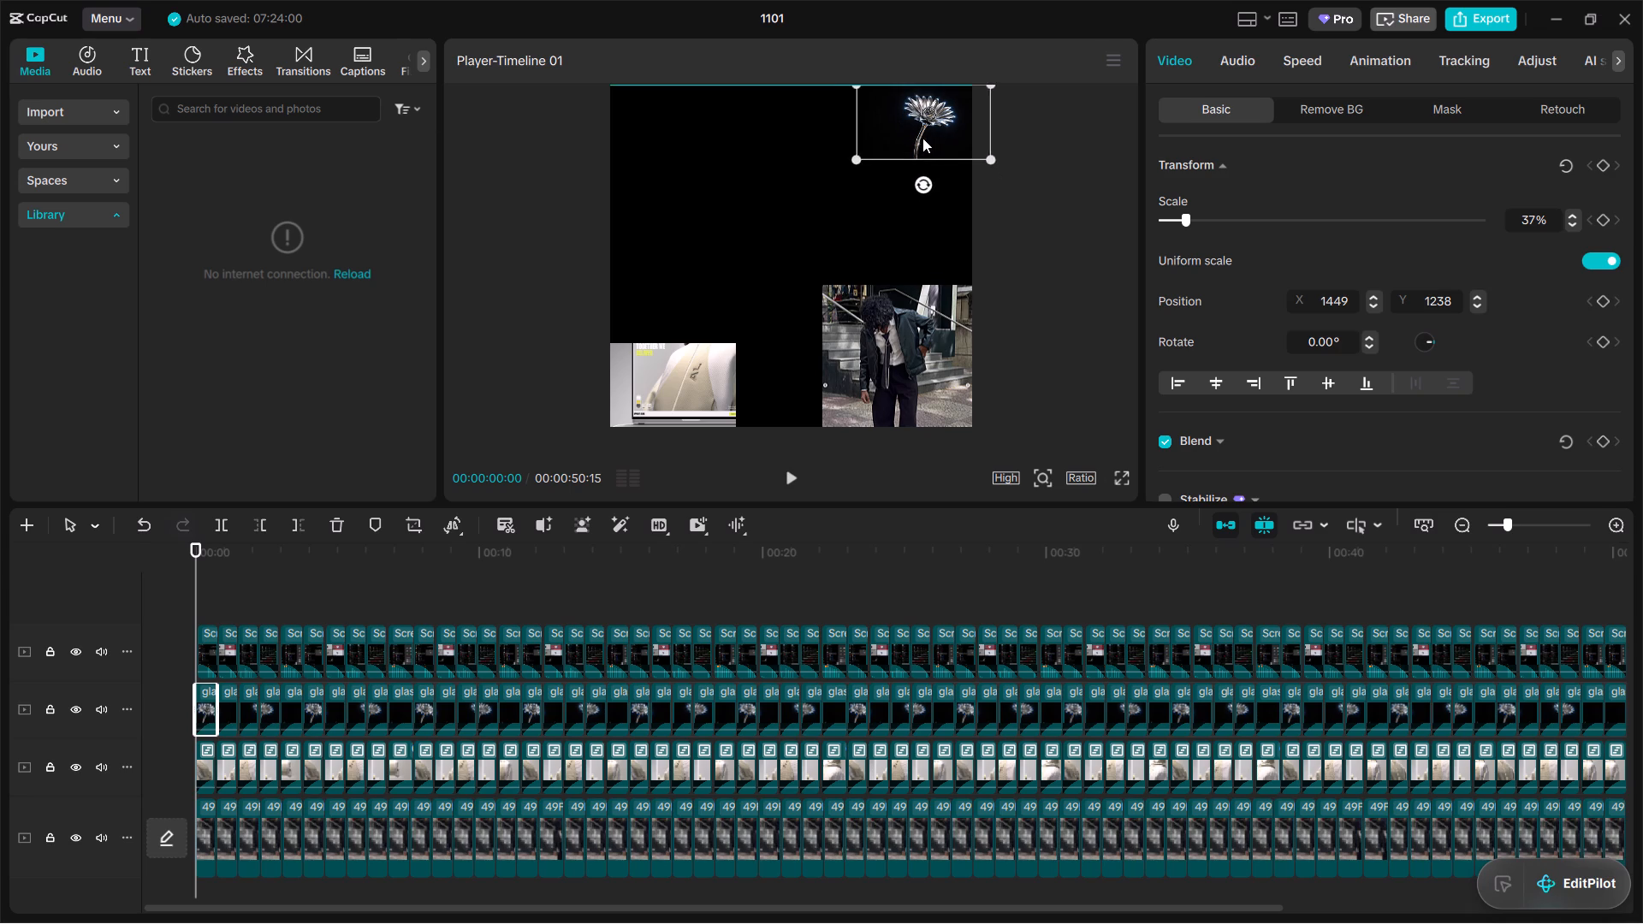
drag(922, 138, 903, 136)
click(821, 211)
Enlarge the flower overlay to about 52% scale, shift it down and inward to fit the upper-right corner, and deselect it.
click(919, 129)
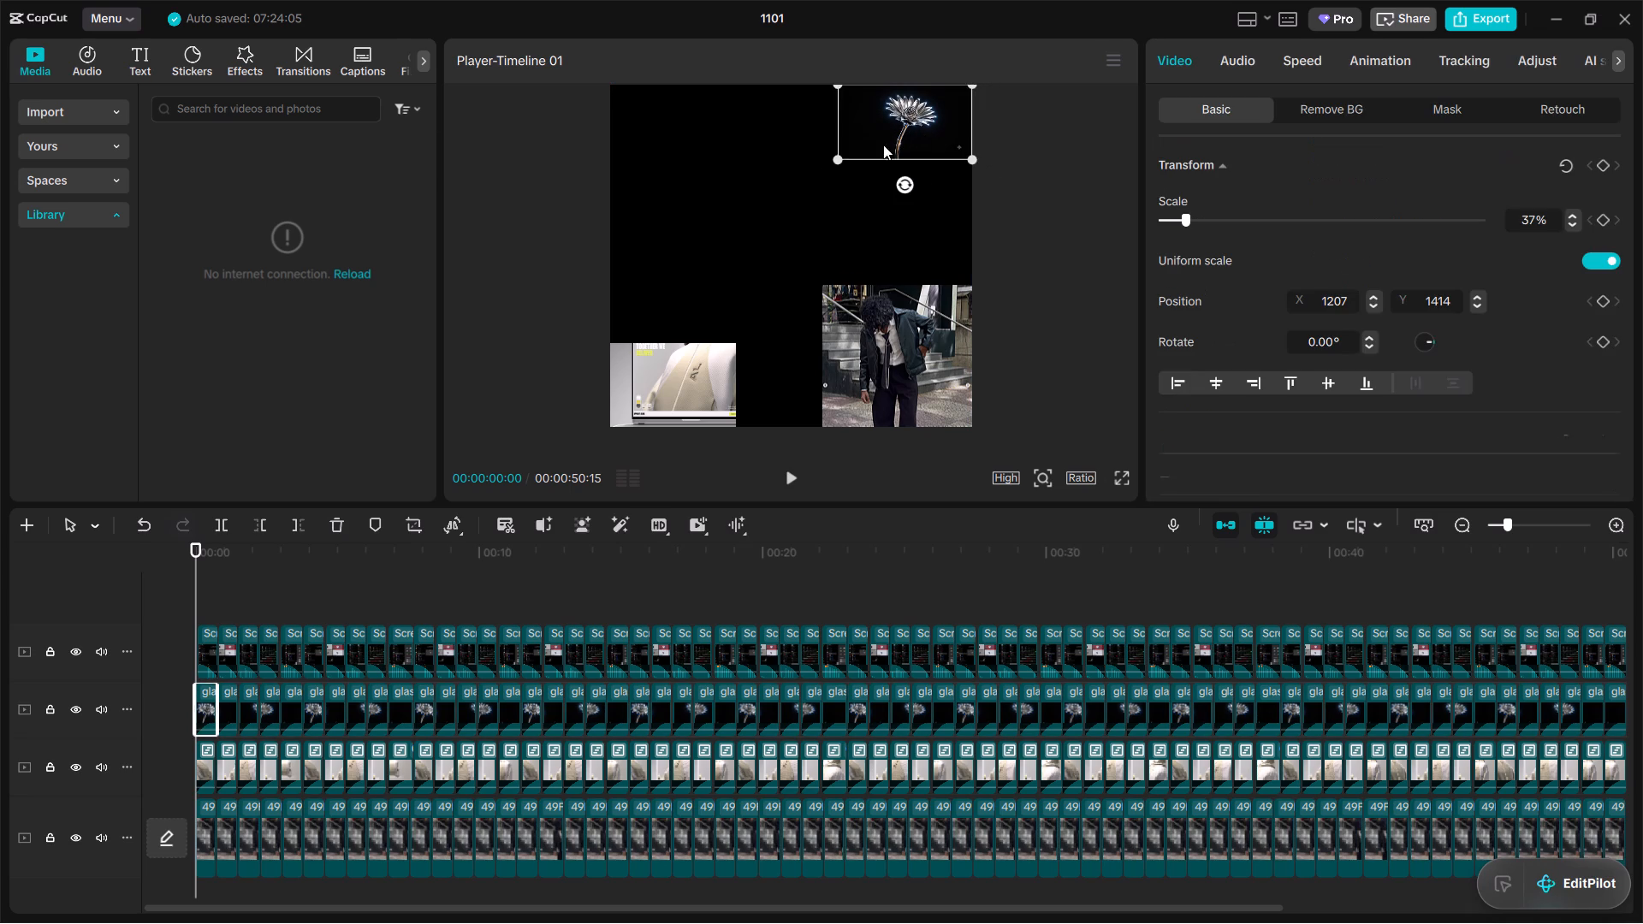
drag(829, 165, 806, 219)
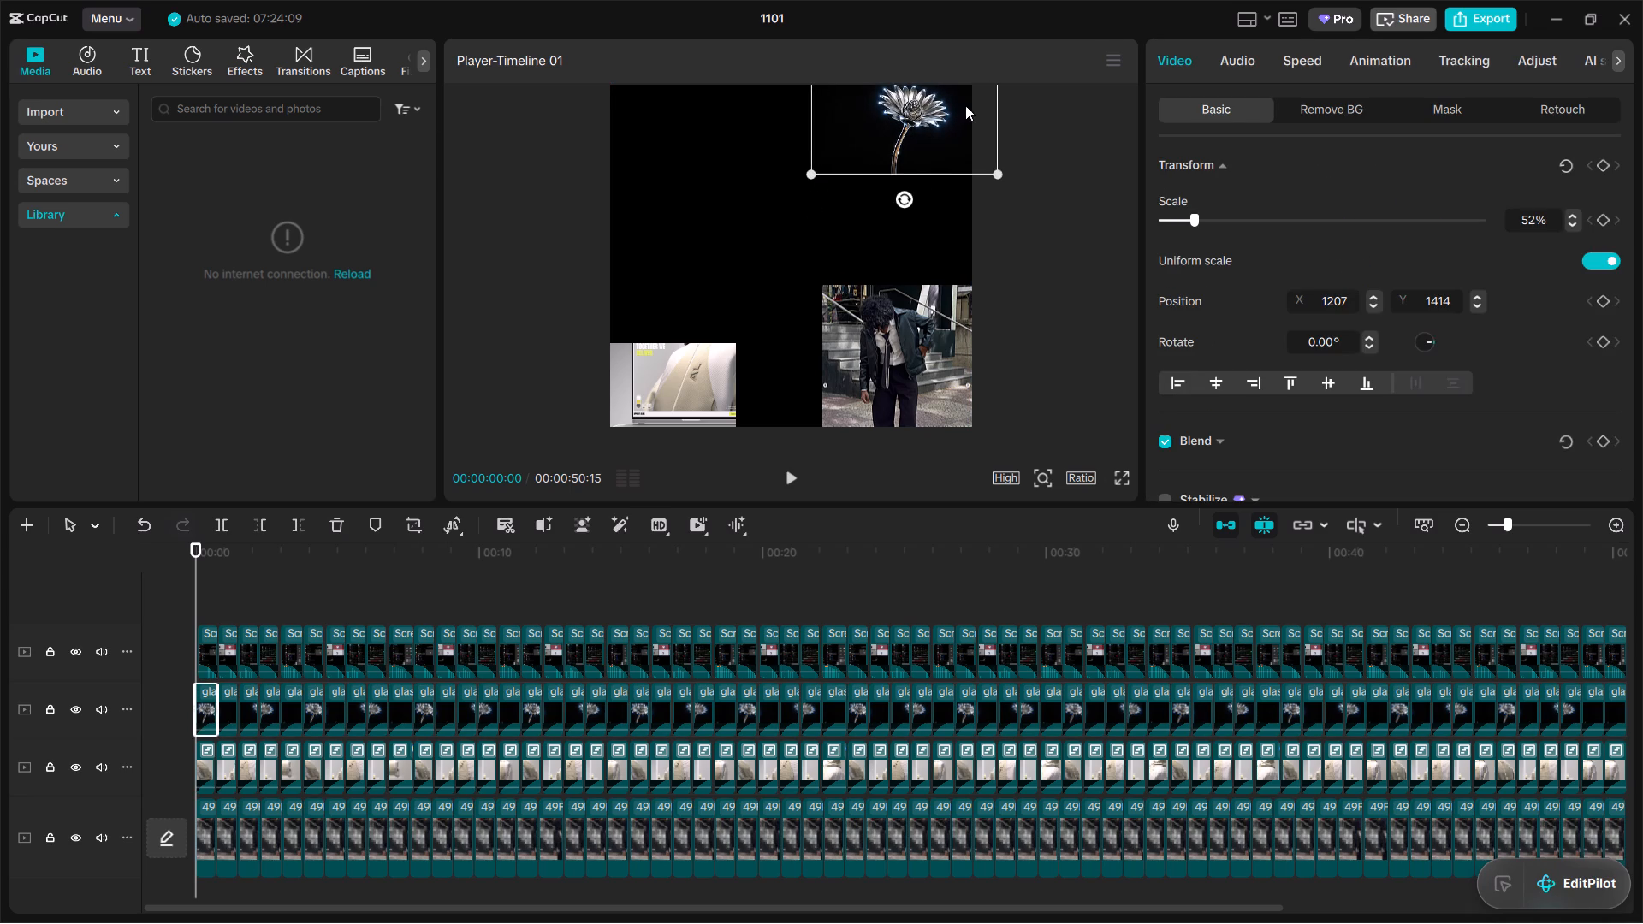
drag(964, 105, 935, 125)
click(767, 192)
click(776, 221)
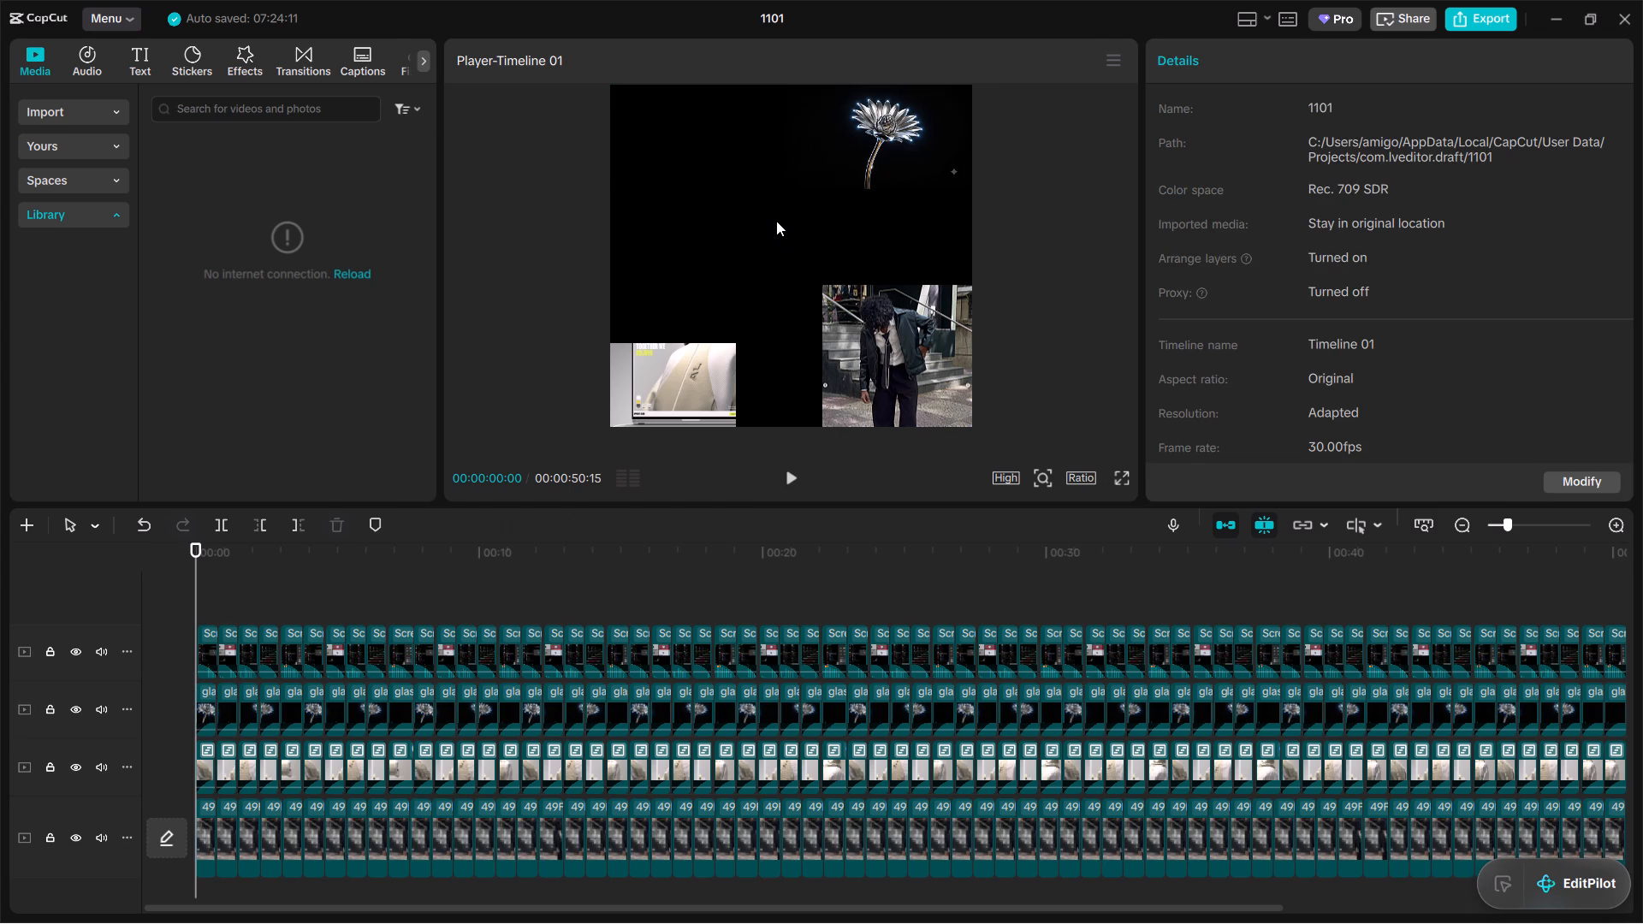
click(863, 229)
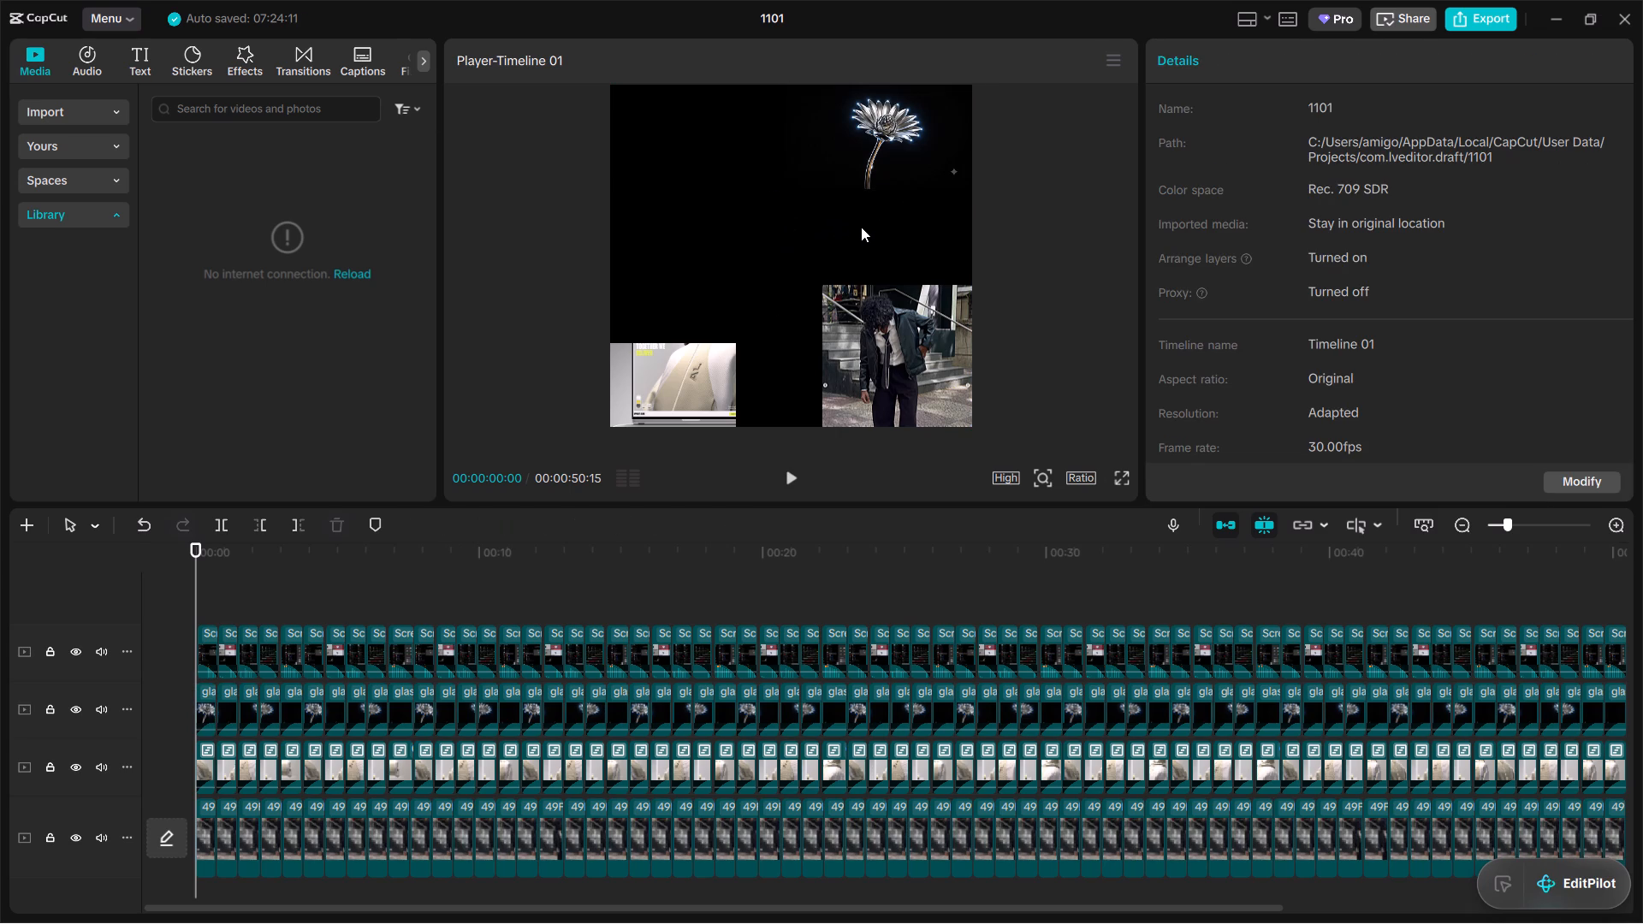
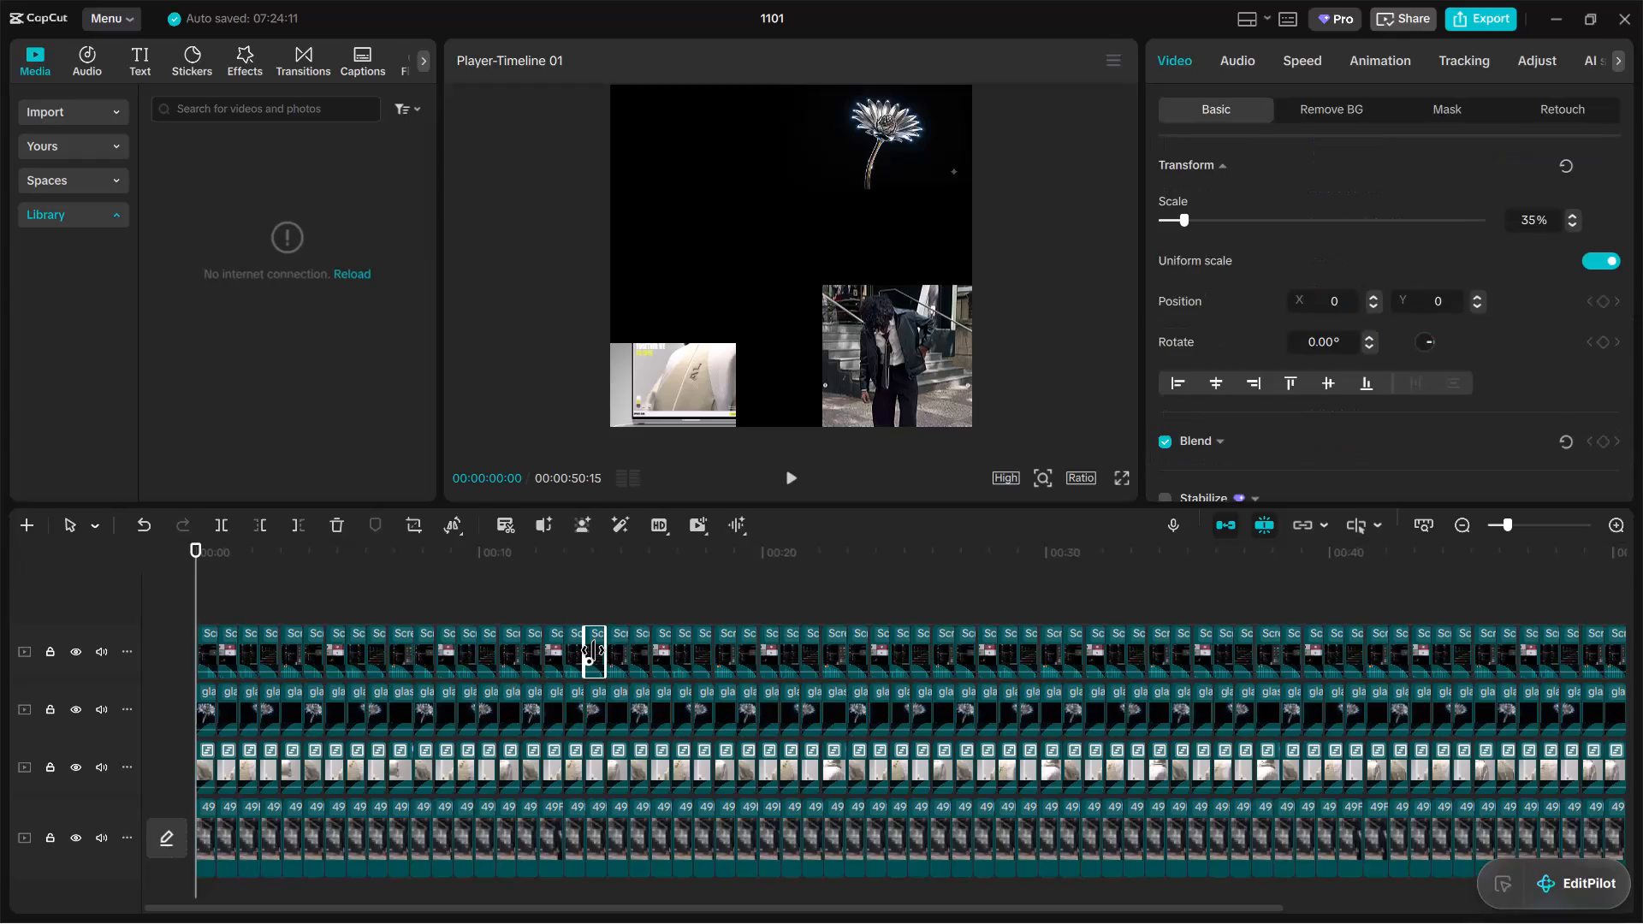
Delete the selected top-layer clip at about 14 seconds and the bottom-layer standing-person clip at about 12 seconds.
key(Delete)
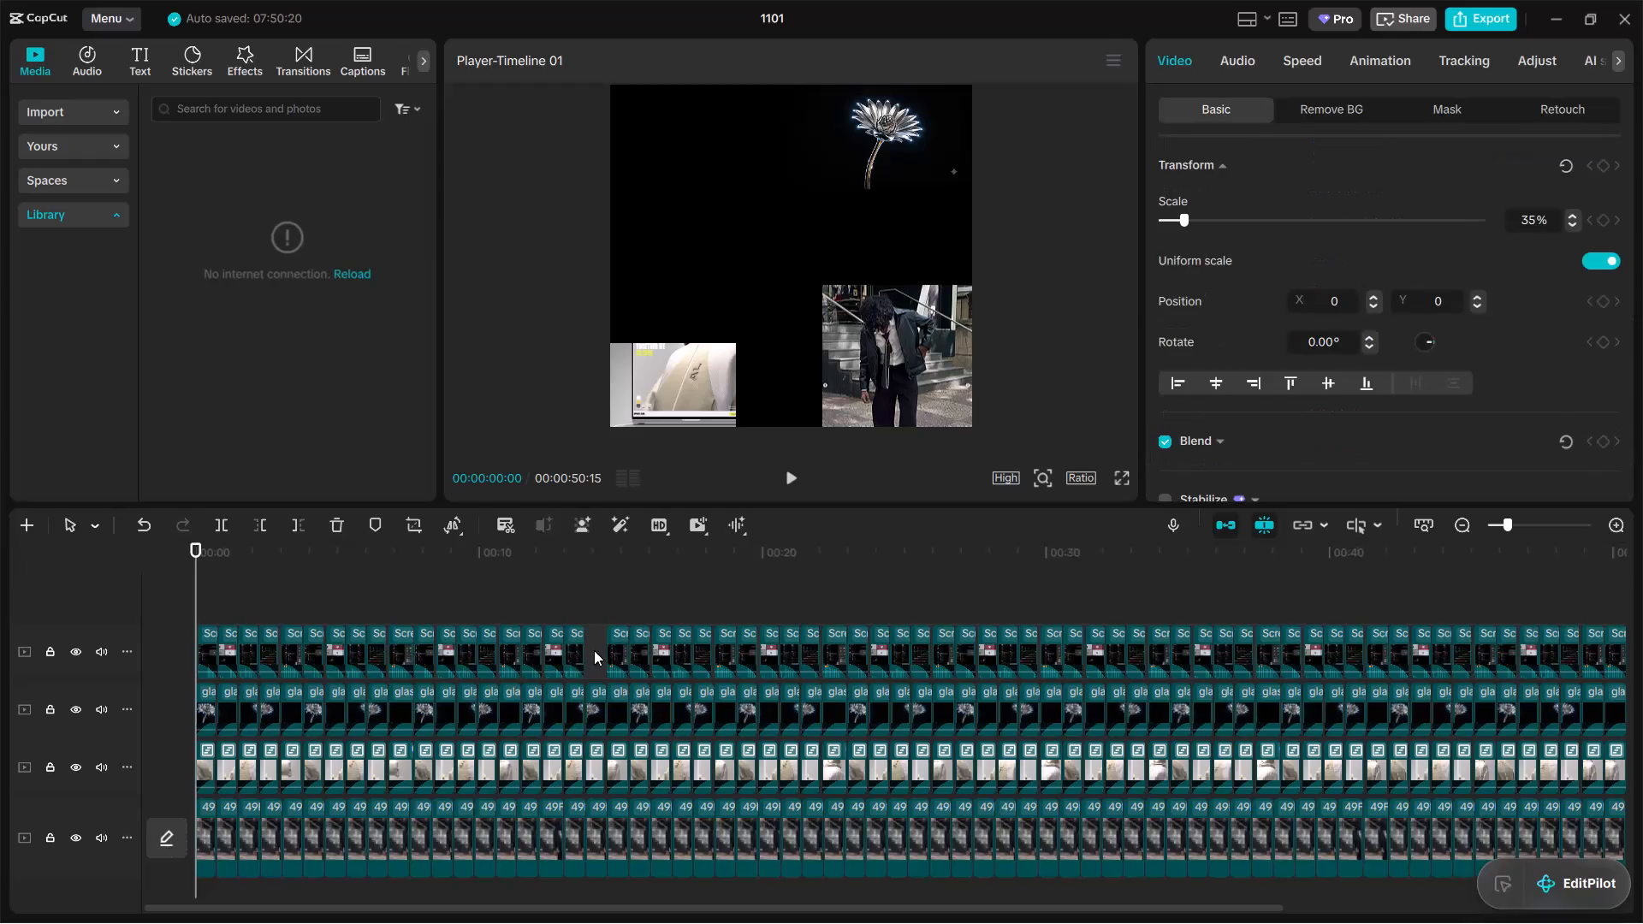
click(531, 802)
key(Delete)
click(602, 682)
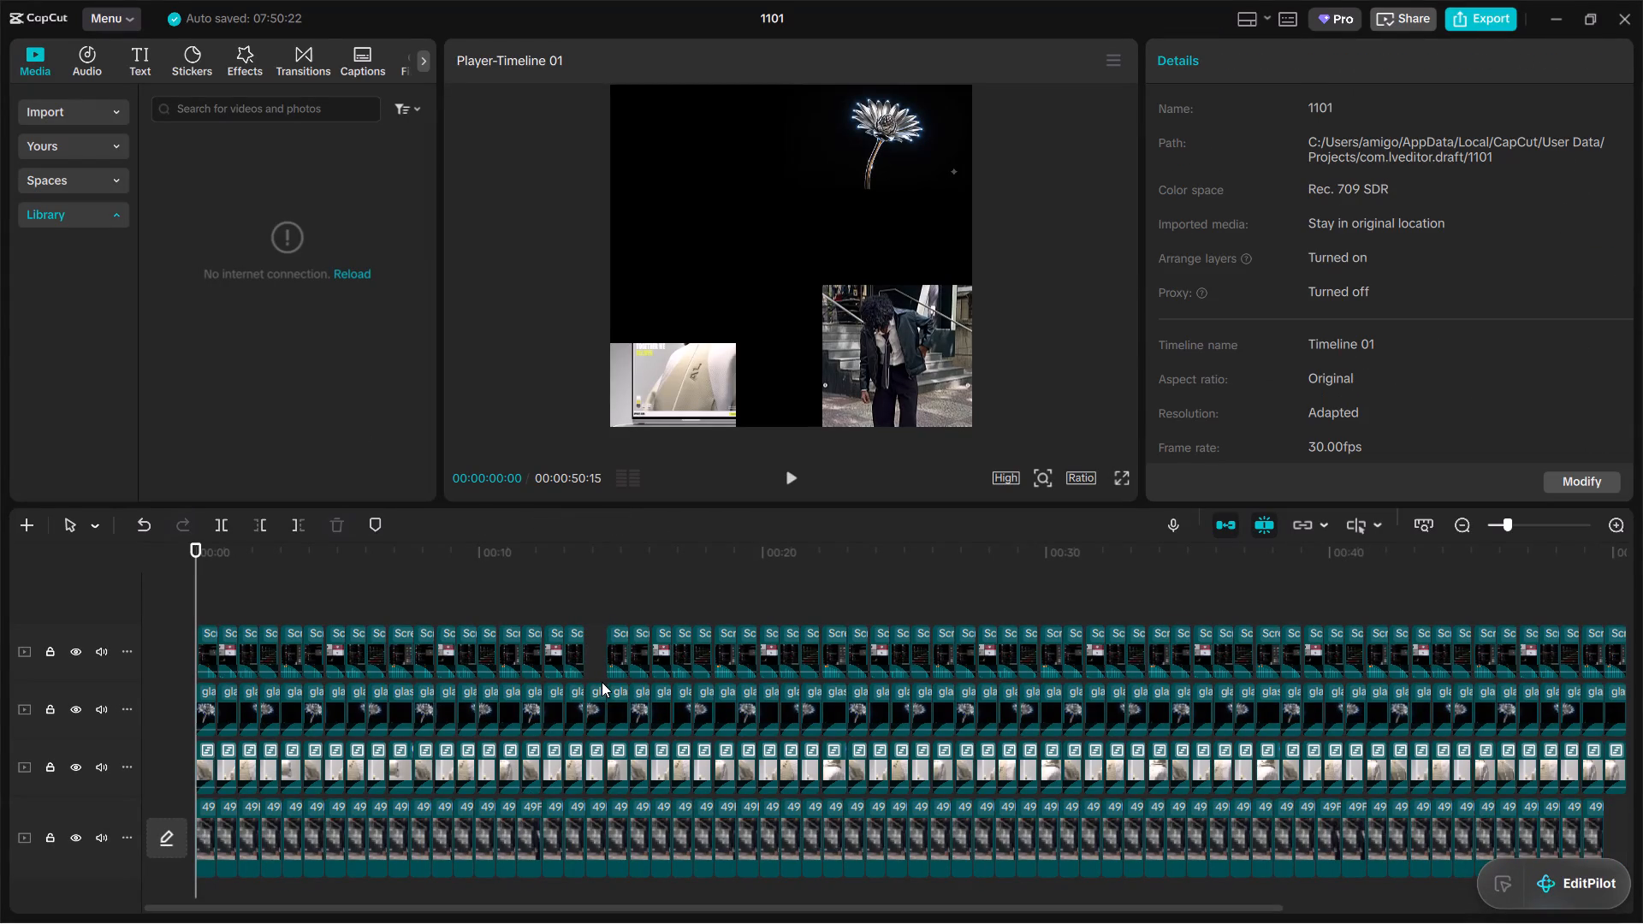
key(Delete)
Move the white garment overlay clip from about 44 seconds onto a new top layer at the start of the timeline.
click(806, 743)
drag(1439, 765, 209, 548)
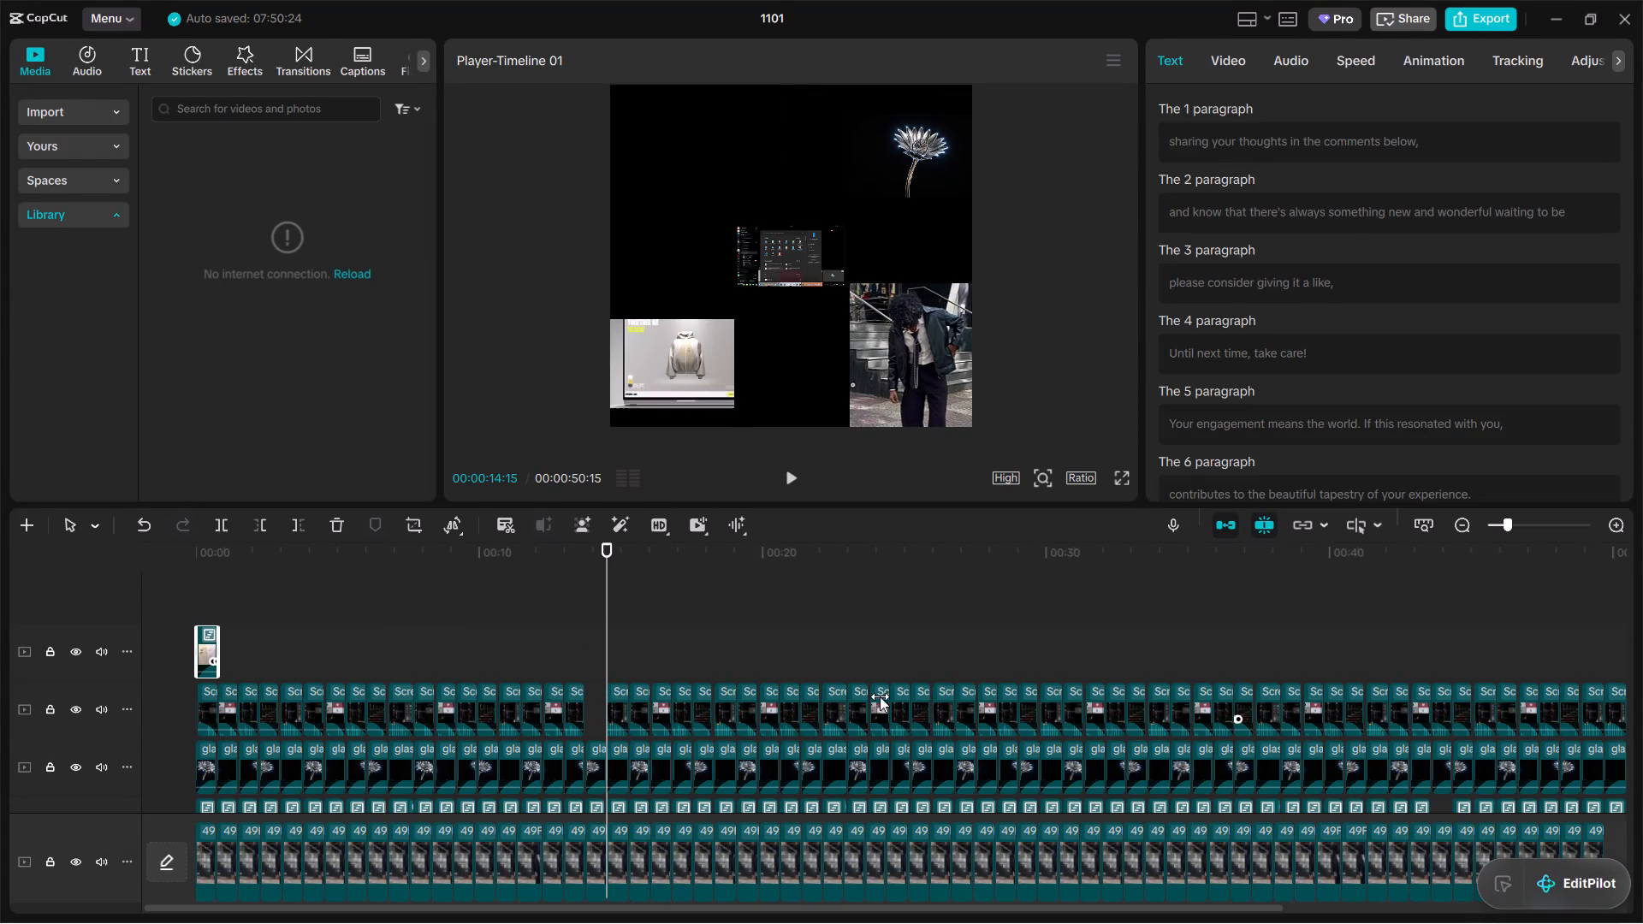
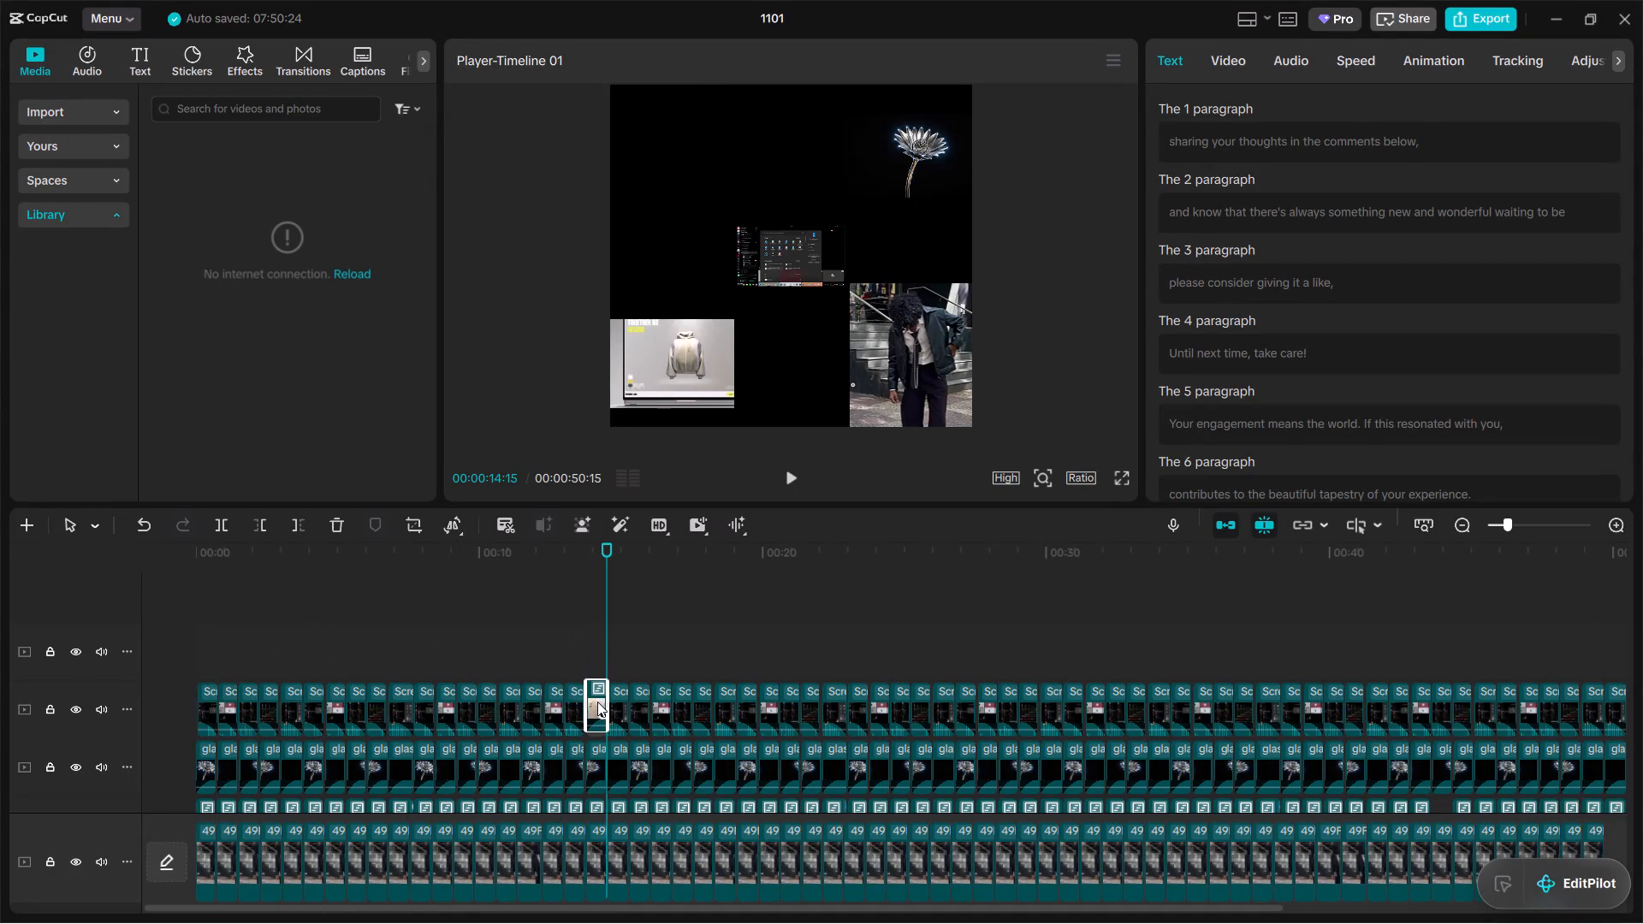
Move the first four white garment overlay clips after the 44-second gap earlier, one by one, so each joins the clip before it.
click(779, 610)
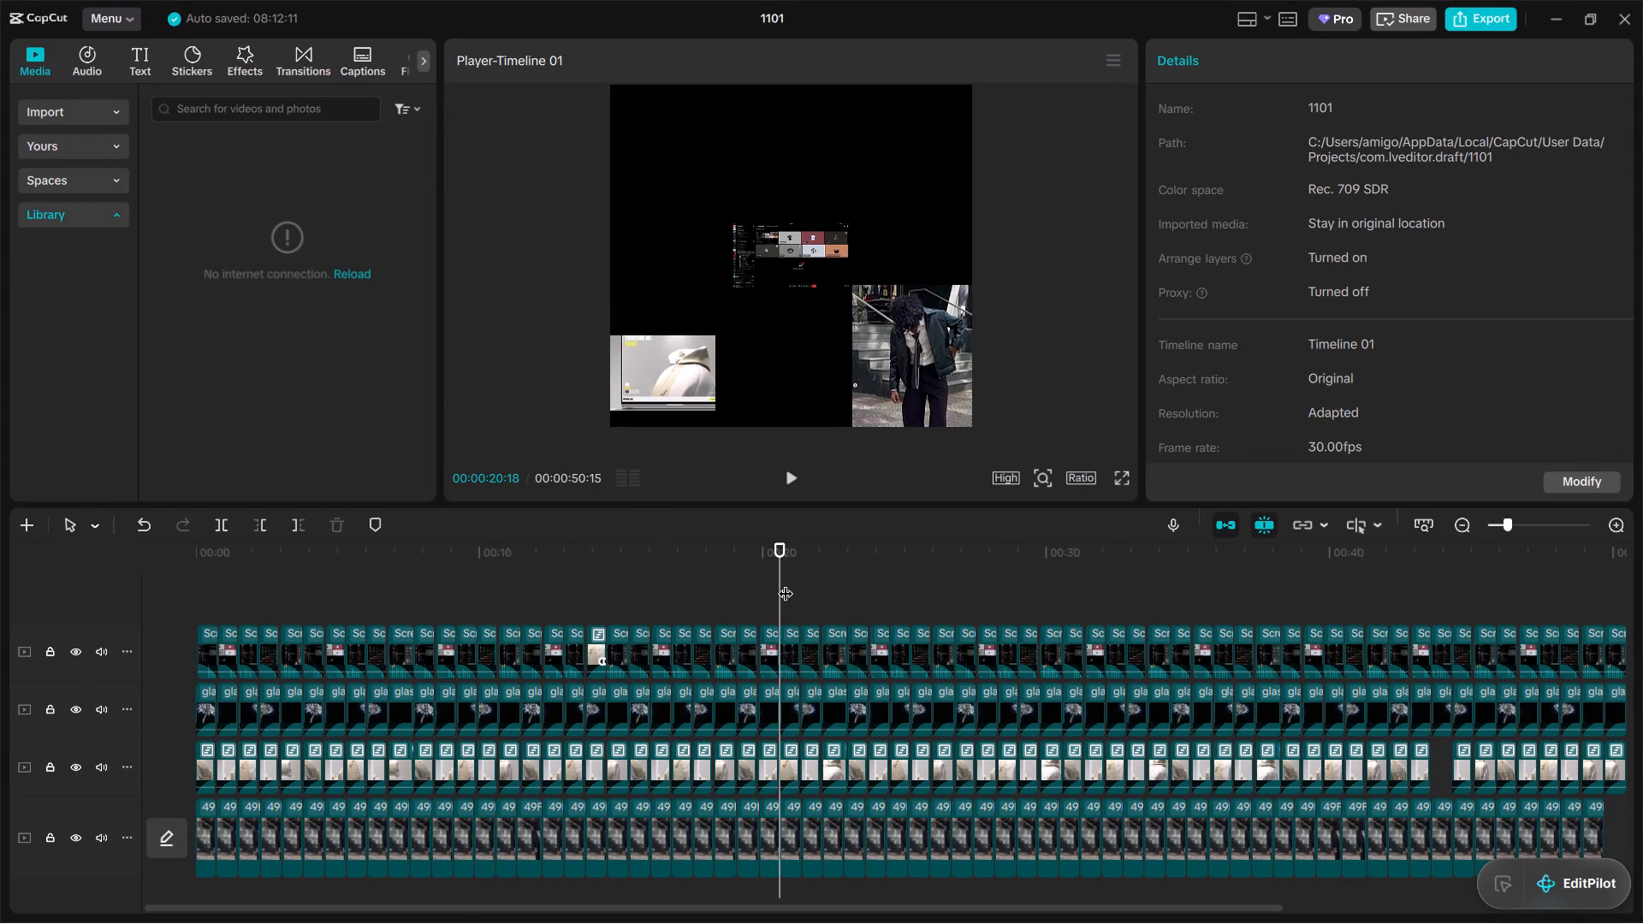
drag(786, 583, 1642, 597)
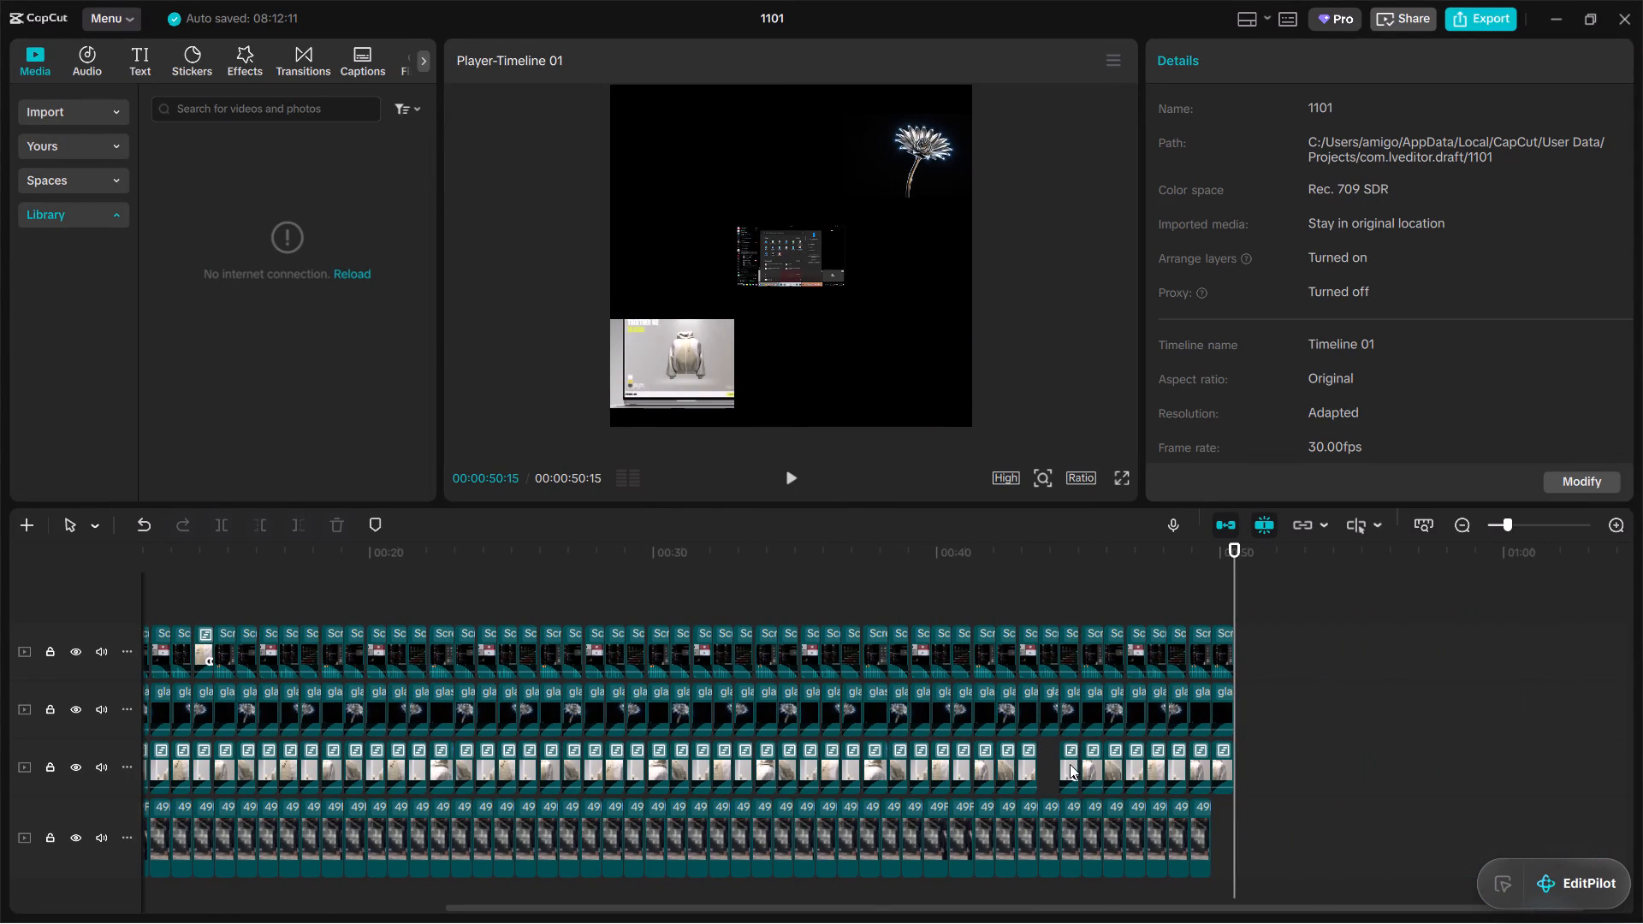
drag(1070, 764, 1051, 765)
drag(1093, 771, 1078, 771)
drag(1113, 768, 1091, 768)
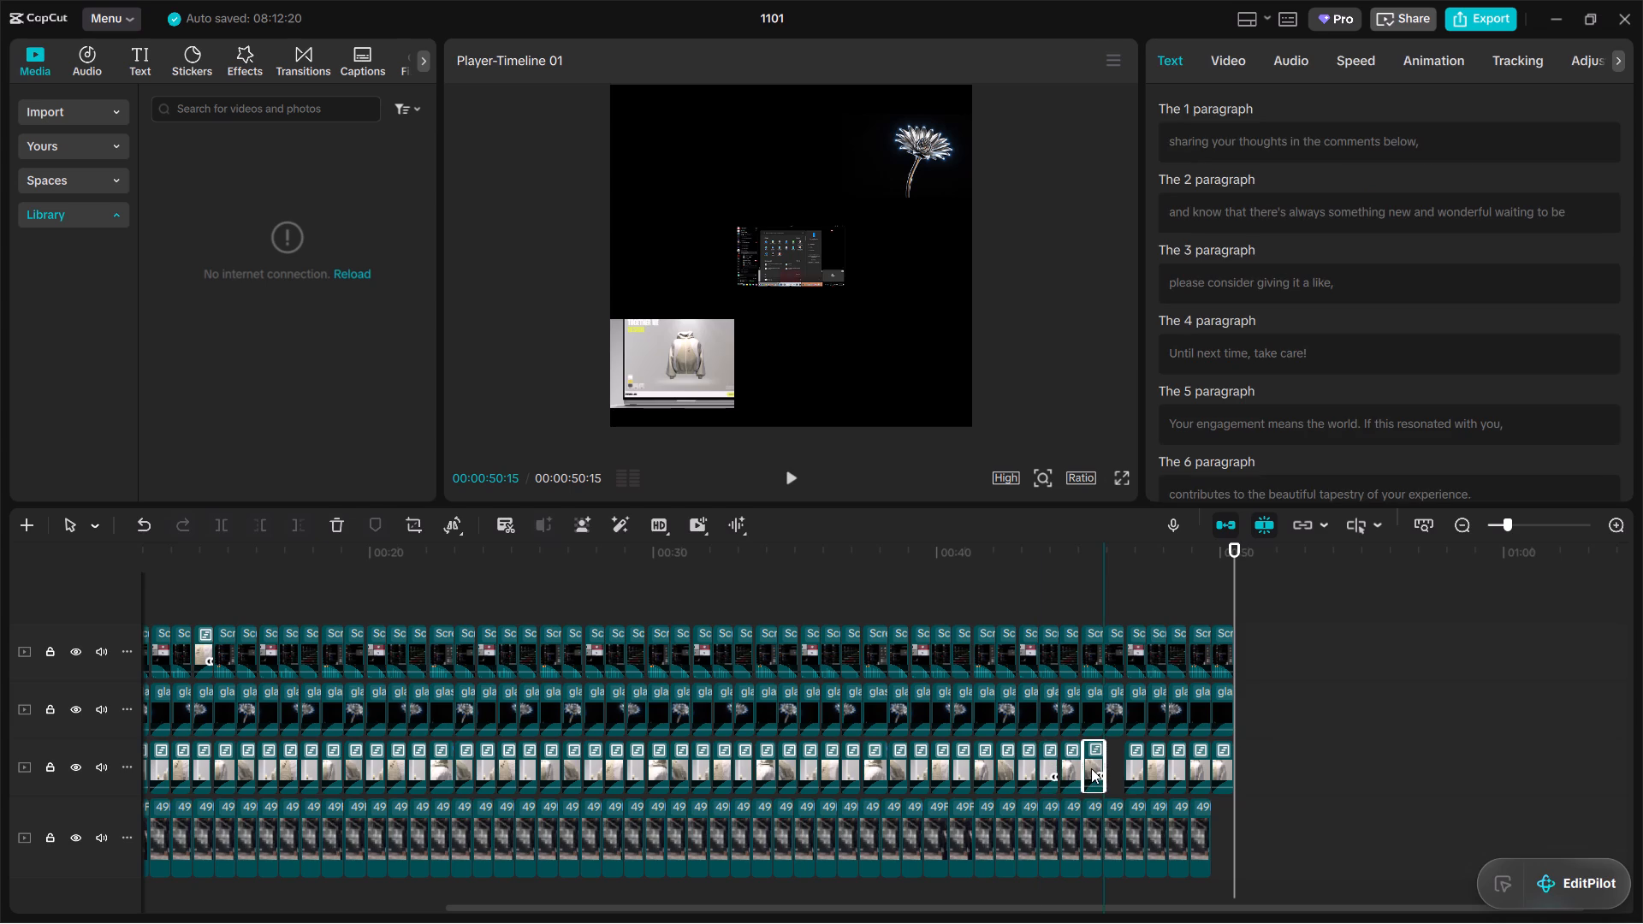
click(1142, 763)
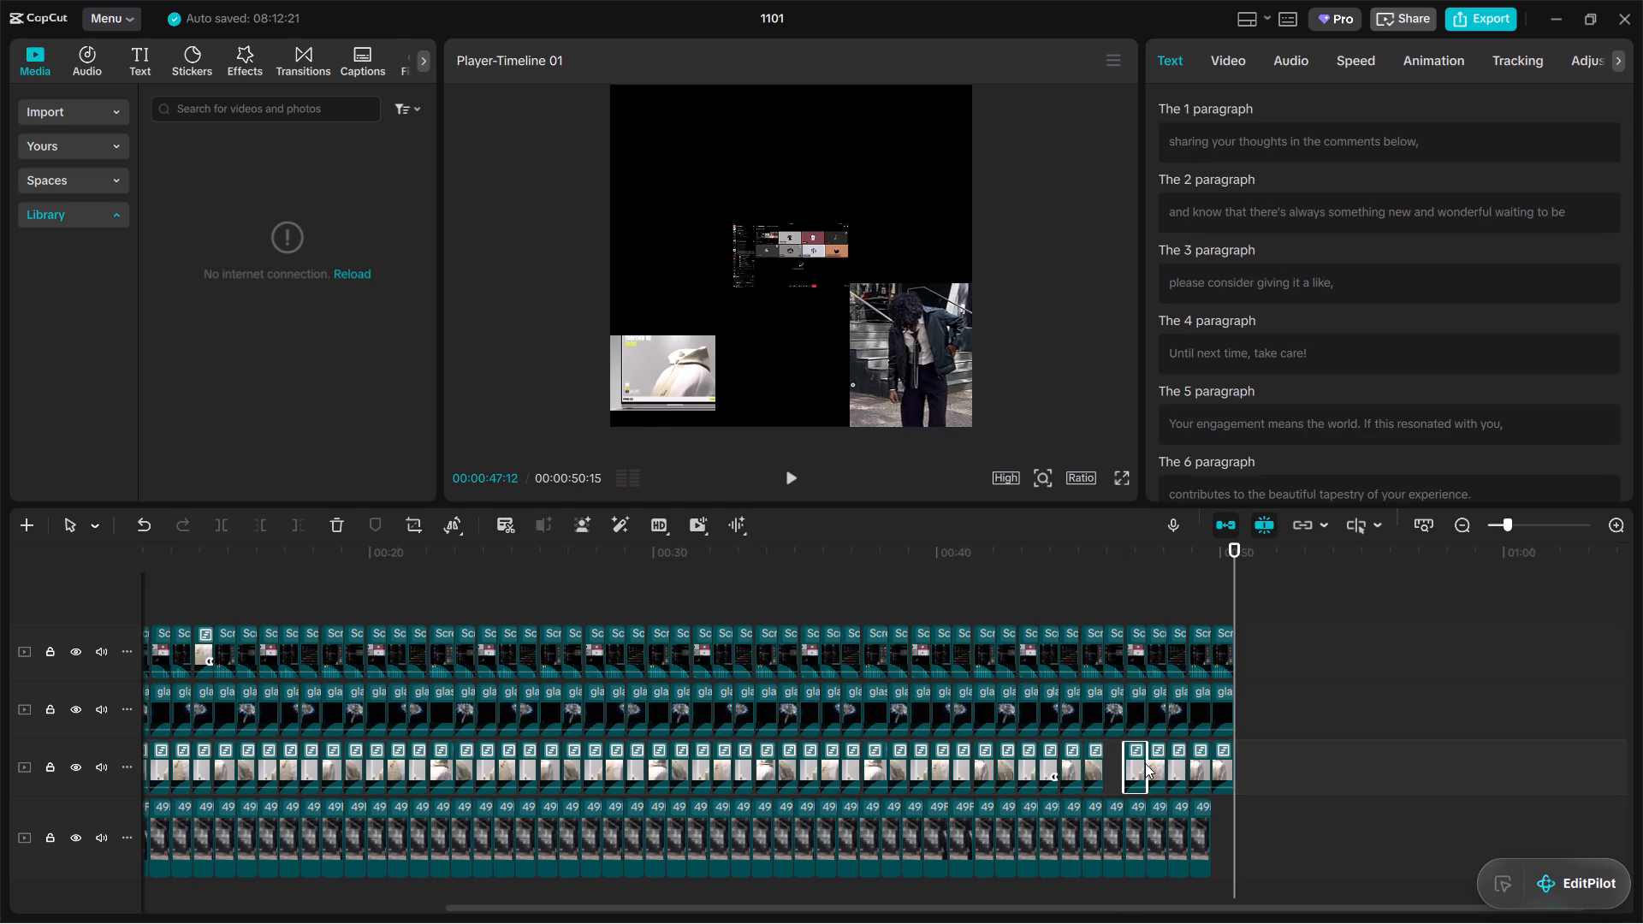
drag(1134, 756, 1132, 755)
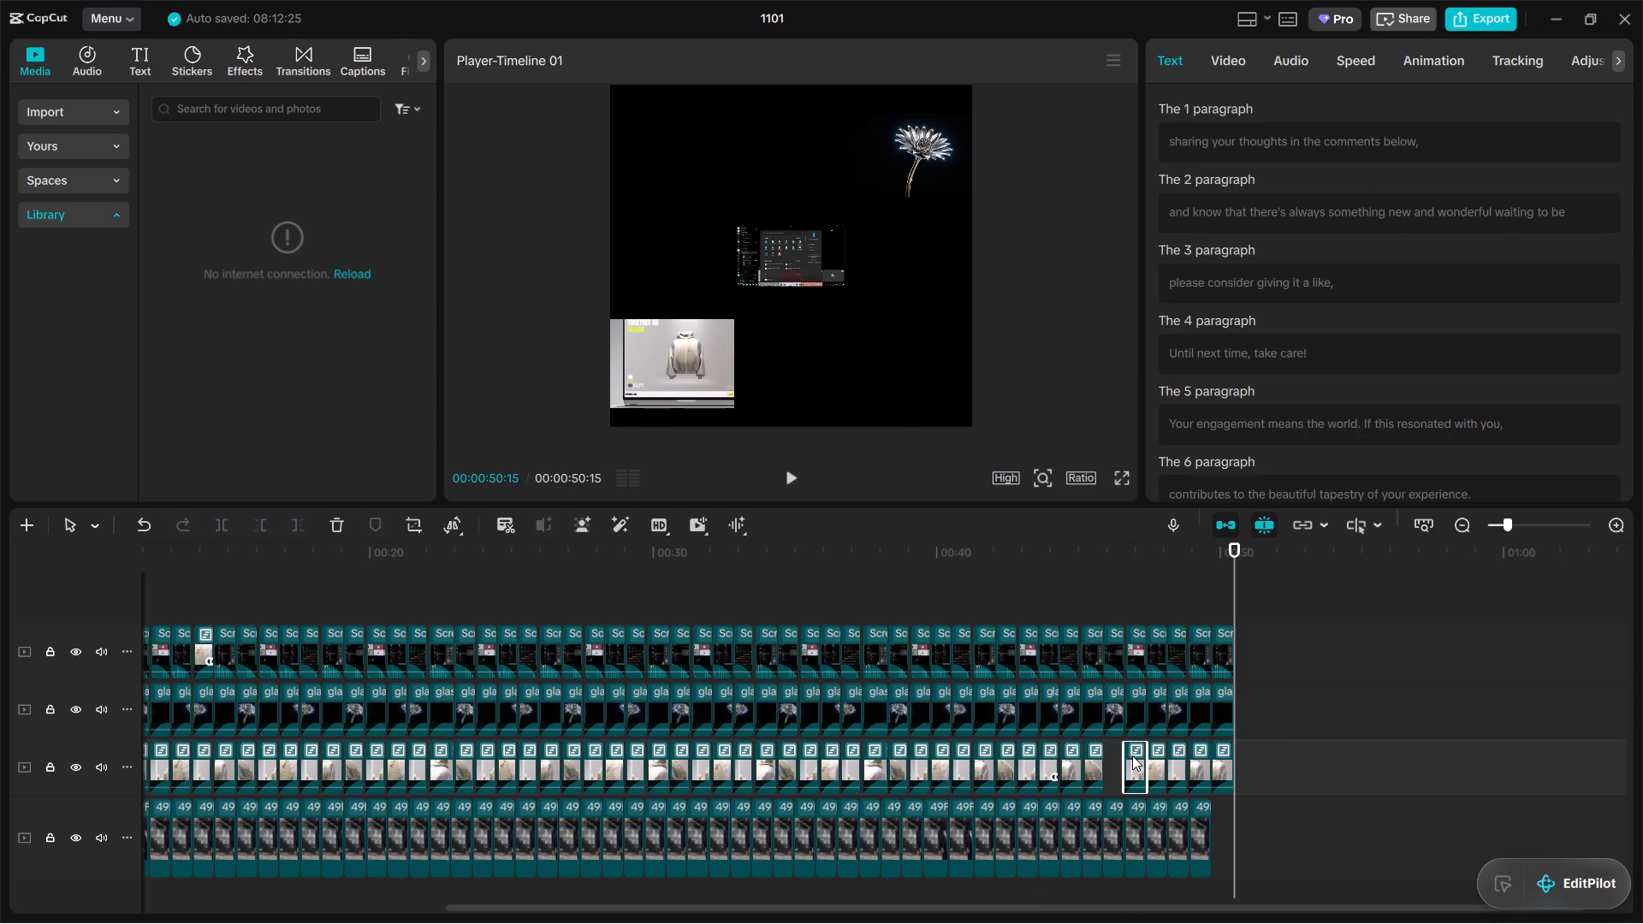
drag(1132, 755, 1100, 760)
drag(1136, 764, 1118, 767)
Move the next three garment overlay clips, from about 48 seconds on, earlier so each closes up against the previous one.
click(1157, 767)
drag(1154, 762, 1136, 763)
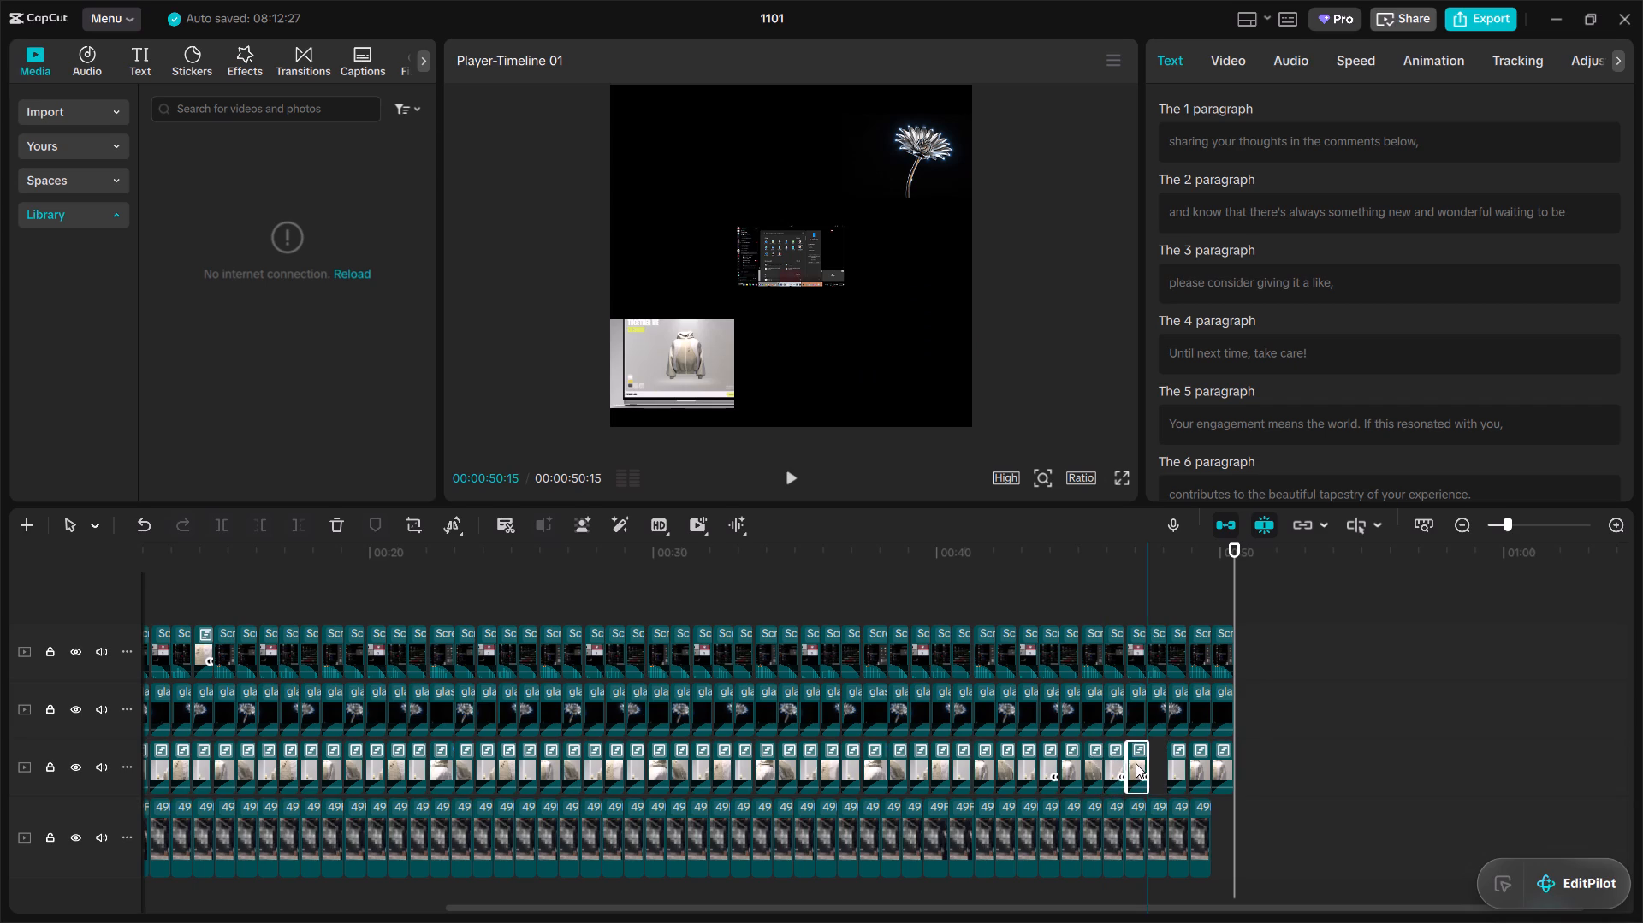
drag(1136, 763, 1133, 763)
click(1180, 763)
drag(1177, 764, 1158, 767)
click(1197, 767)
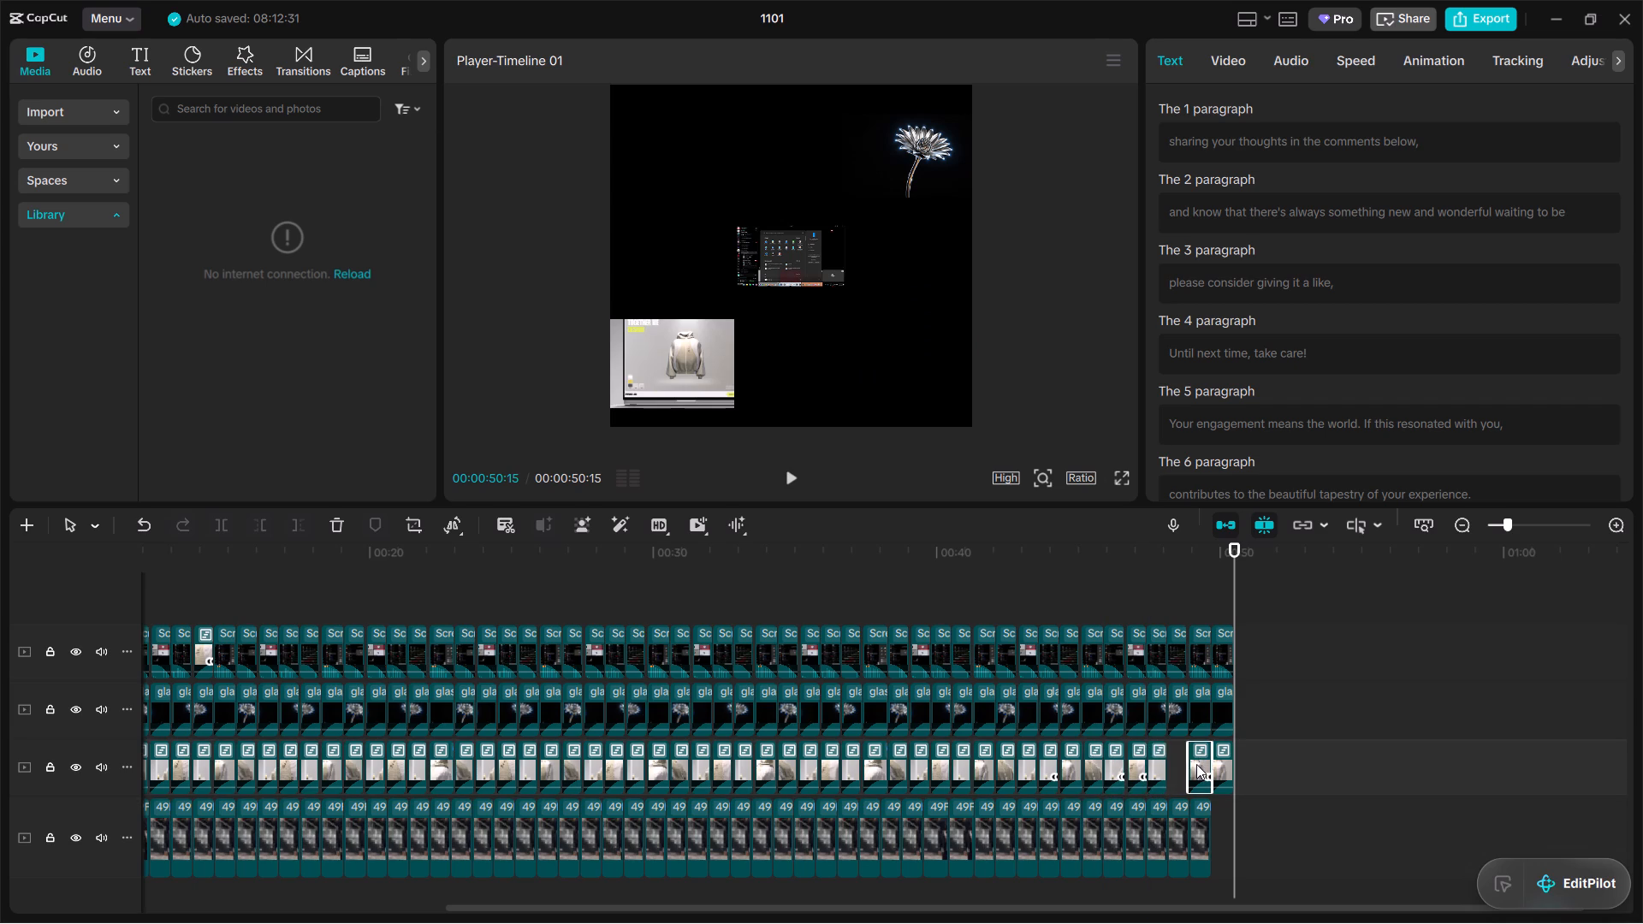
drag(1196, 764, 1182, 766)
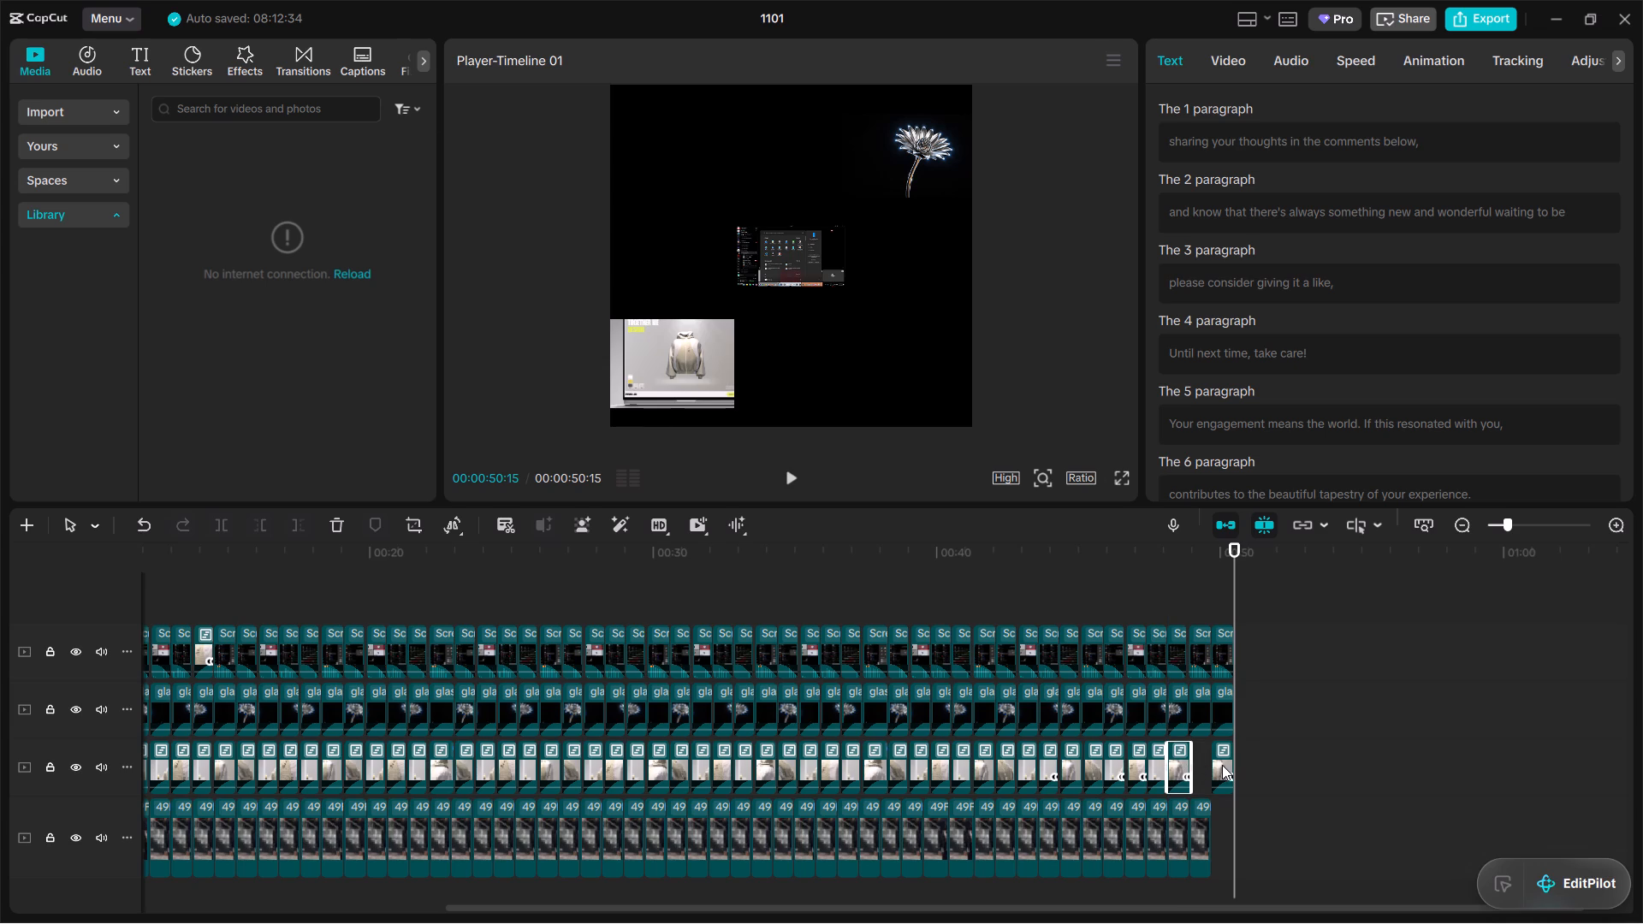
Place the last garment overlay clip directly after the preceding clip on the garment layer, at about 49 seconds.
click(1222, 765)
drag(1219, 759, 1203, 761)
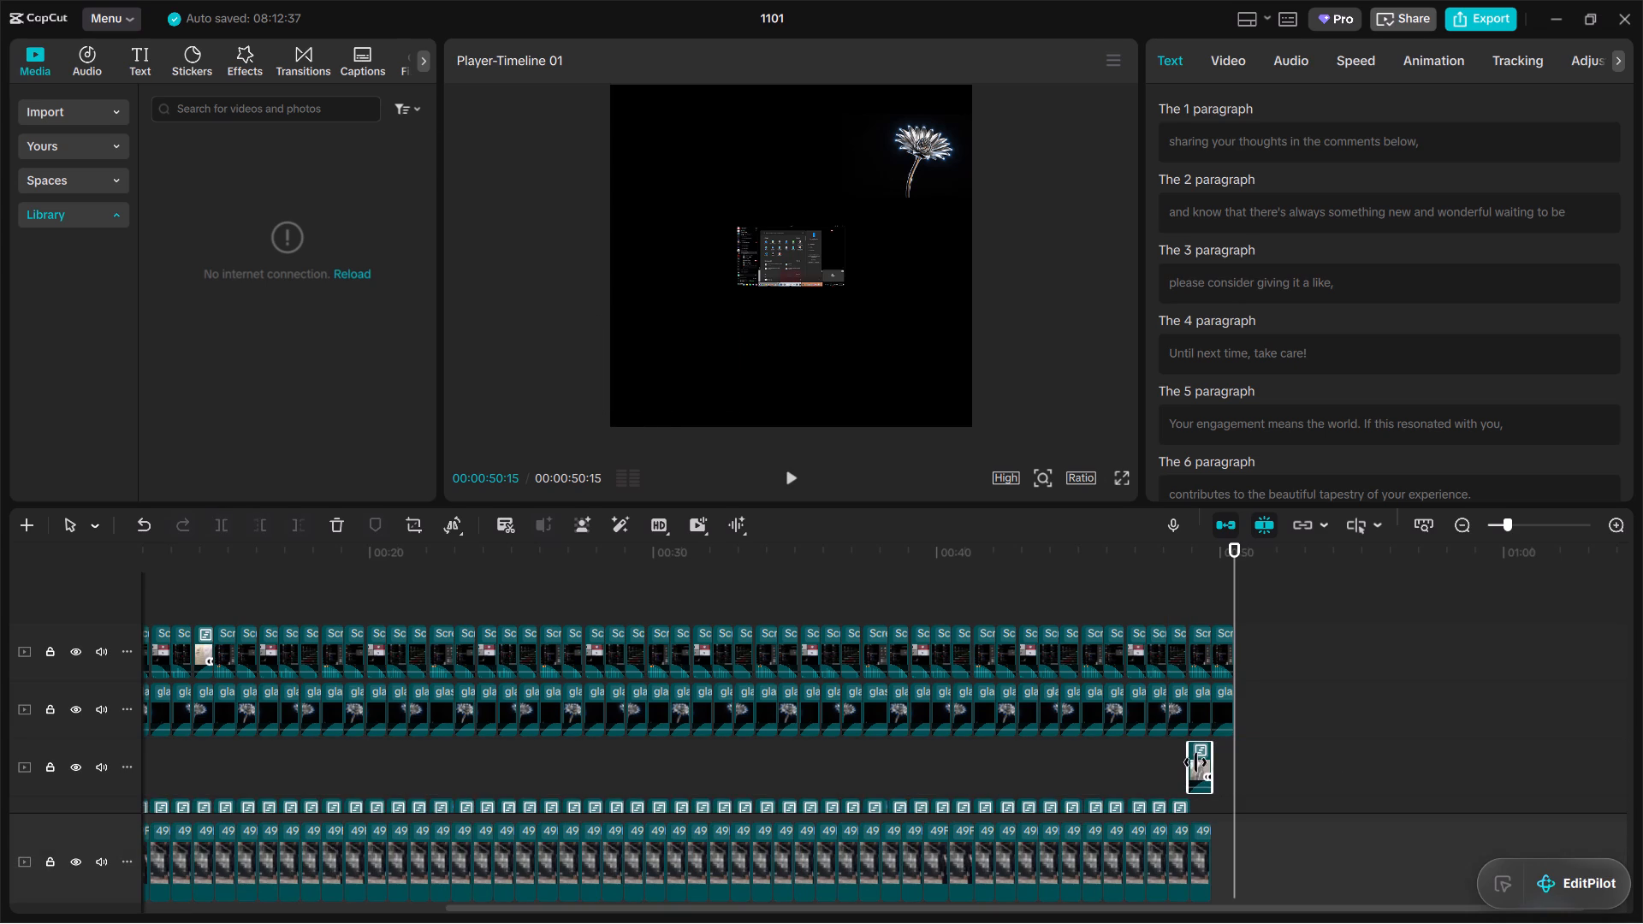
drag(1195, 762, 1200, 779)
drag(1201, 762, 1210, 791)
scroll(1266, 767, down, 4)
drag(1211, 678, 1209, 740)
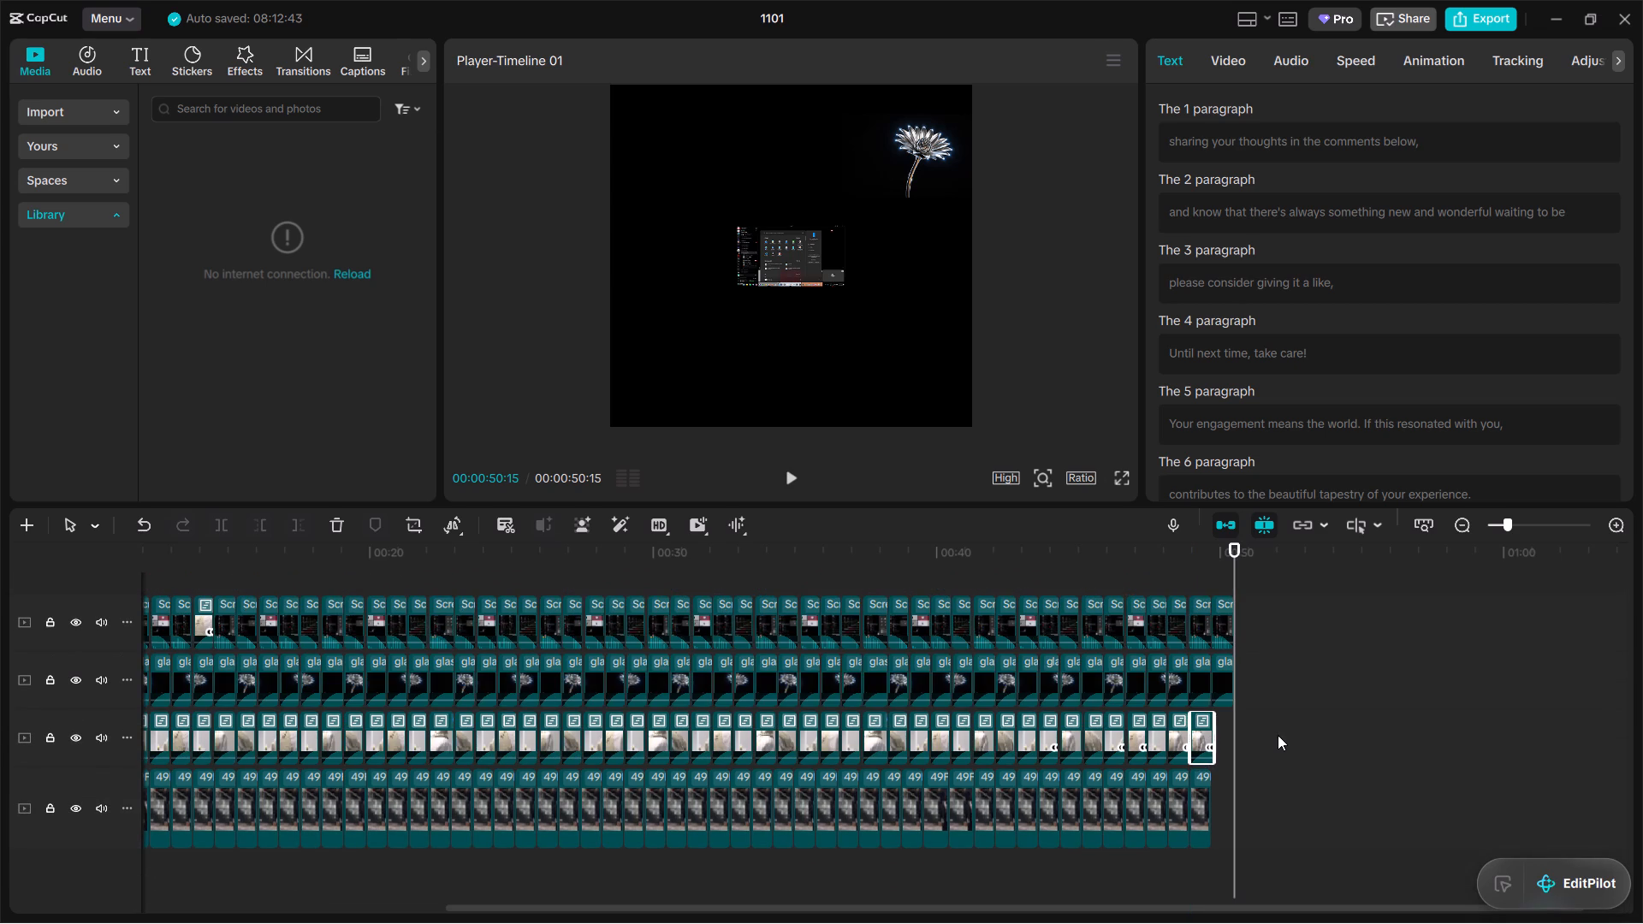
click(1279, 735)
Delete the last flower clip, which extends past the end of the garment and standing-person layers.
click(1223, 683)
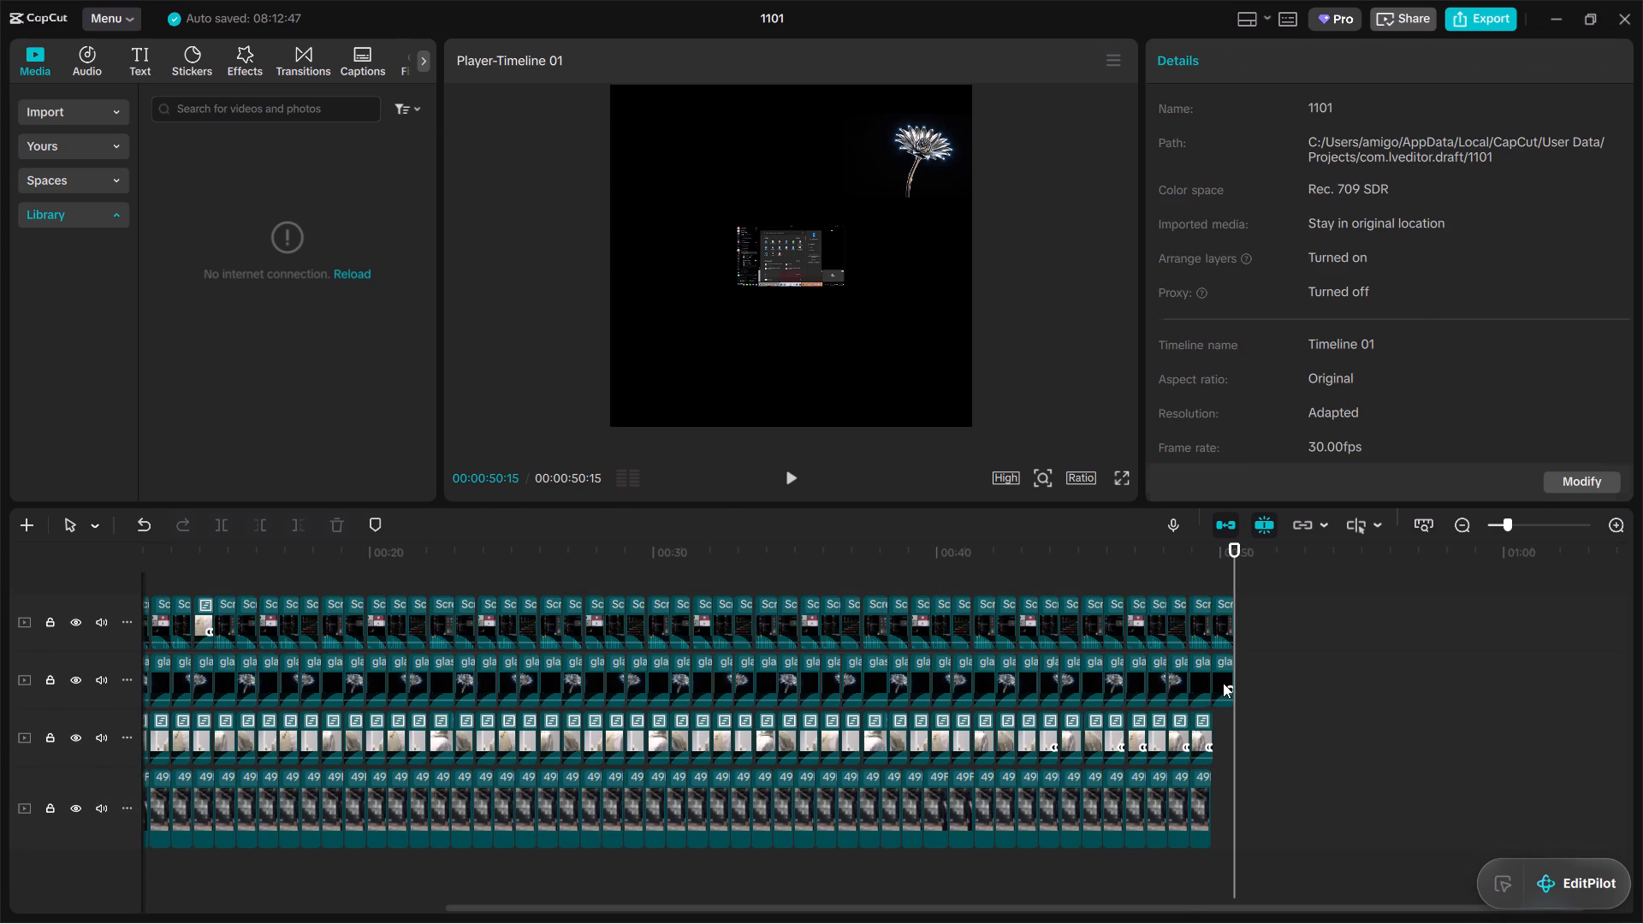
right_click(1223, 683)
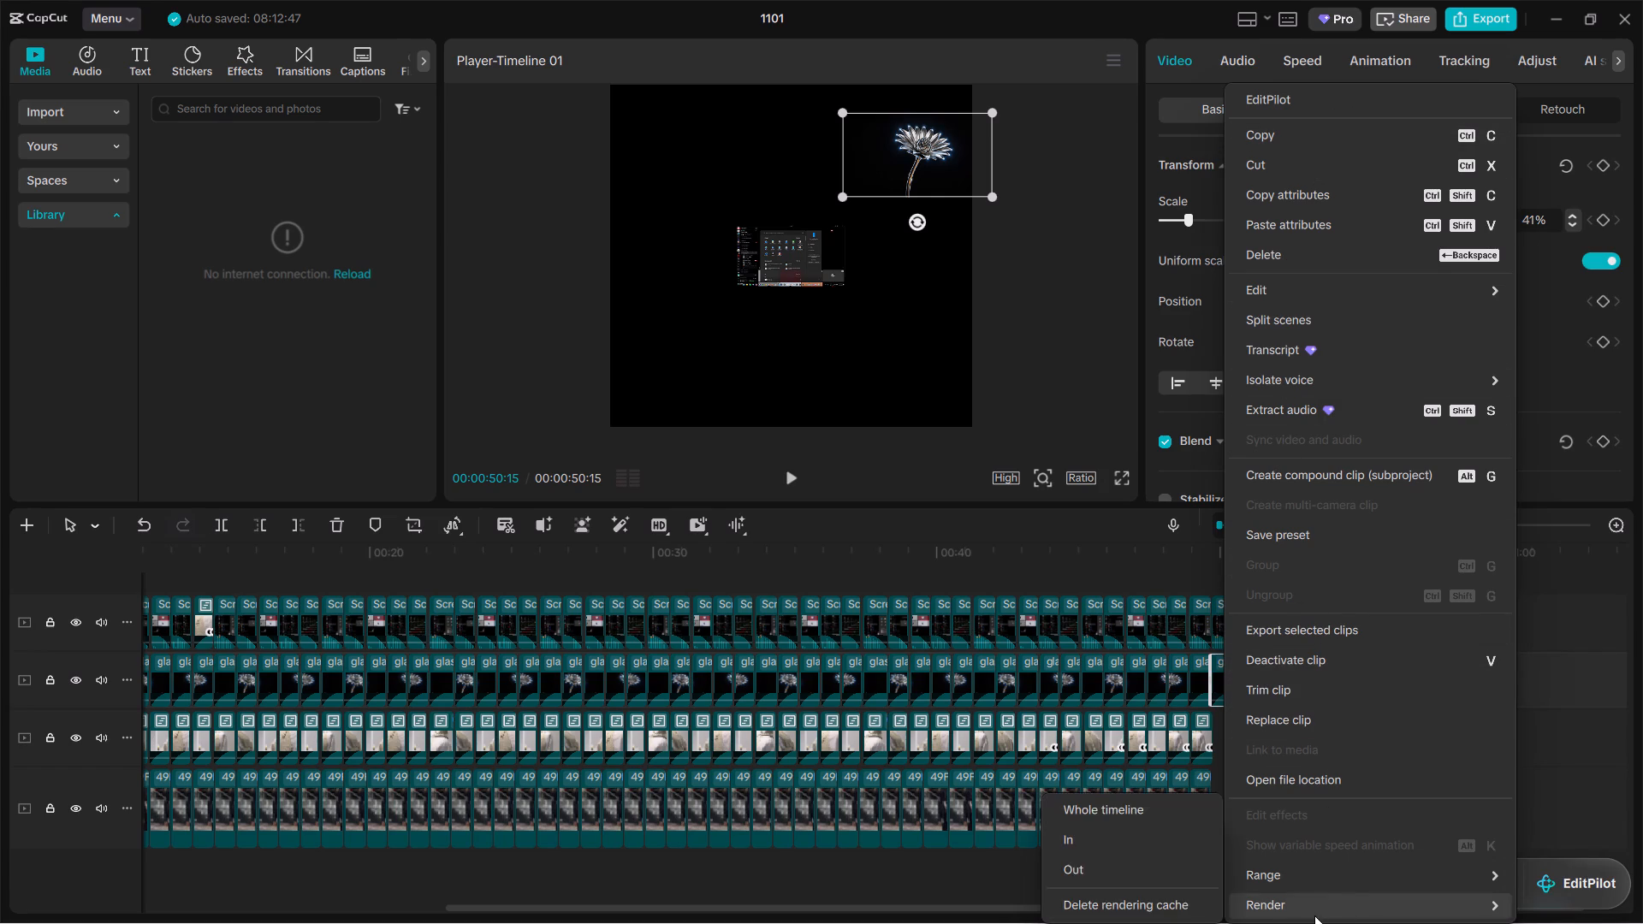
click(1145, 571)
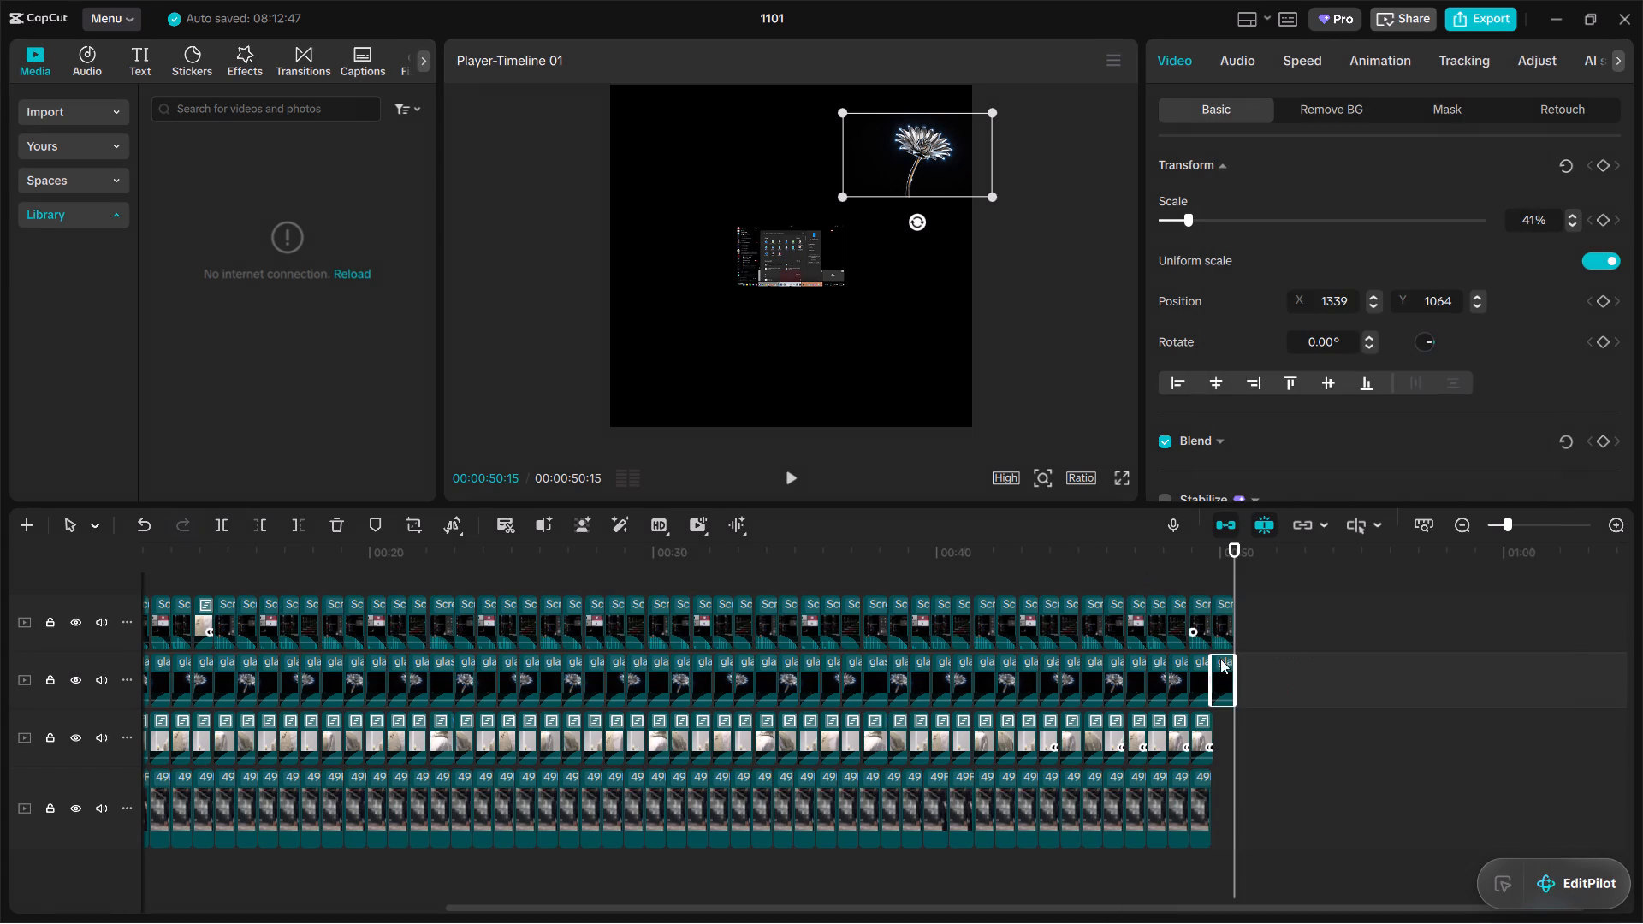
key(Delete)
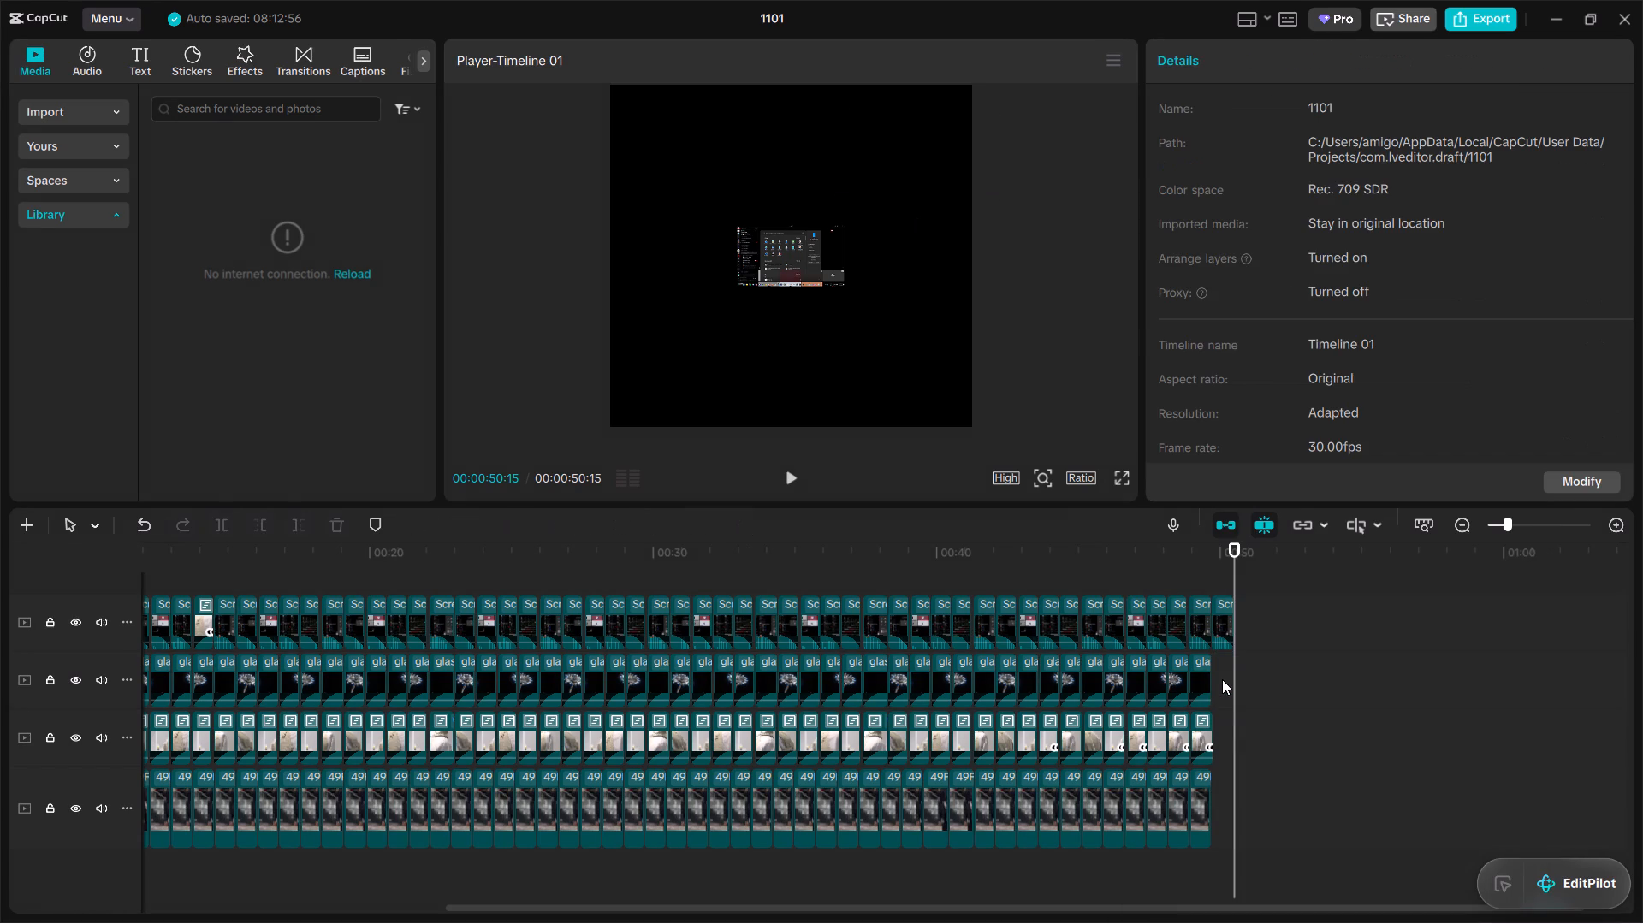
Delete the last screen-recording clip on the top layer, which extends past the end of the other layers.
drag(1222, 679, 1211, 624)
click(1237, 693)
click(1225, 654)
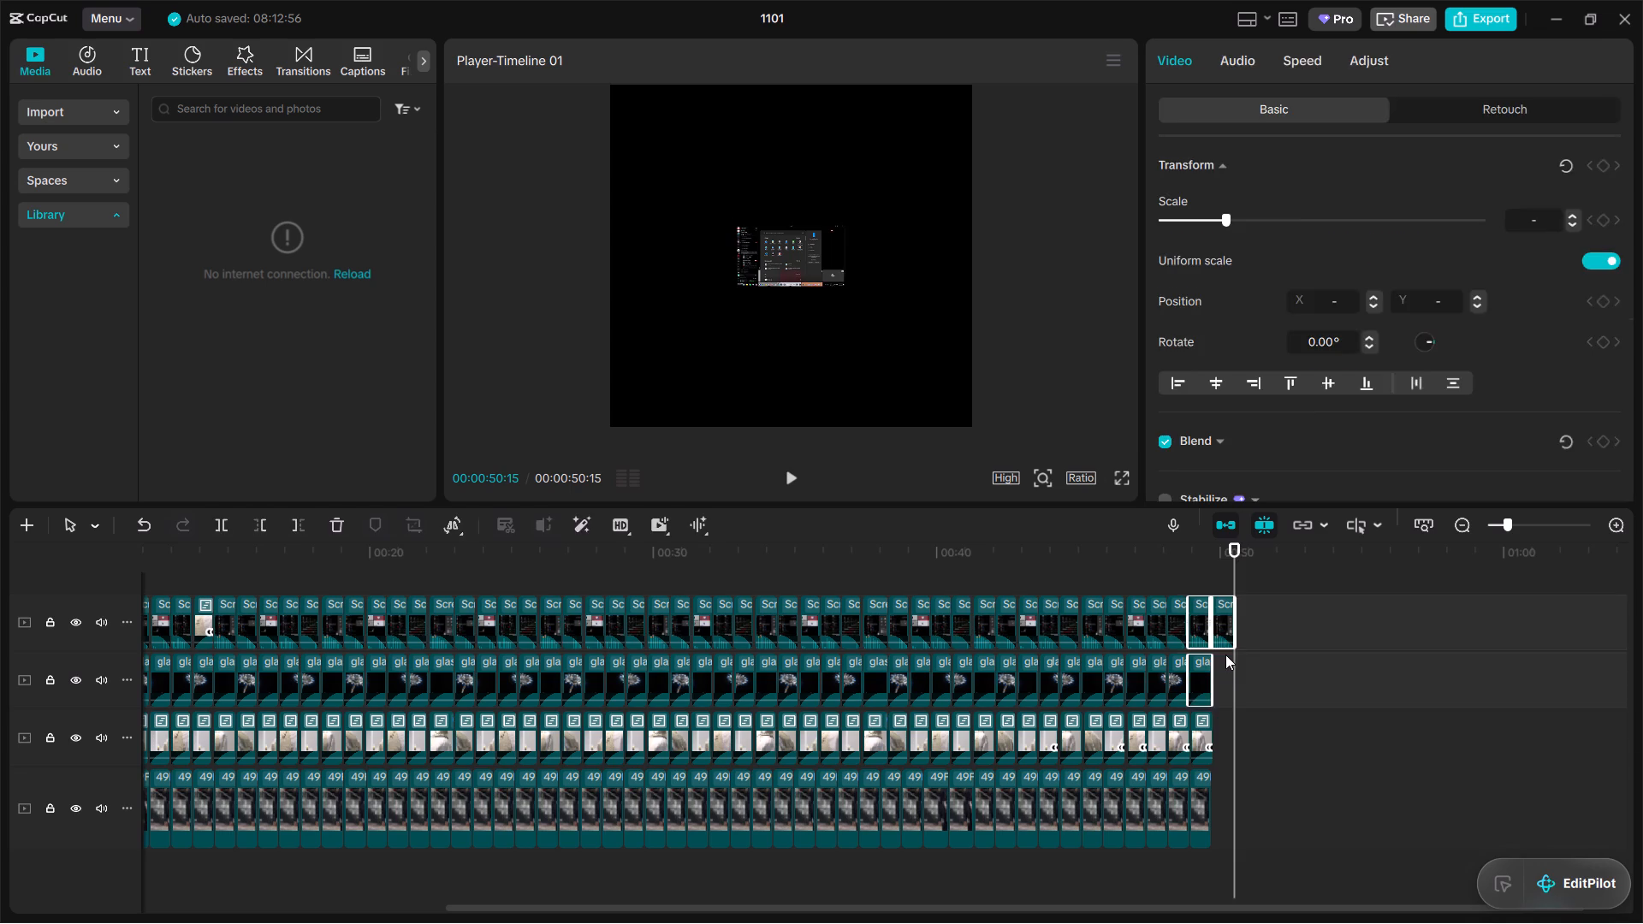
drag(1232, 654, 1230, 630)
click(1222, 621)
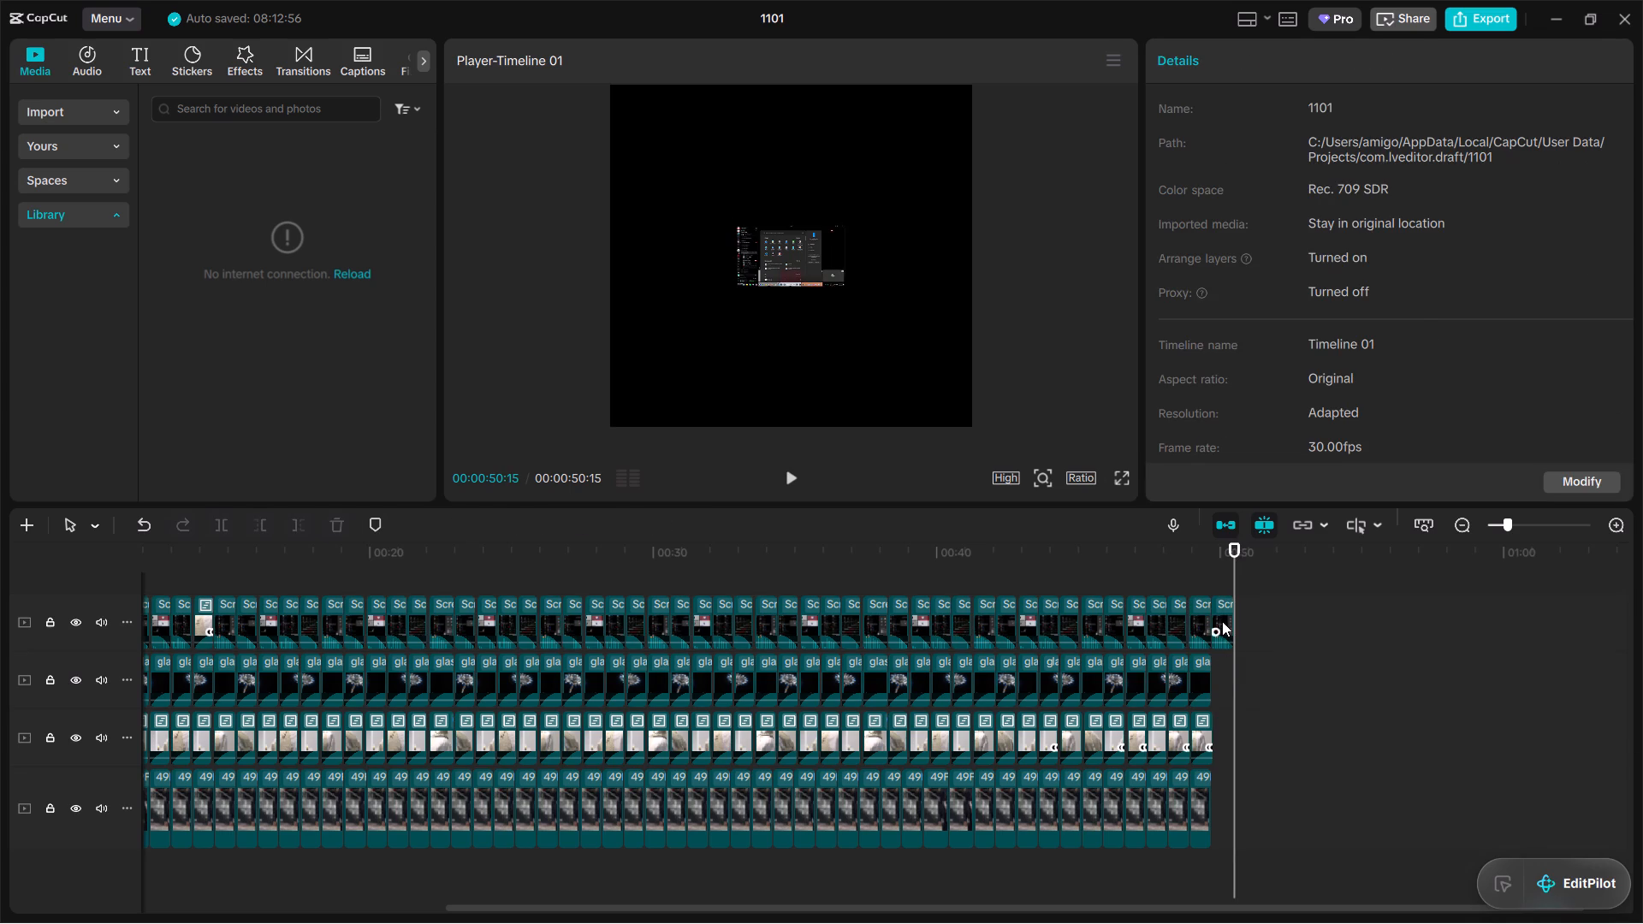
key(Delete)
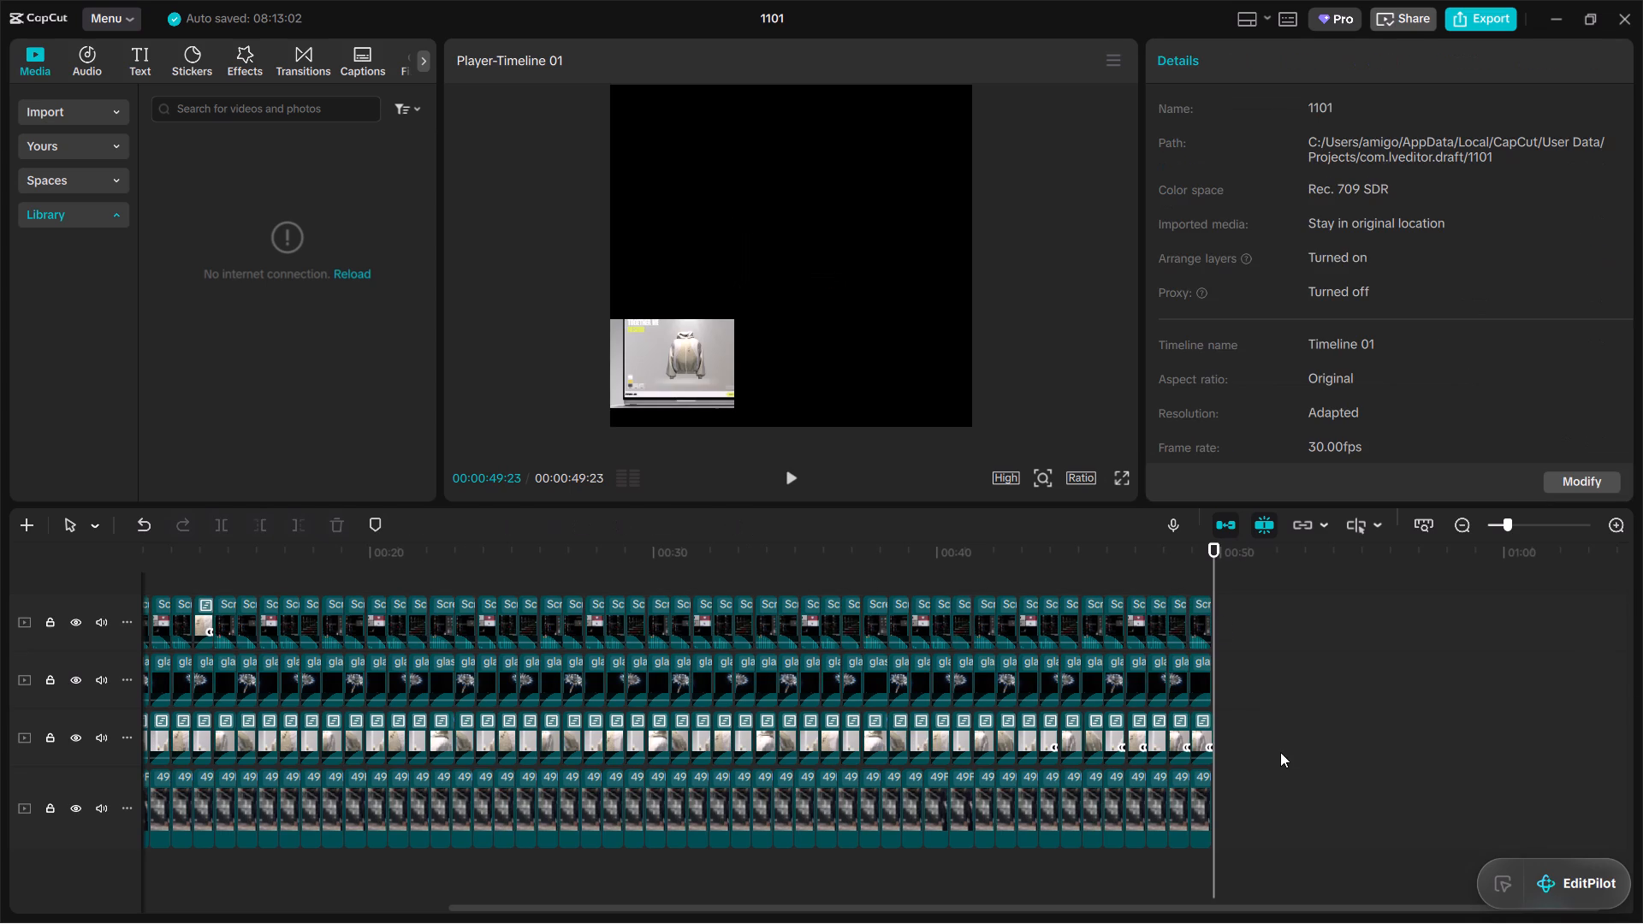
Trim the end of the last garment overlay clip to line up with the other layers at about 00:00:49:21.
click(1281, 753)
click(1197, 742)
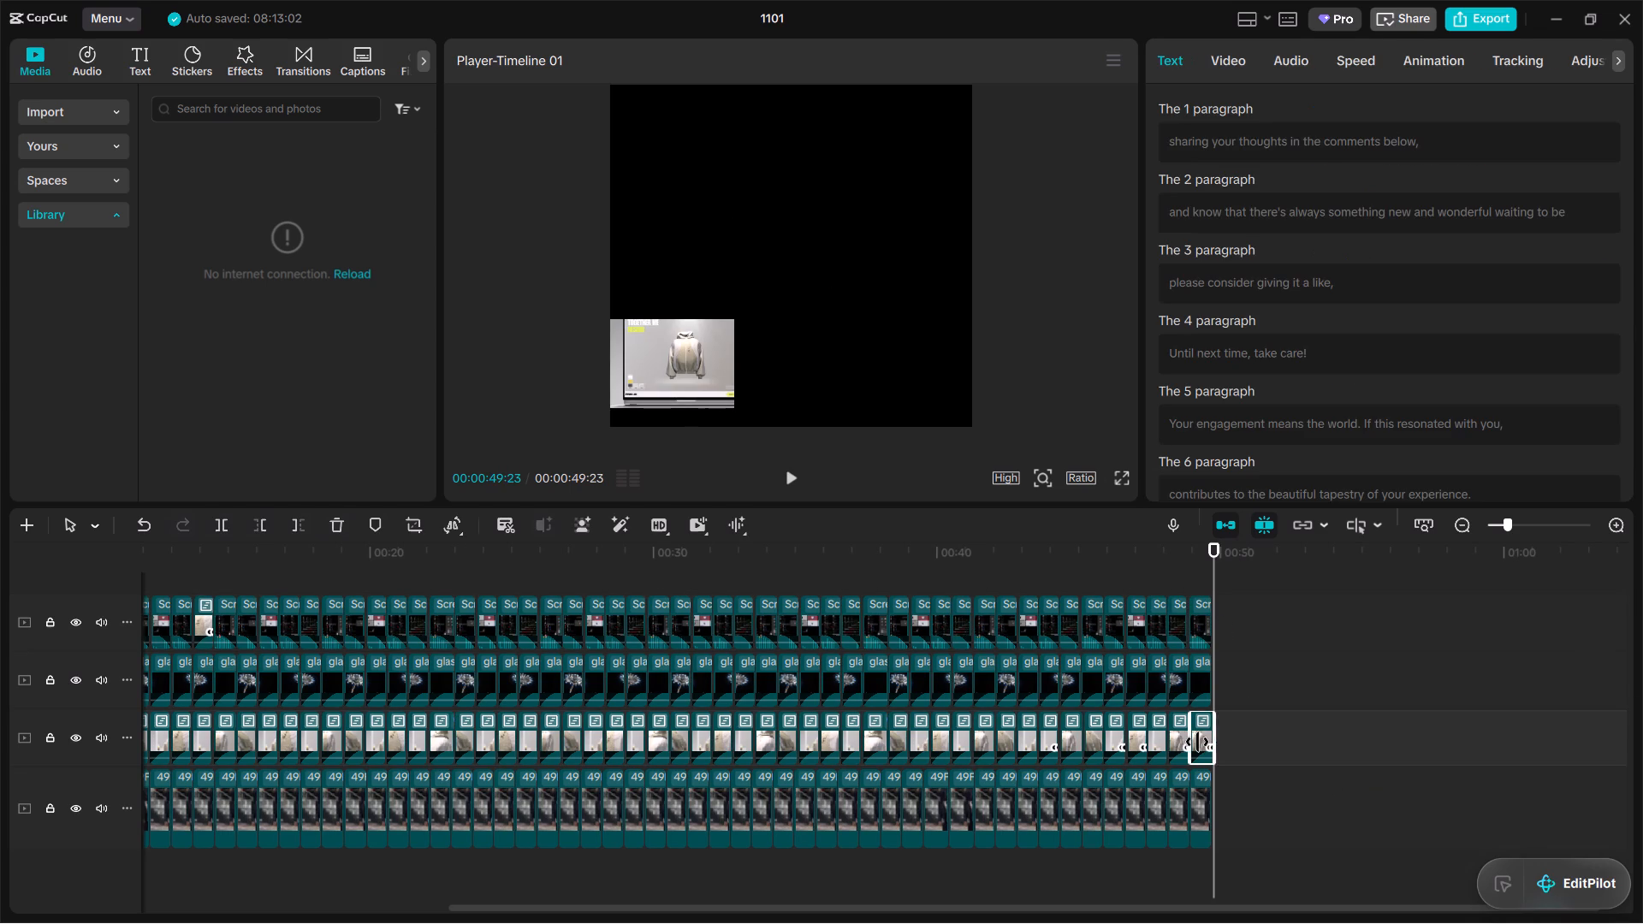
drag(1210, 742, 1200, 742)
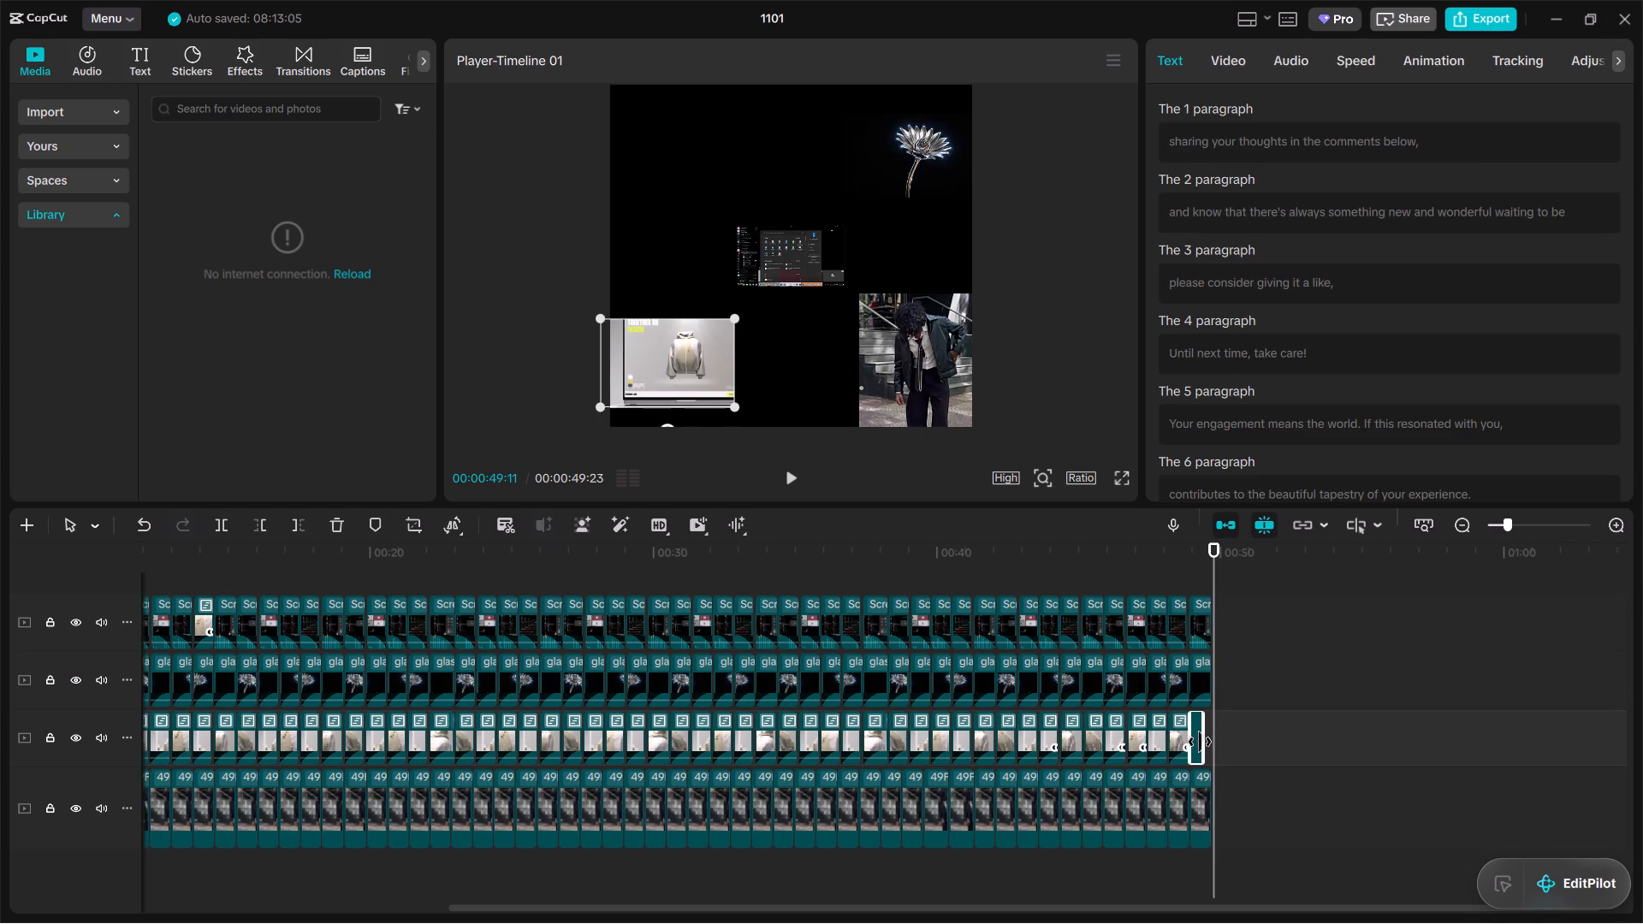
drag(1200, 742, 1201, 742)
click(1233, 742)
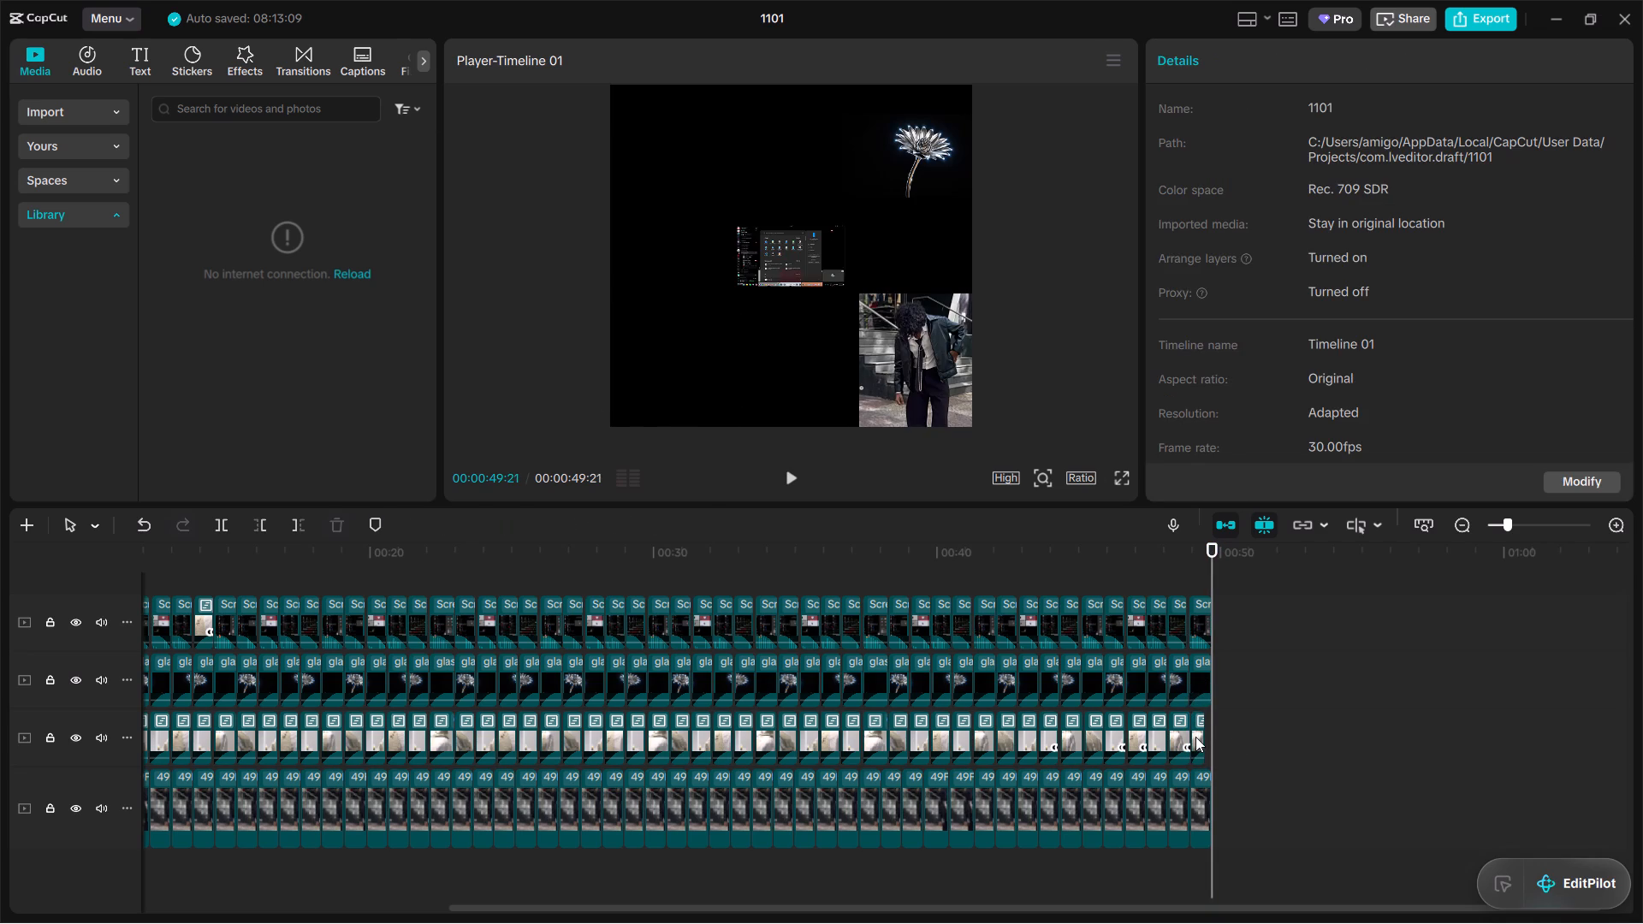
drag(1195, 737, 1236, 737)
drag(1205, 737, 1183, 737)
drag(1201, 737, 1174, 737)
click(1213, 737)
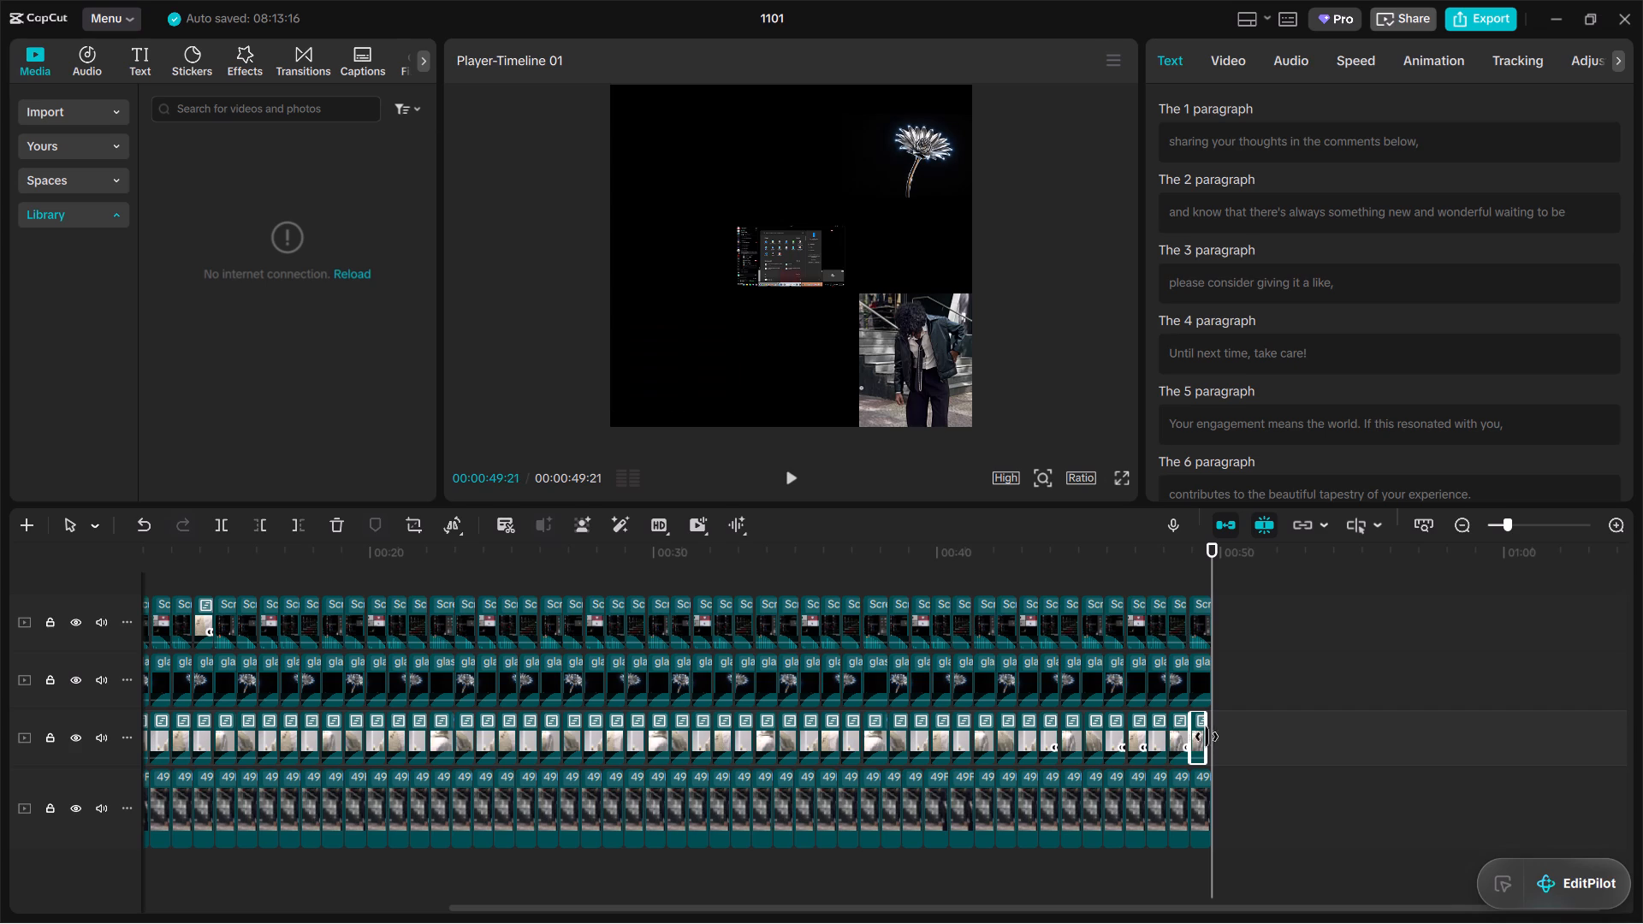
click(1201, 737)
click(1207, 737)
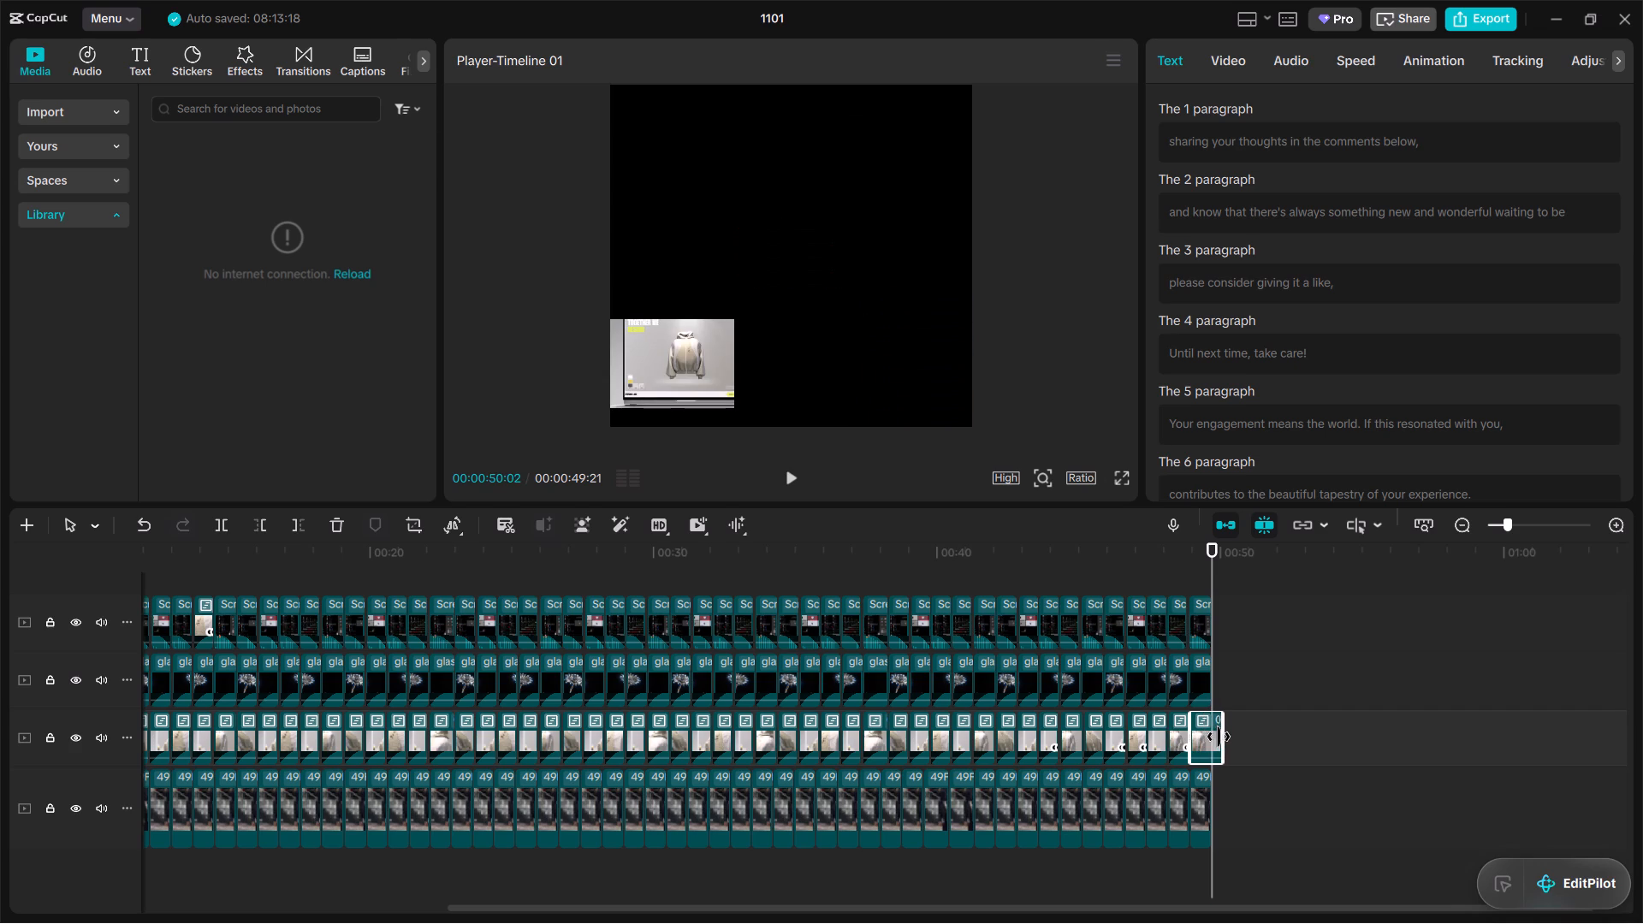
click(1242, 737)
Scrub through the last five seconds of the timeline to check how the clips of all four layers end.
click(1206, 801)
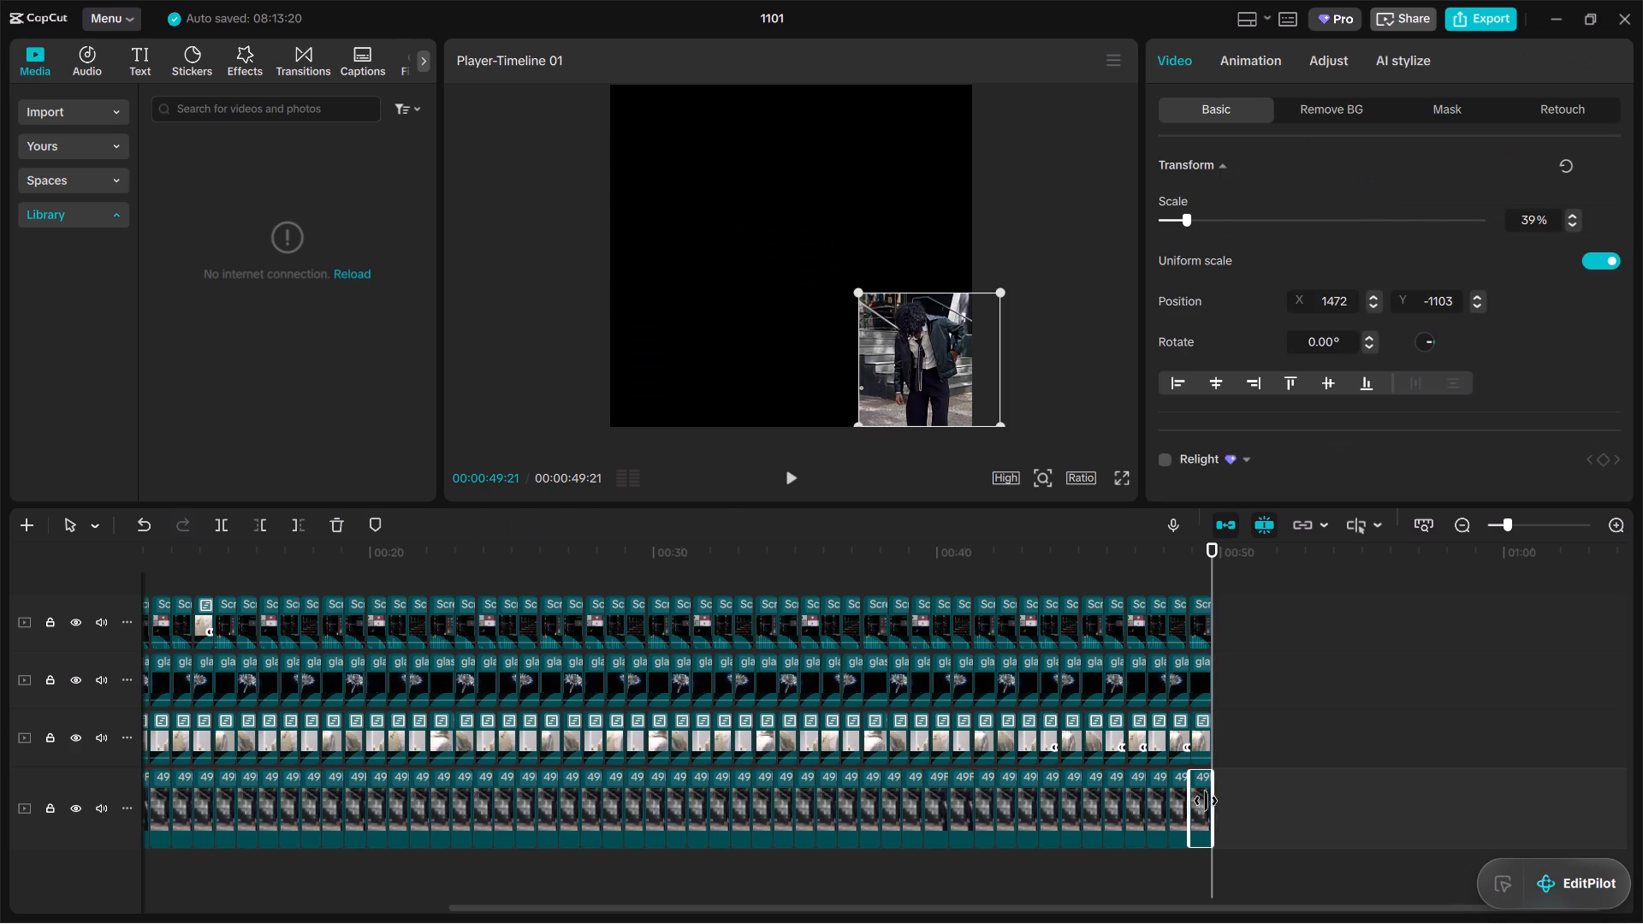
drag(1215, 576, 1291, 576)
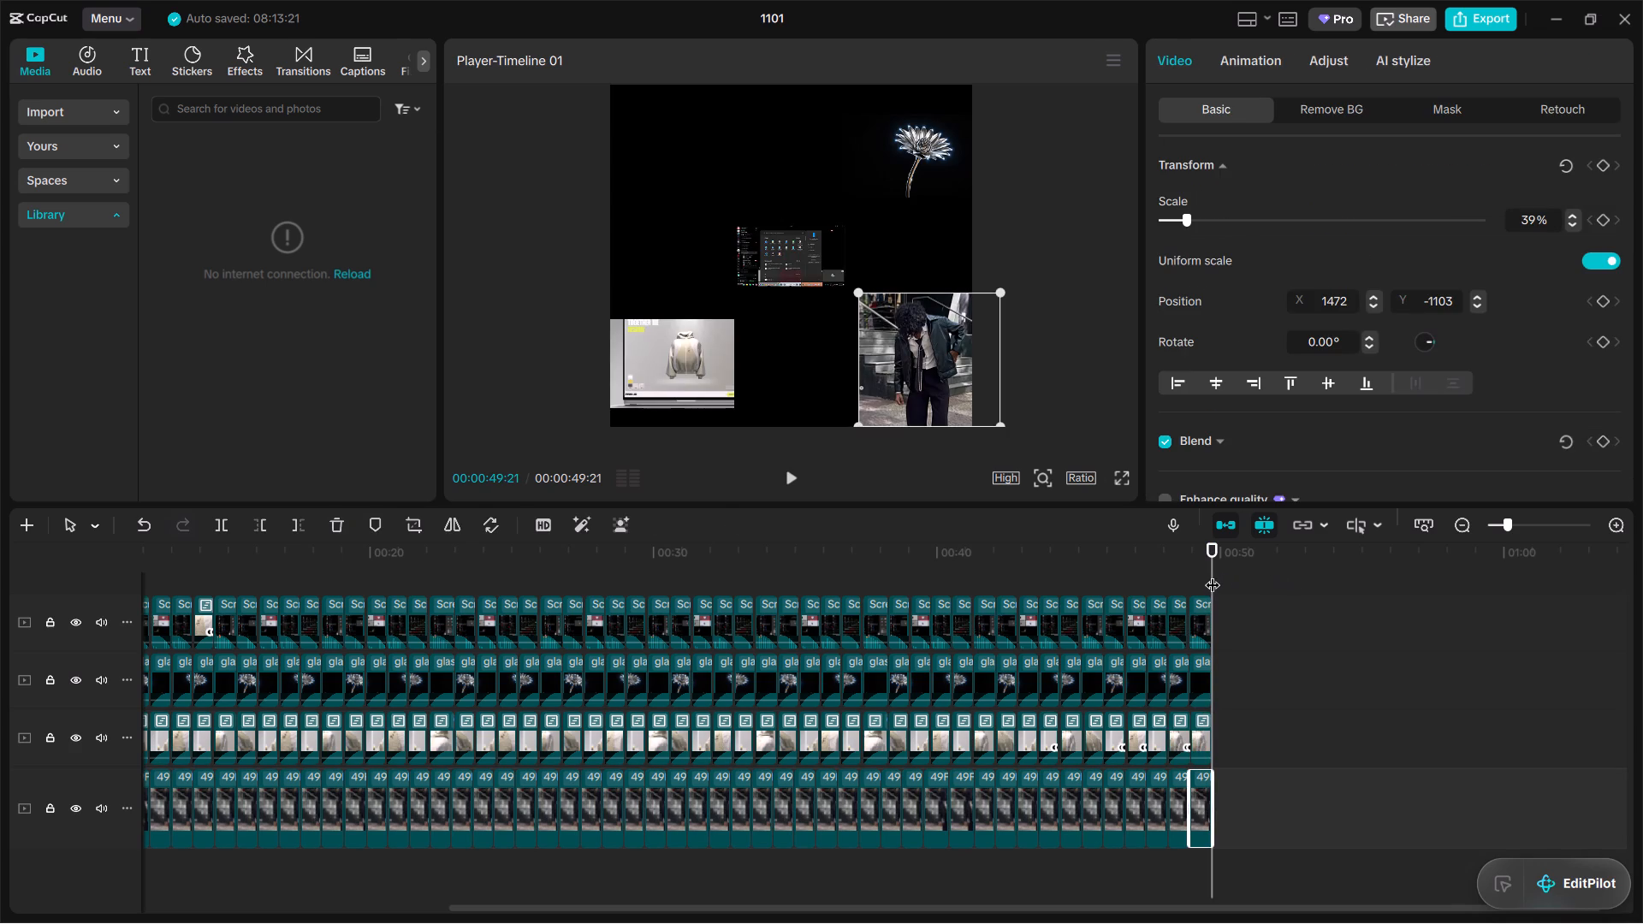
drag(1212, 574, 1119, 588)
click(1274, 795)
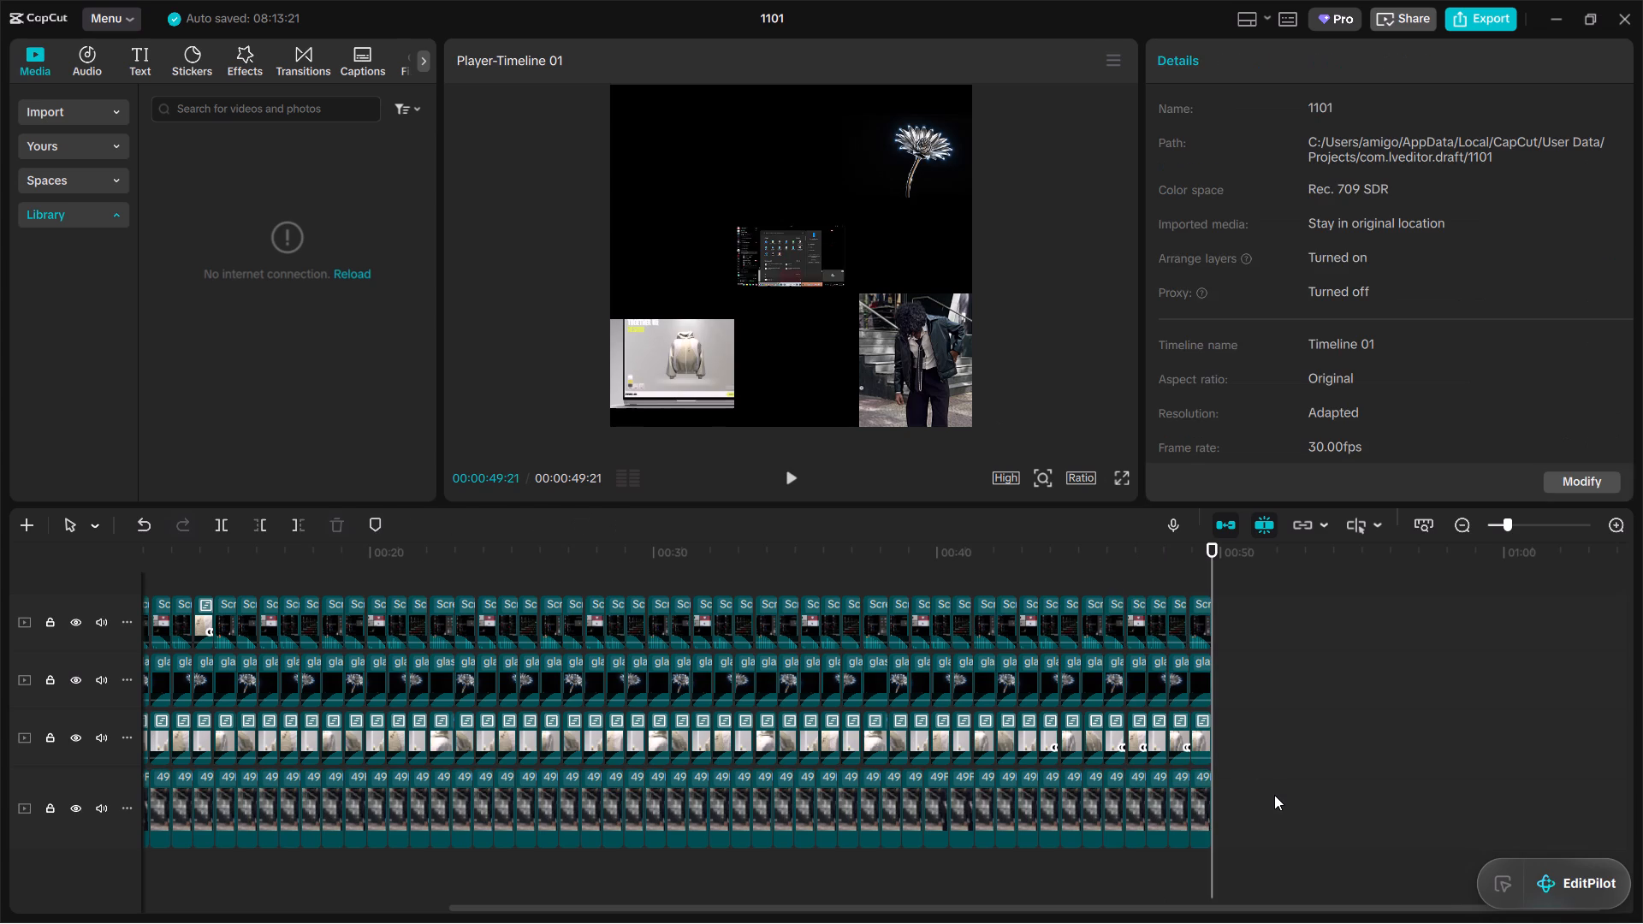
drag(1218, 574, 1080, 569)
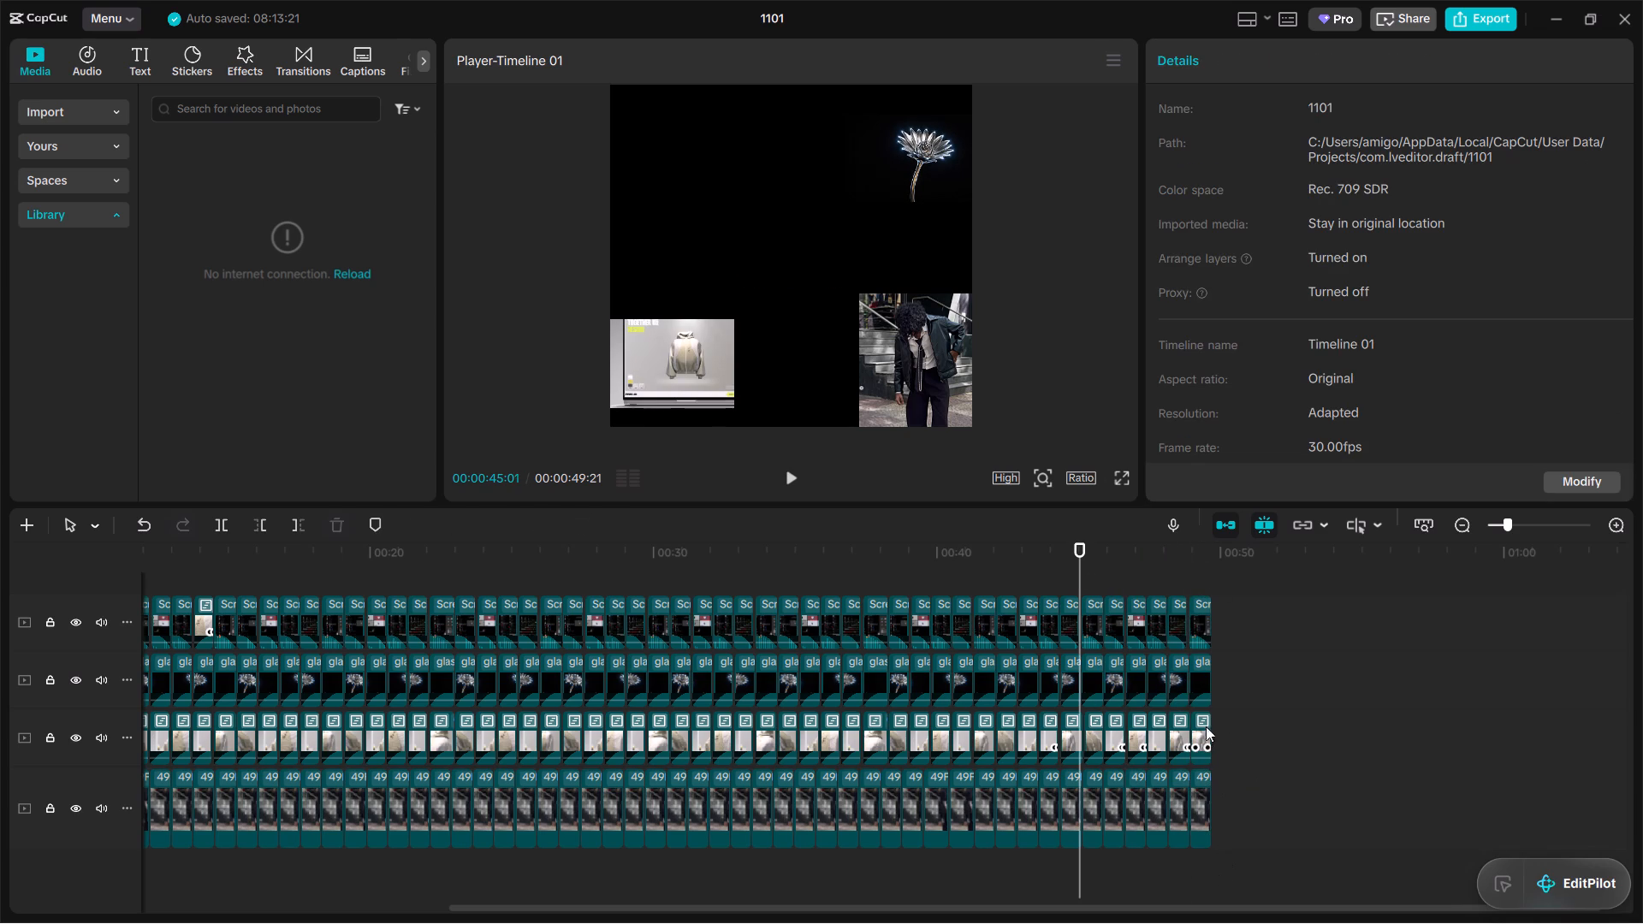
drag(1086, 572, 1154, 579)
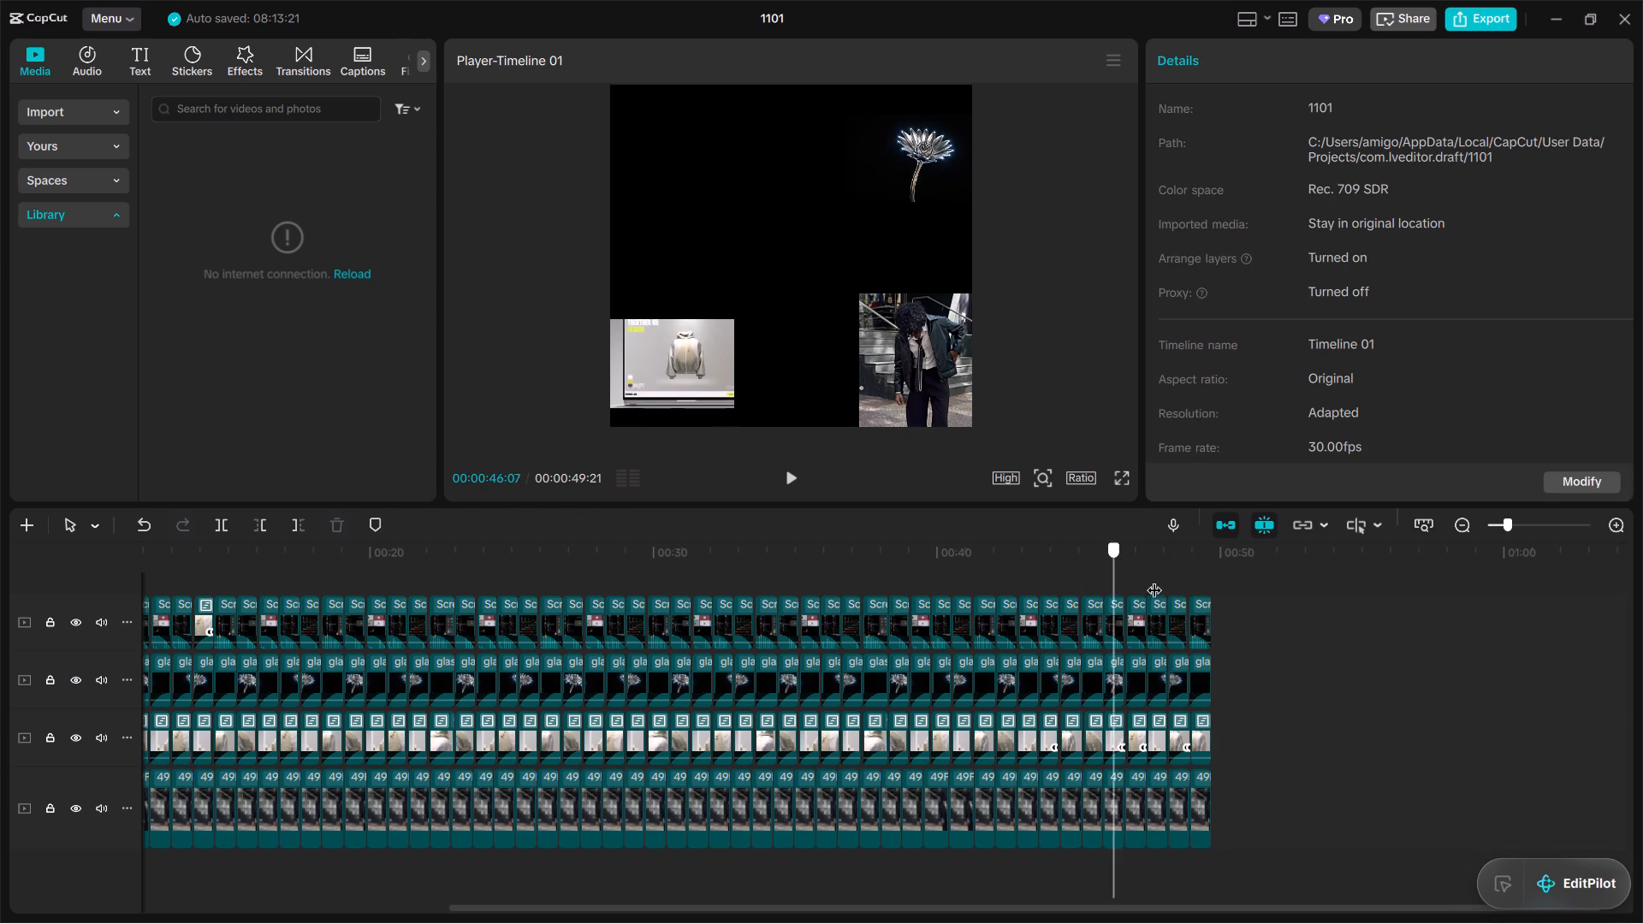
drag(1154, 579, 1233, 596)
Align the end edges of the last screen-recording, flower and garment clips with the timeline end at 00:00:49:21.
click(1203, 611)
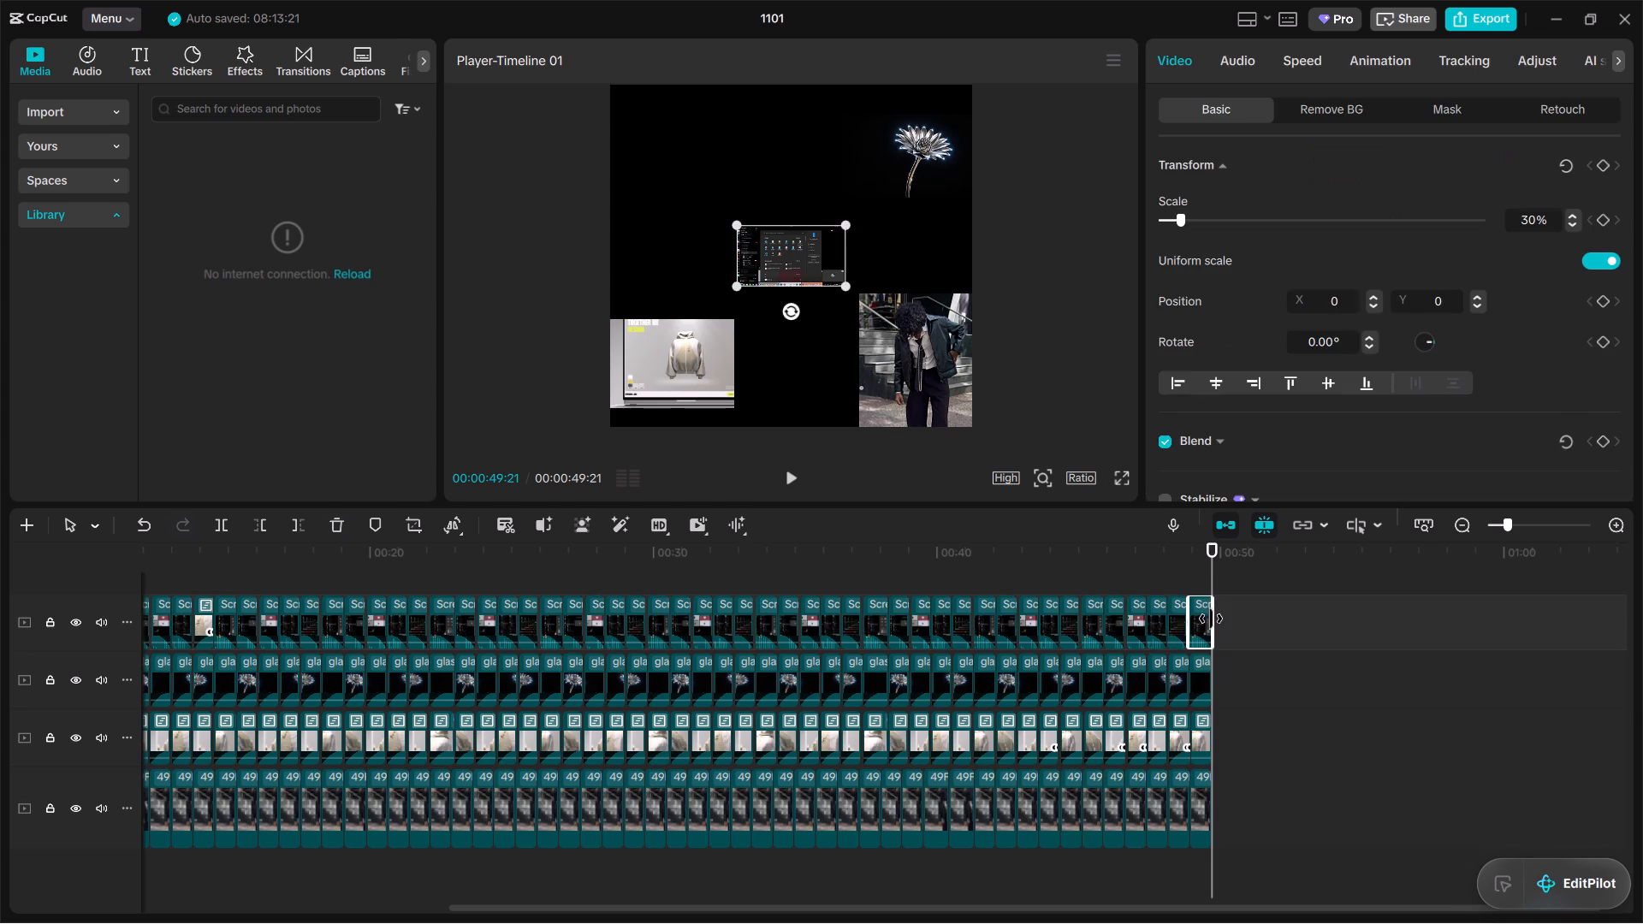
drag(1211, 619, 1214, 629)
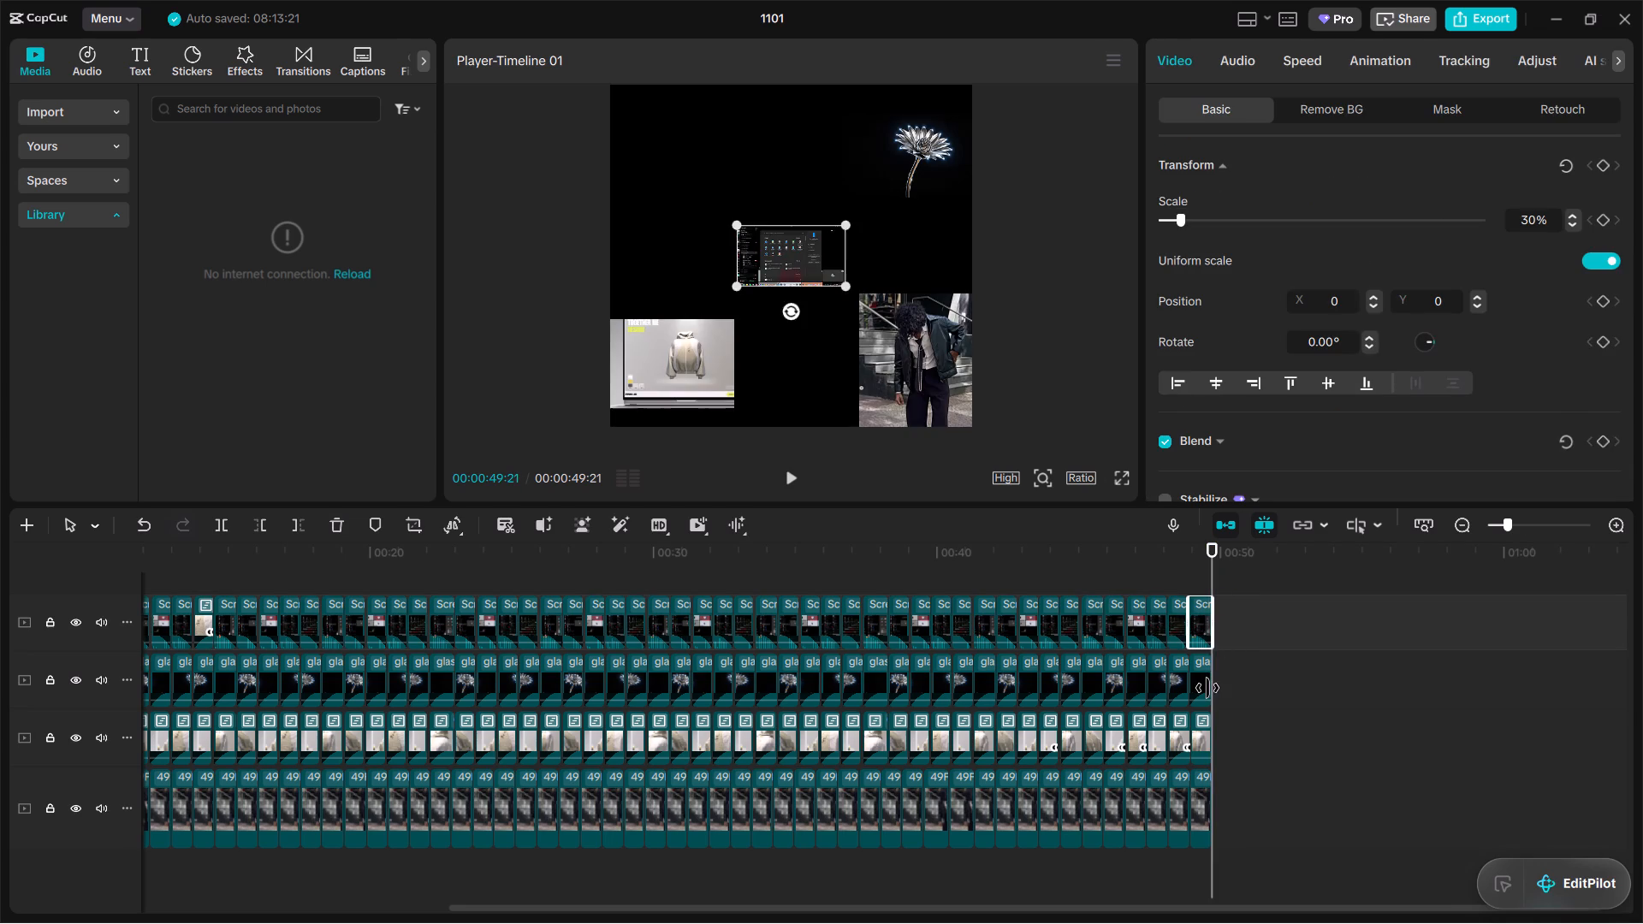
click(1207, 688)
drag(1213, 689, 1231, 689)
click(1201, 670)
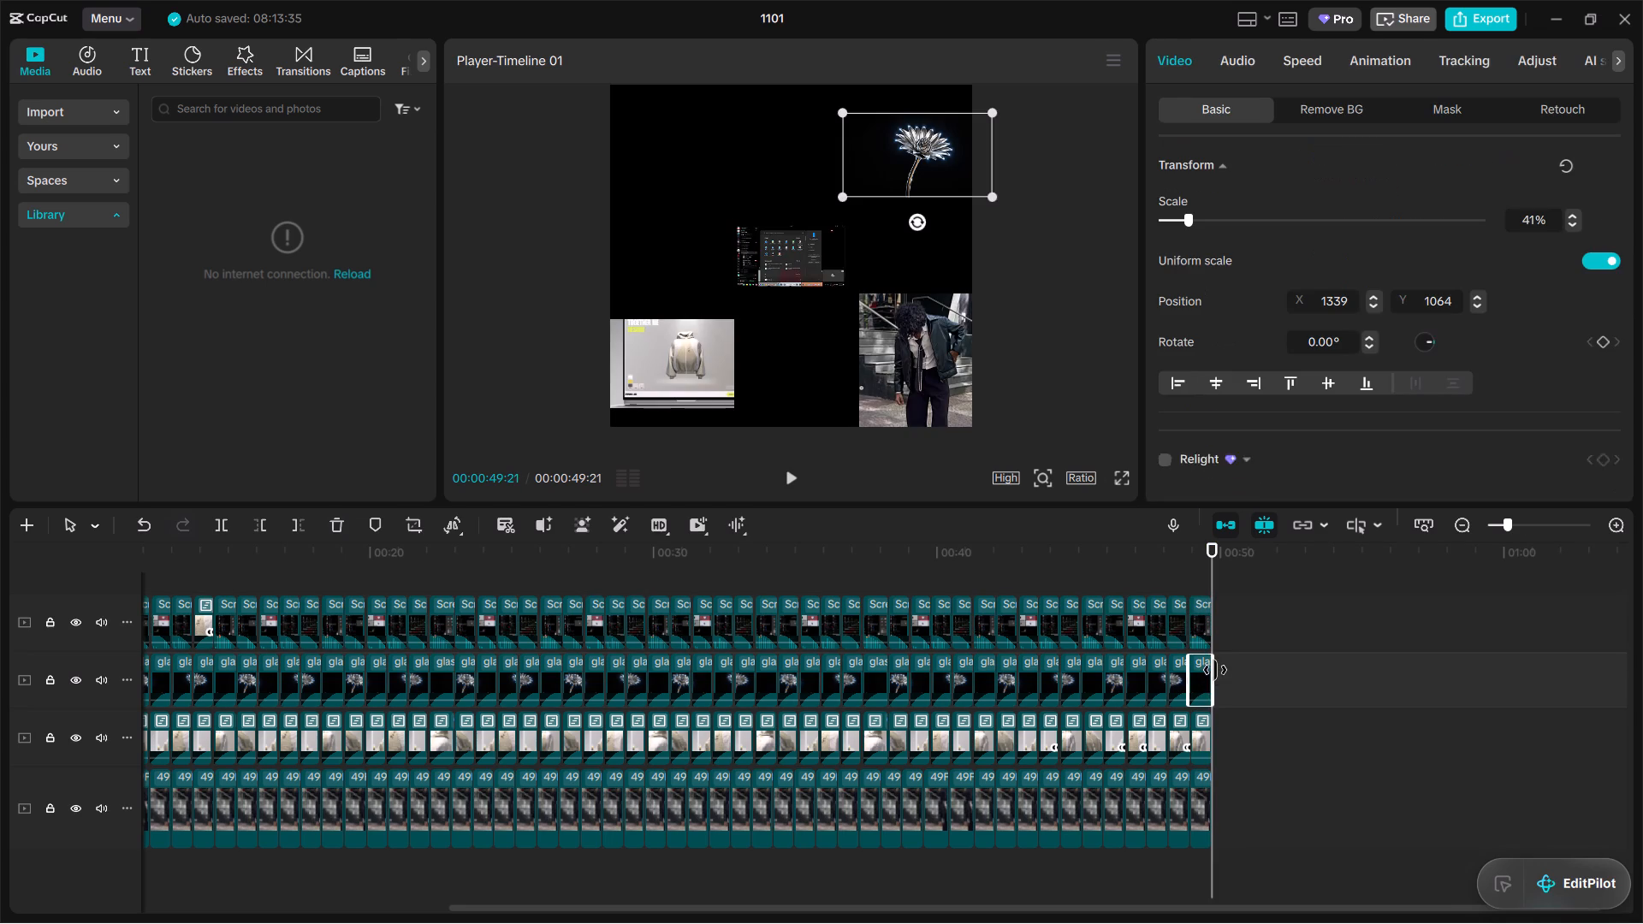
drag(1215, 670, 1214, 680)
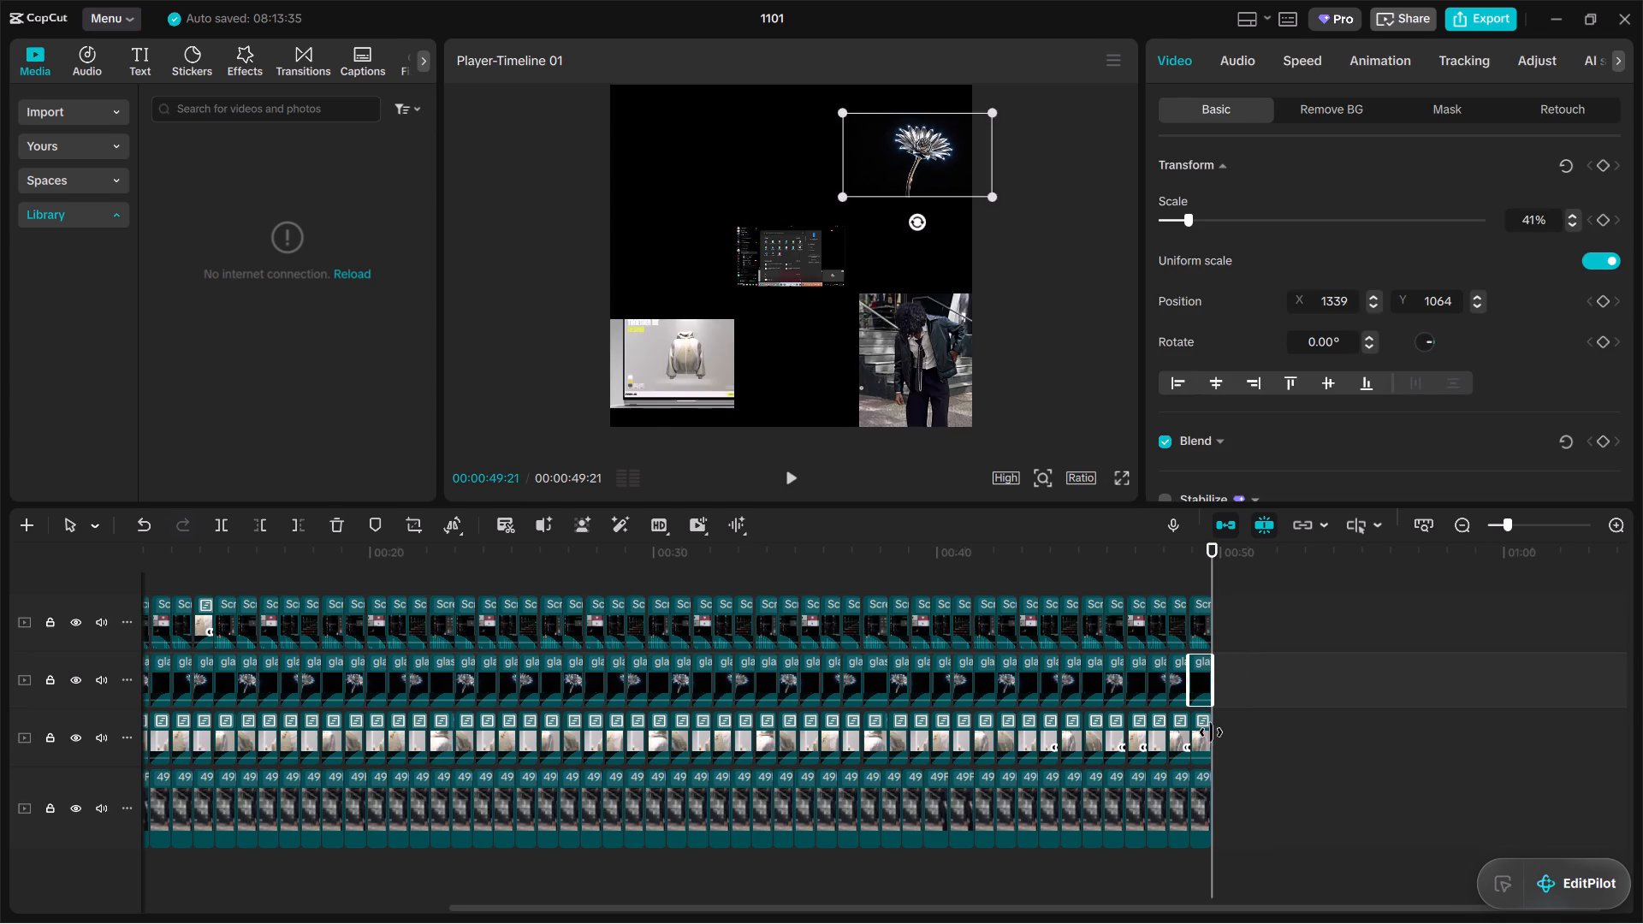
click(1209, 732)
click(1212, 737)
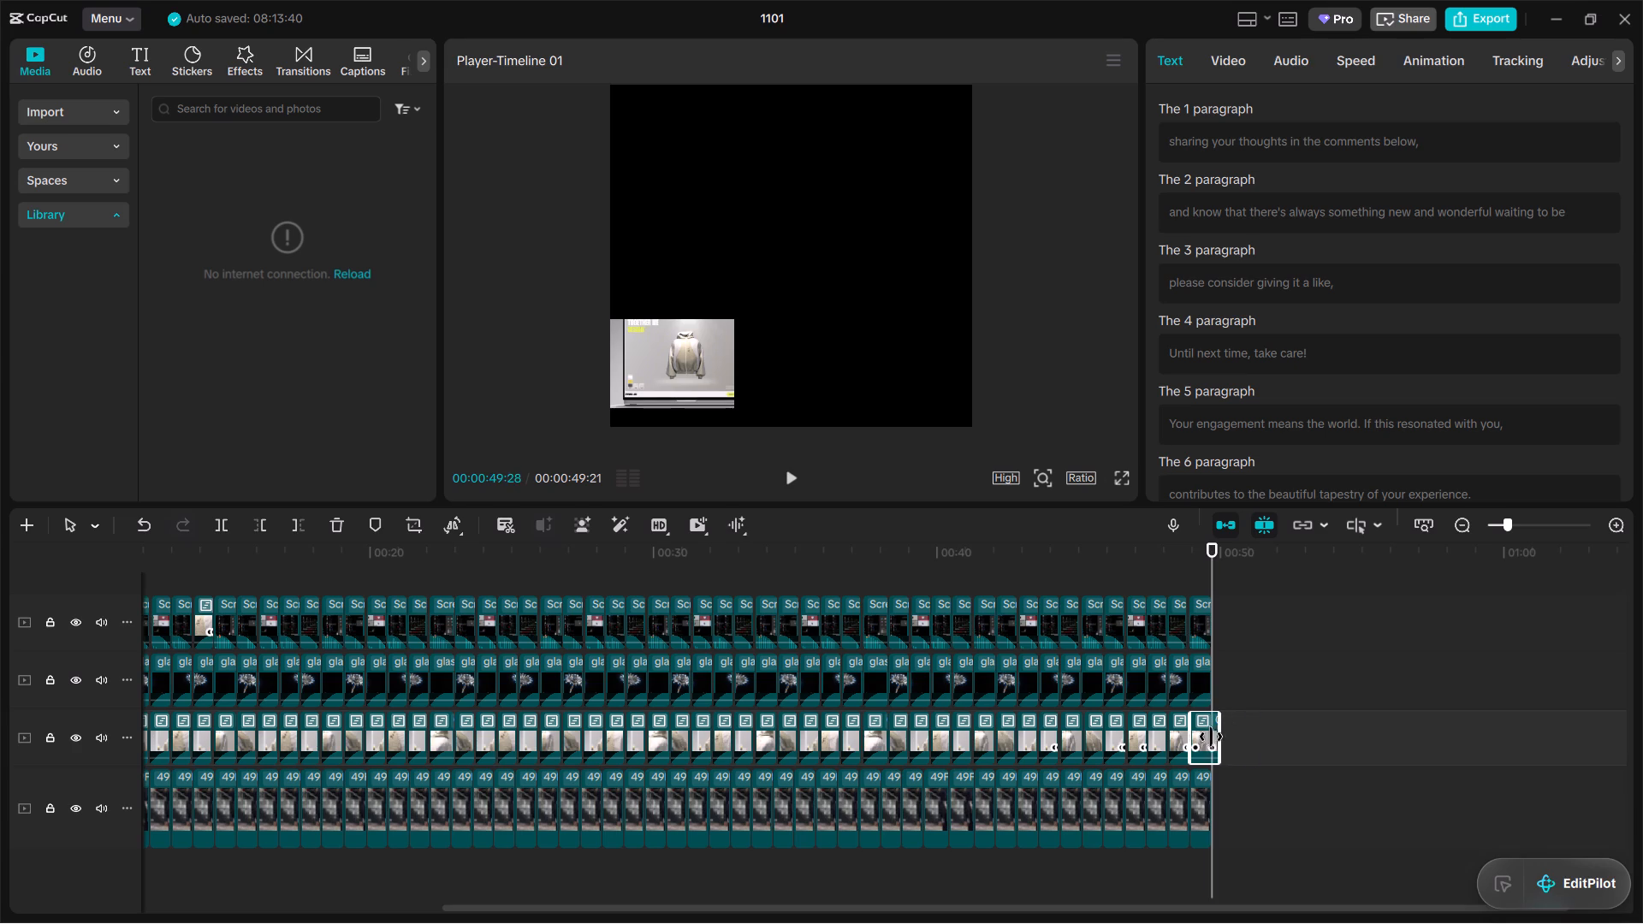
click(1297, 737)
Extend the start edges of the first clips on all four layers to the timeline start at 00:00:00:00.
drag(1216, 564, 23, 580)
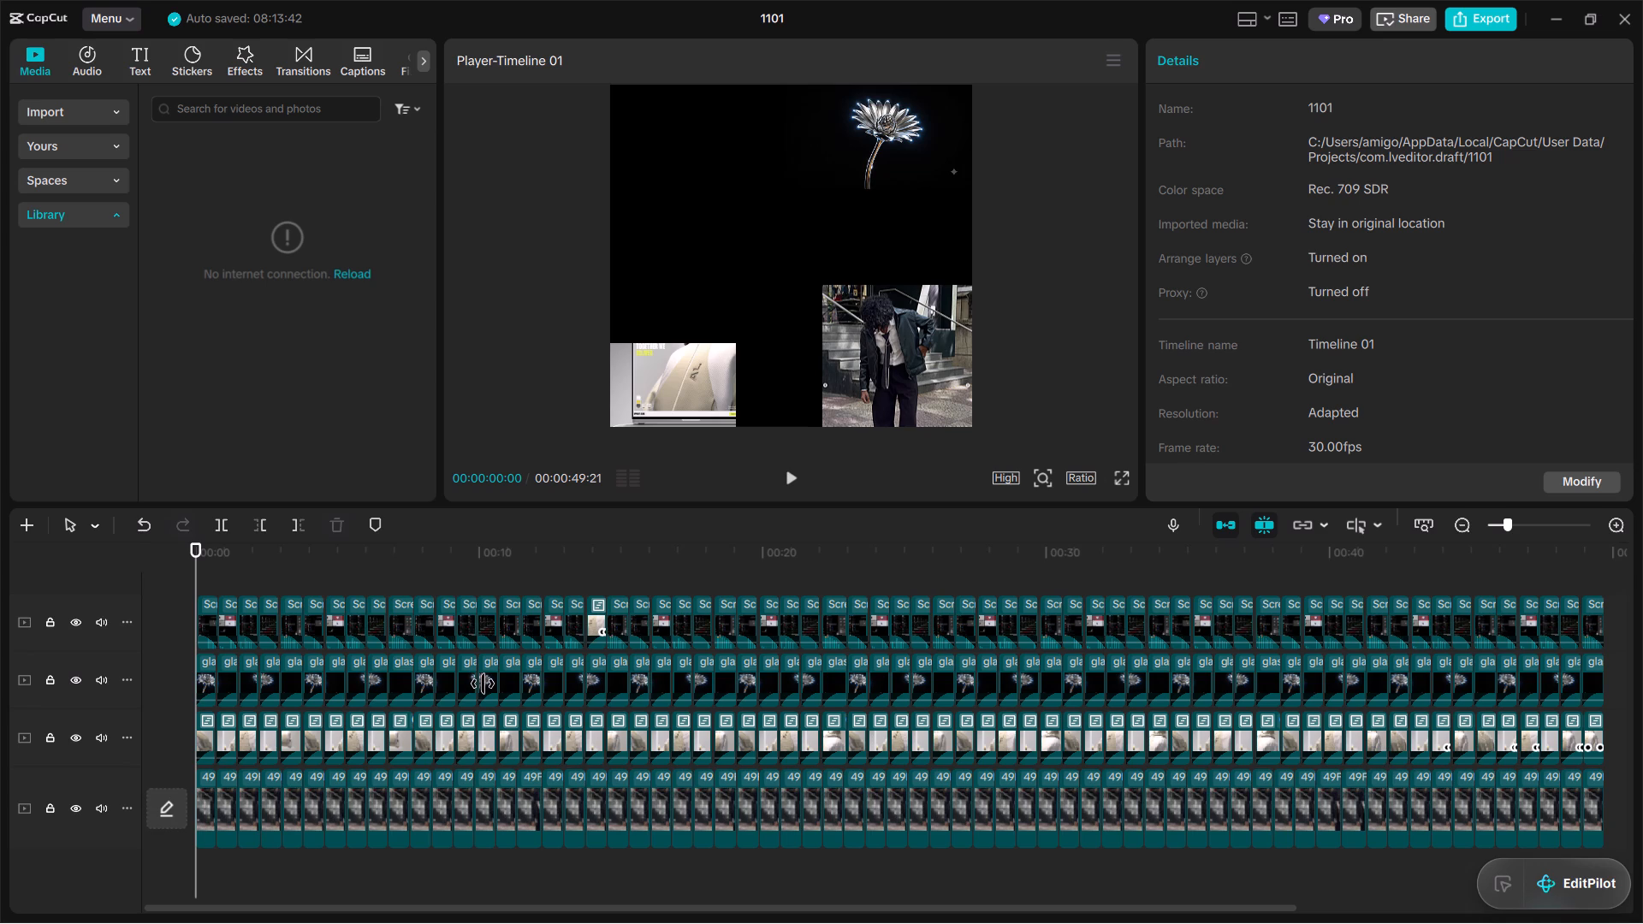
click(211, 619)
drag(196, 618, 163, 623)
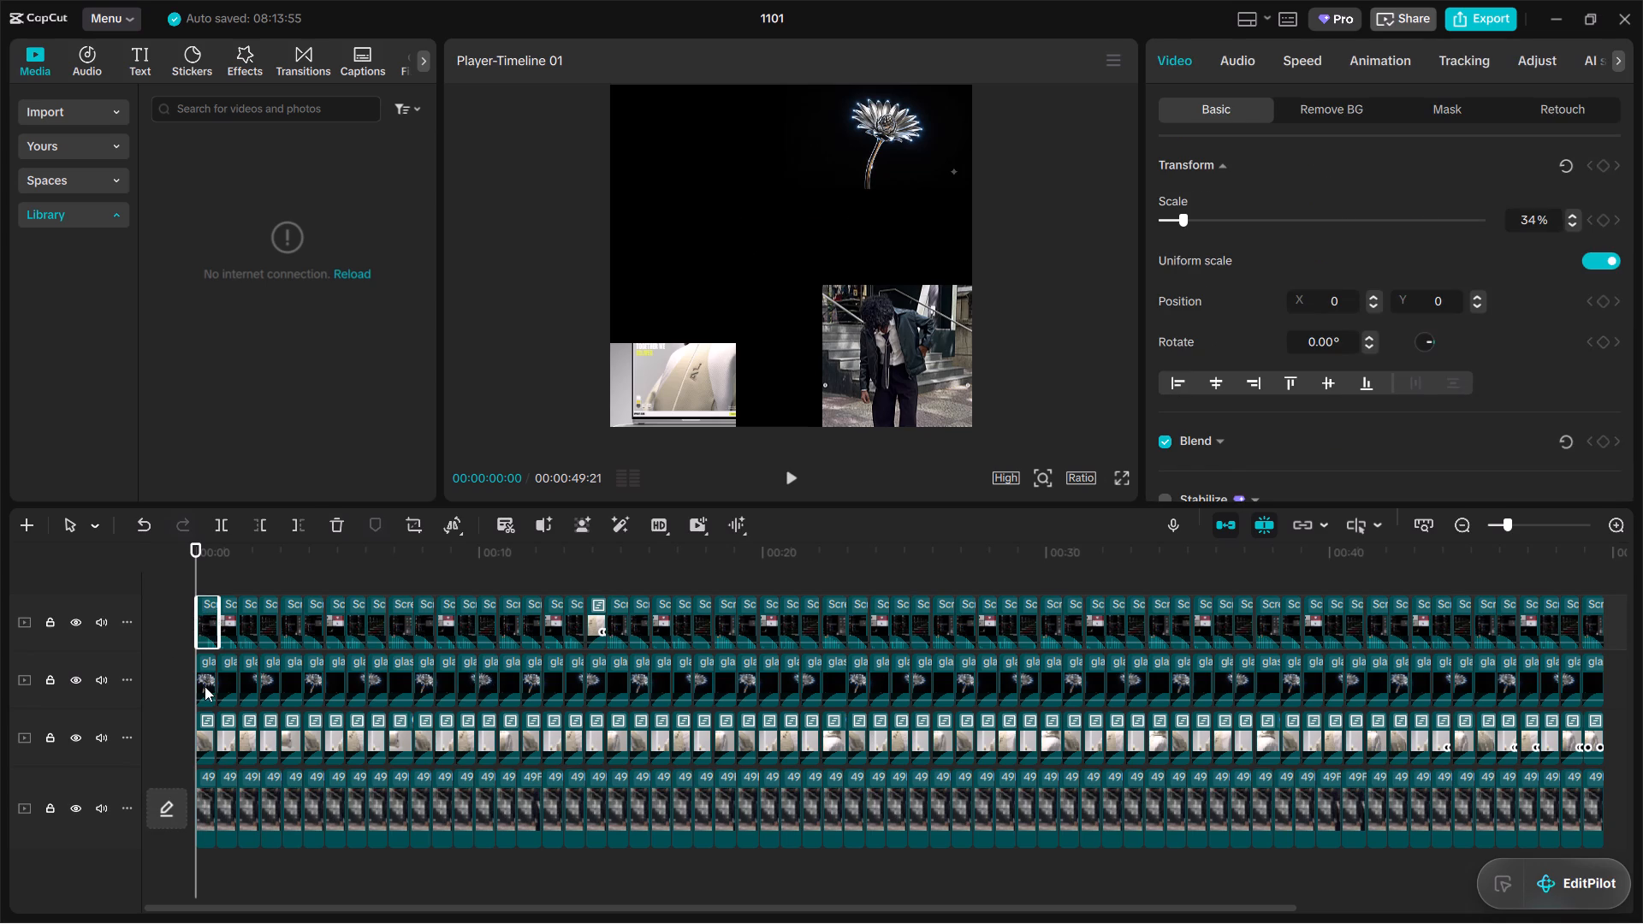
click(205, 679)
drag(195, 677, 174, 678)
click(205, 744)
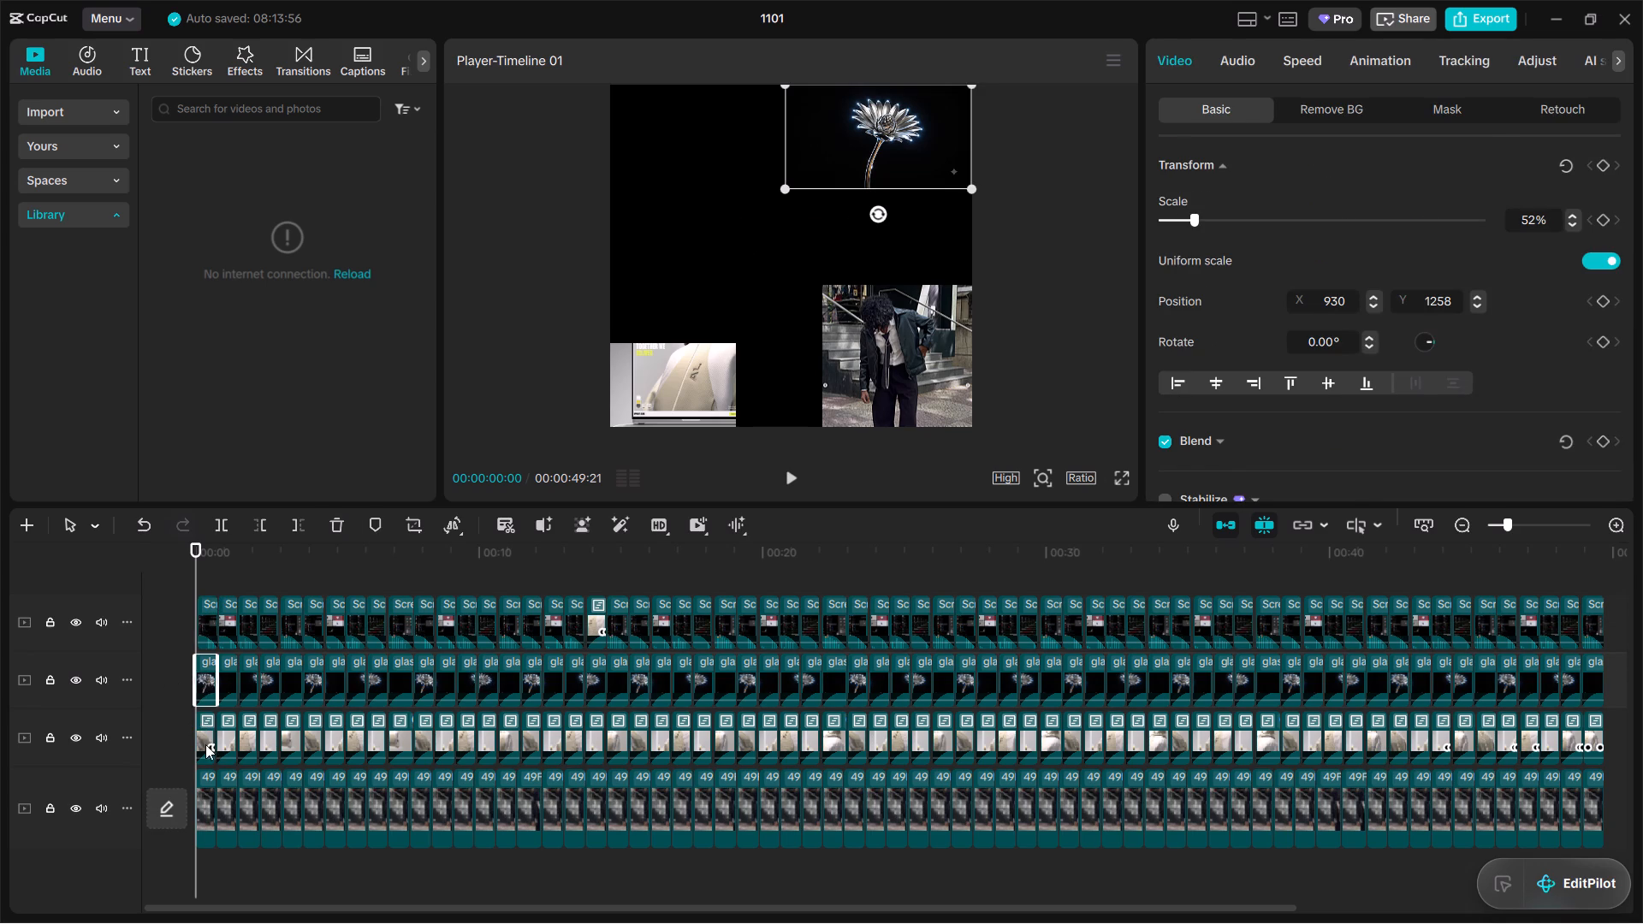
drag(197, 737, 179, 737)
click(205, 811)
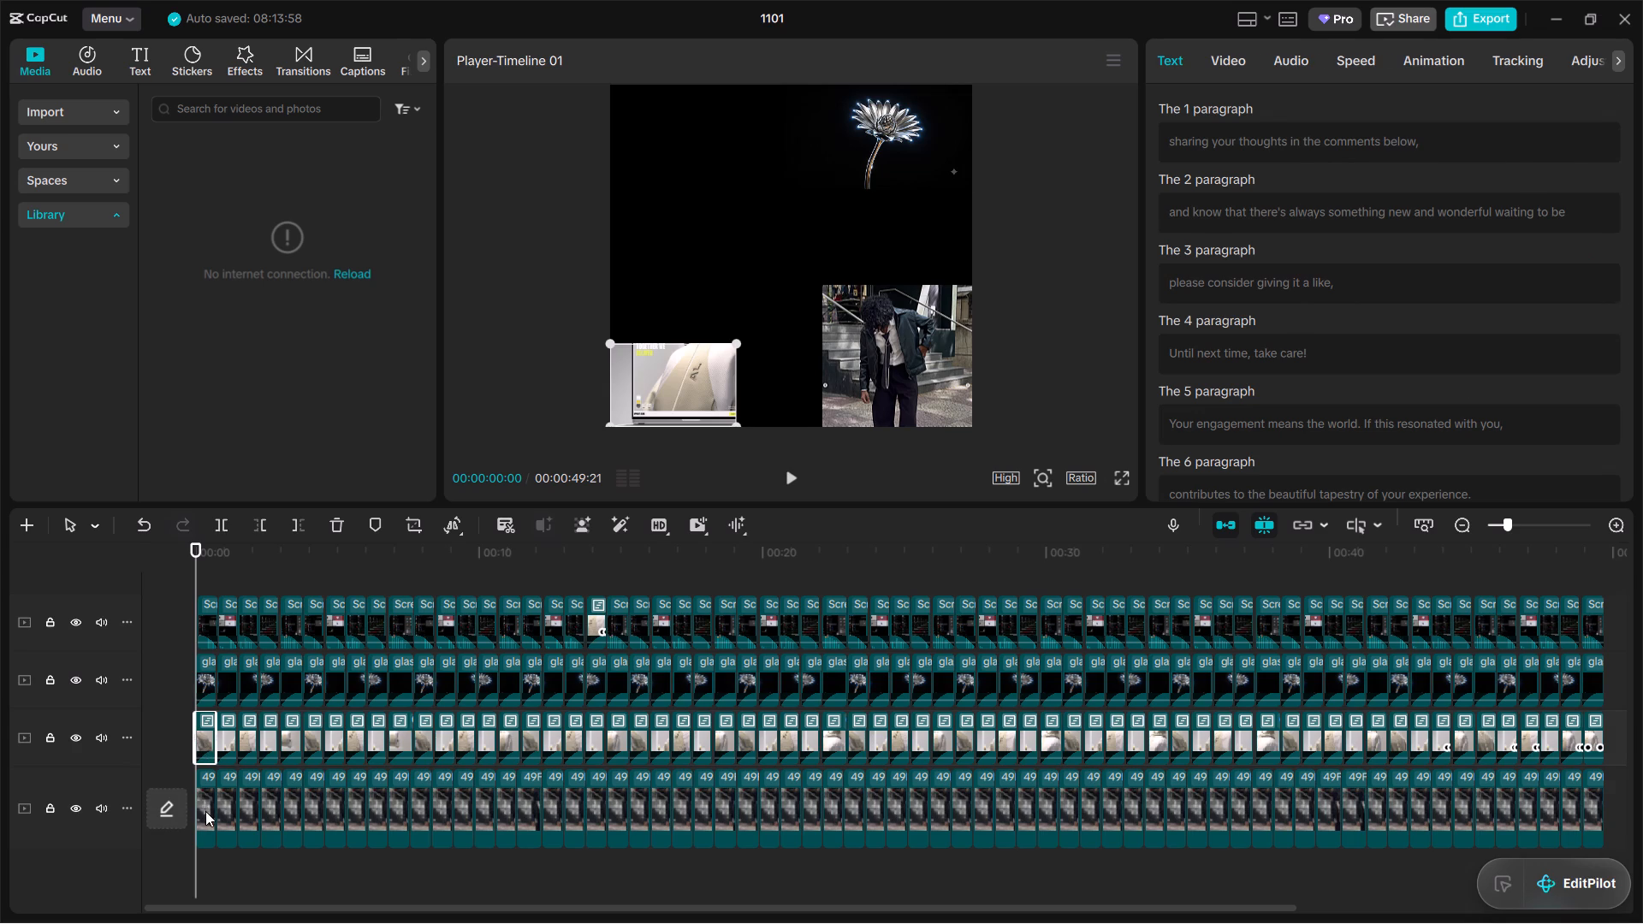
drag(194, 803, 187, 803)
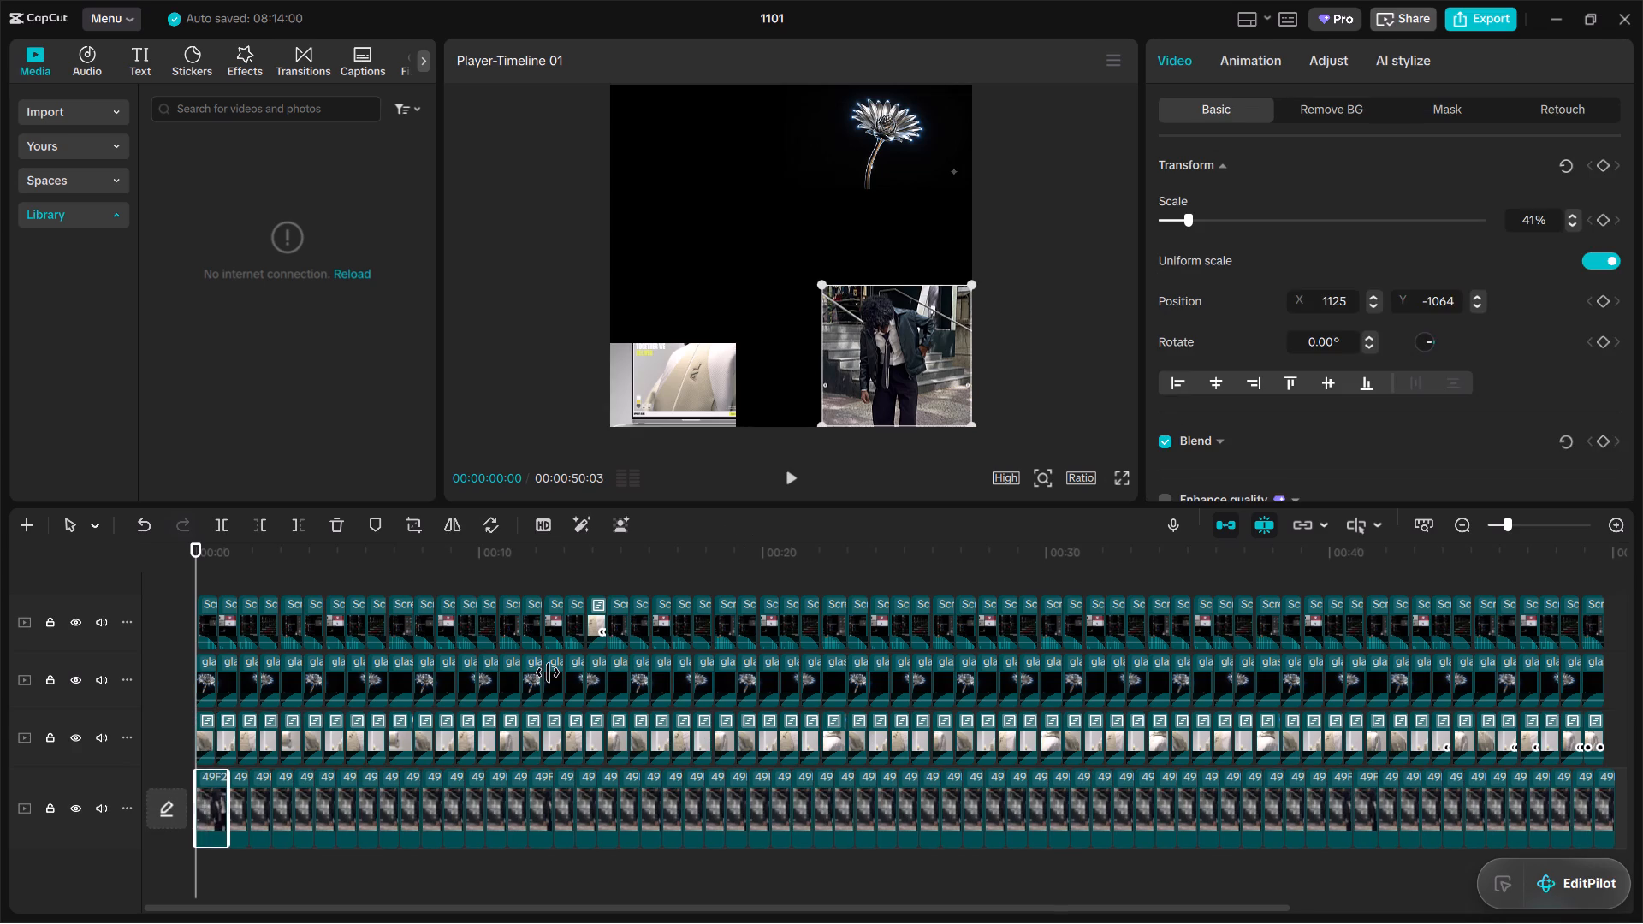
Trim the end of the first outfit photo clip on the bottom layer so that layer ends at 00:00:49:23.
drag(197, 560, 285, 571)
click(377, 707)
click(219, 812)
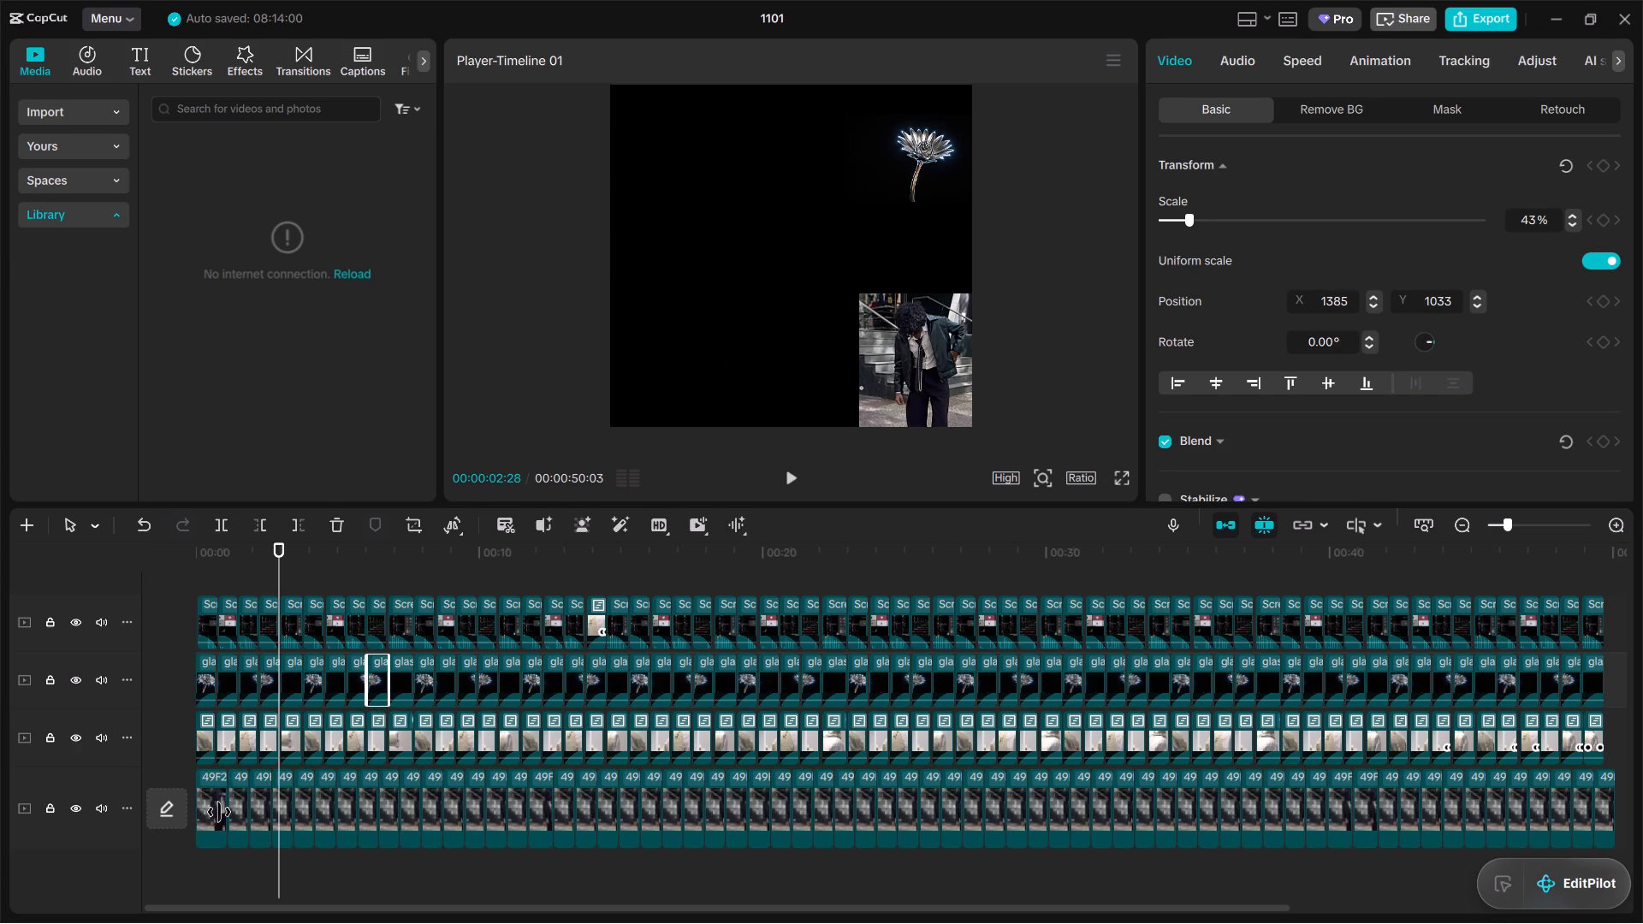
click(225, 806)
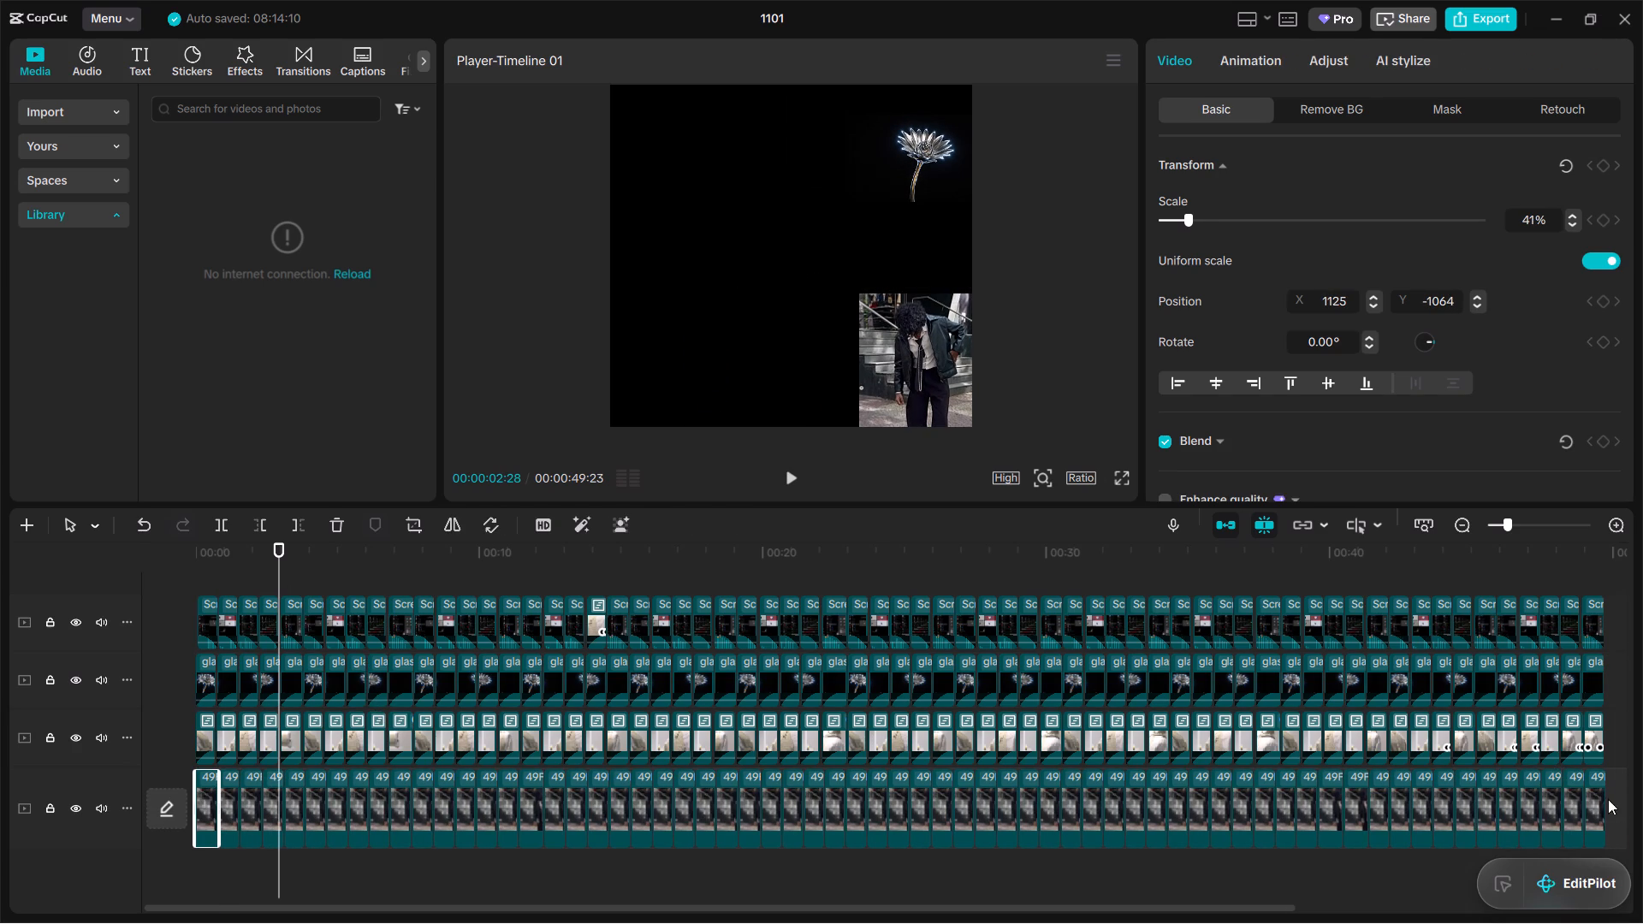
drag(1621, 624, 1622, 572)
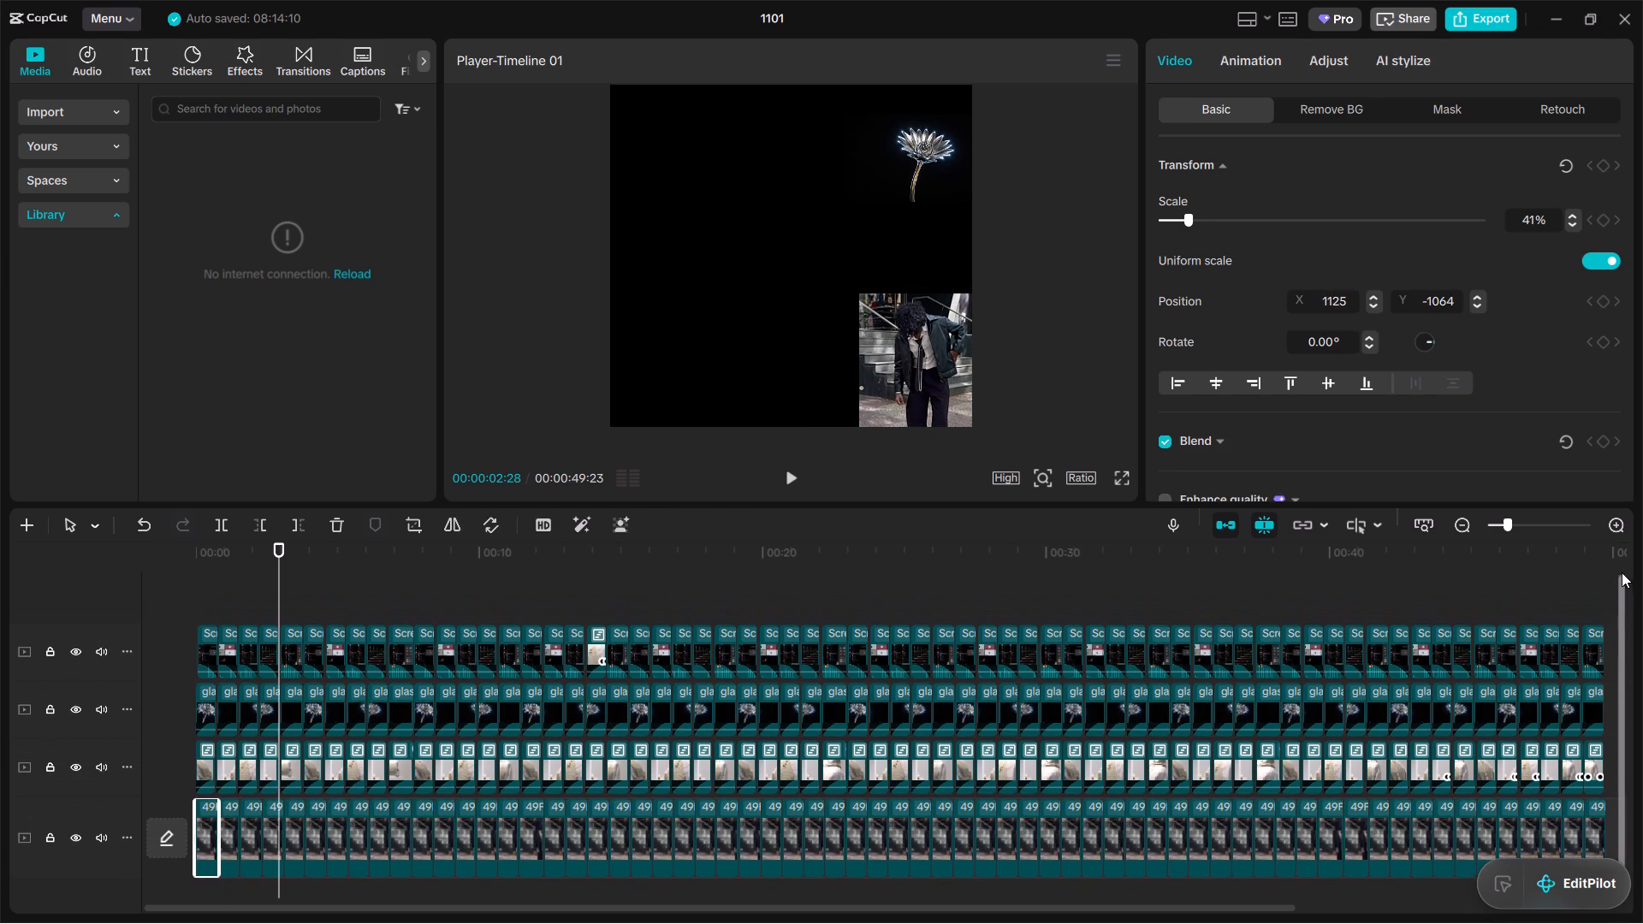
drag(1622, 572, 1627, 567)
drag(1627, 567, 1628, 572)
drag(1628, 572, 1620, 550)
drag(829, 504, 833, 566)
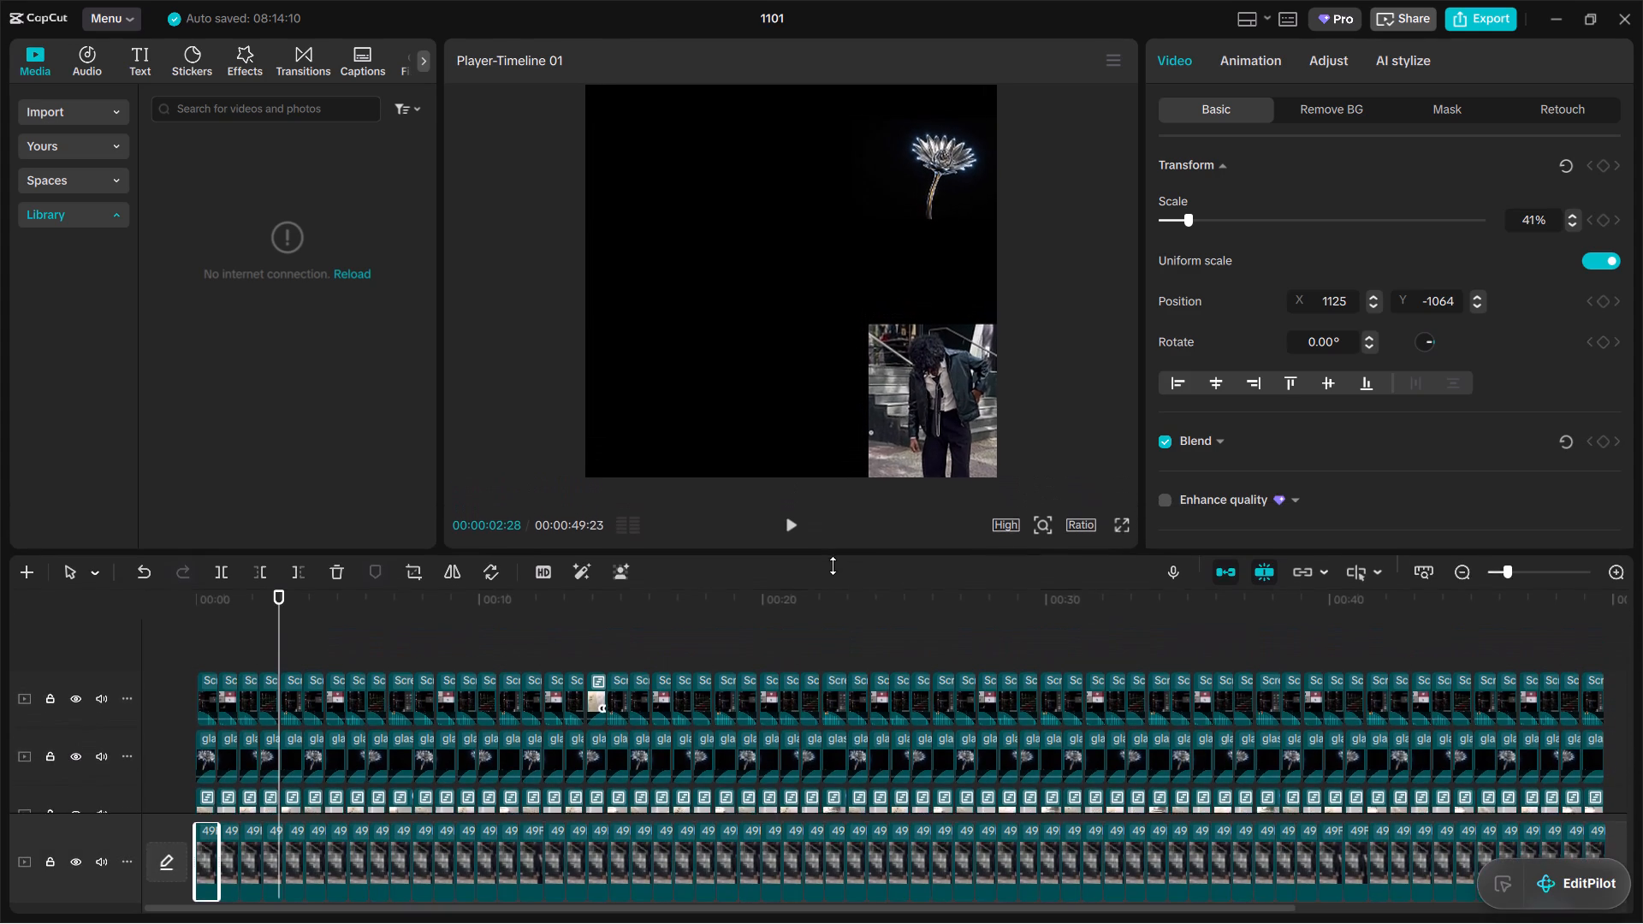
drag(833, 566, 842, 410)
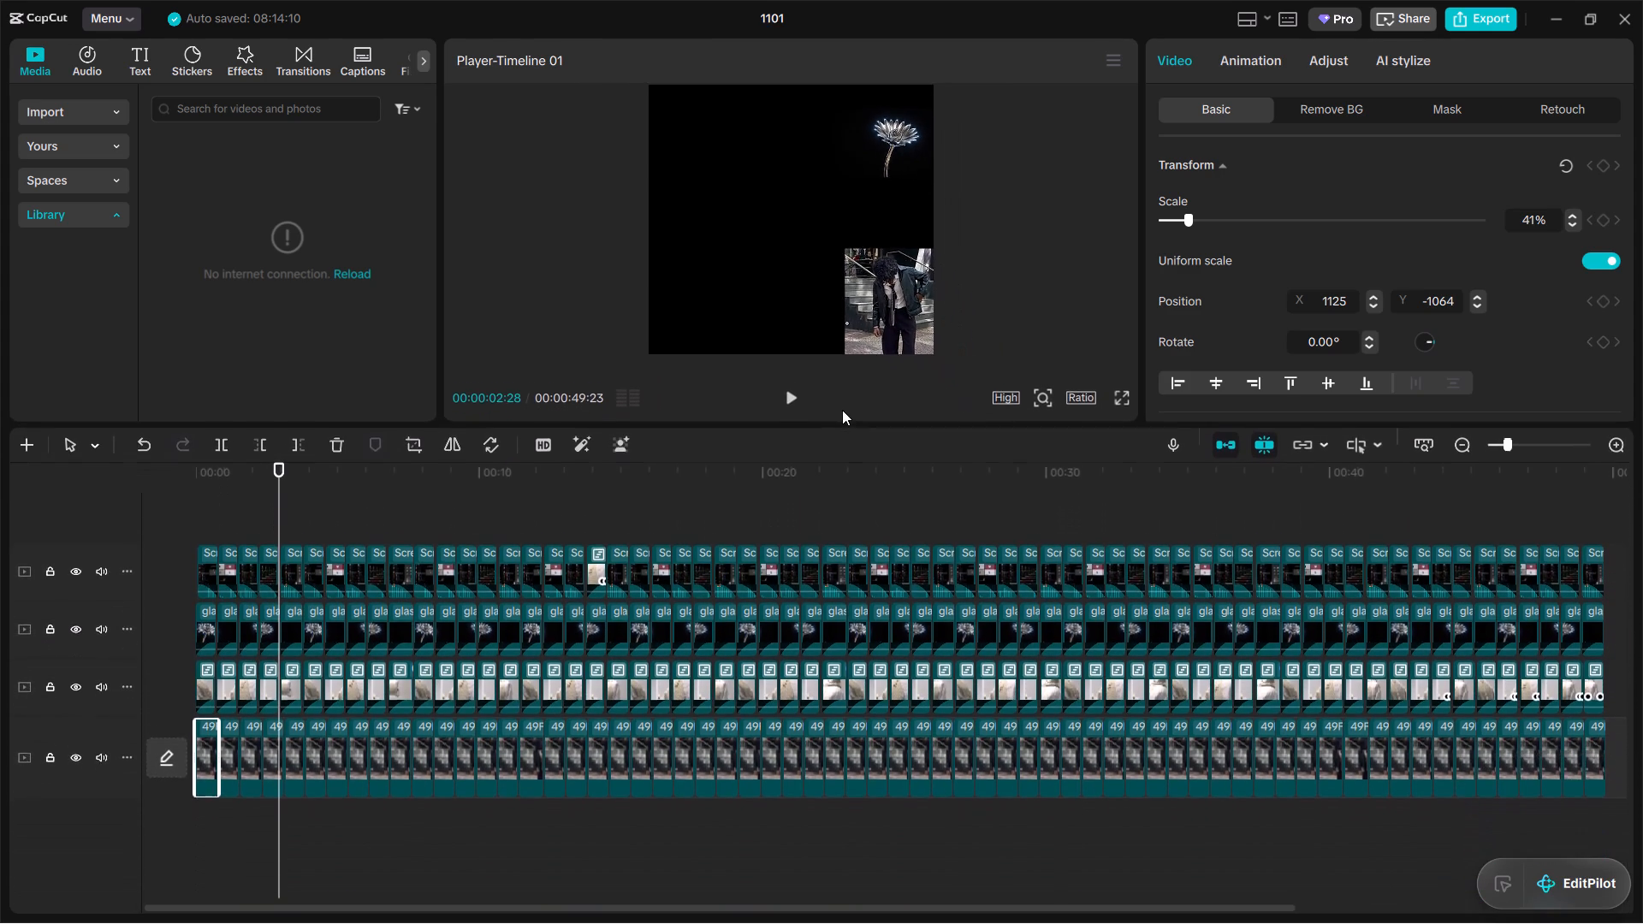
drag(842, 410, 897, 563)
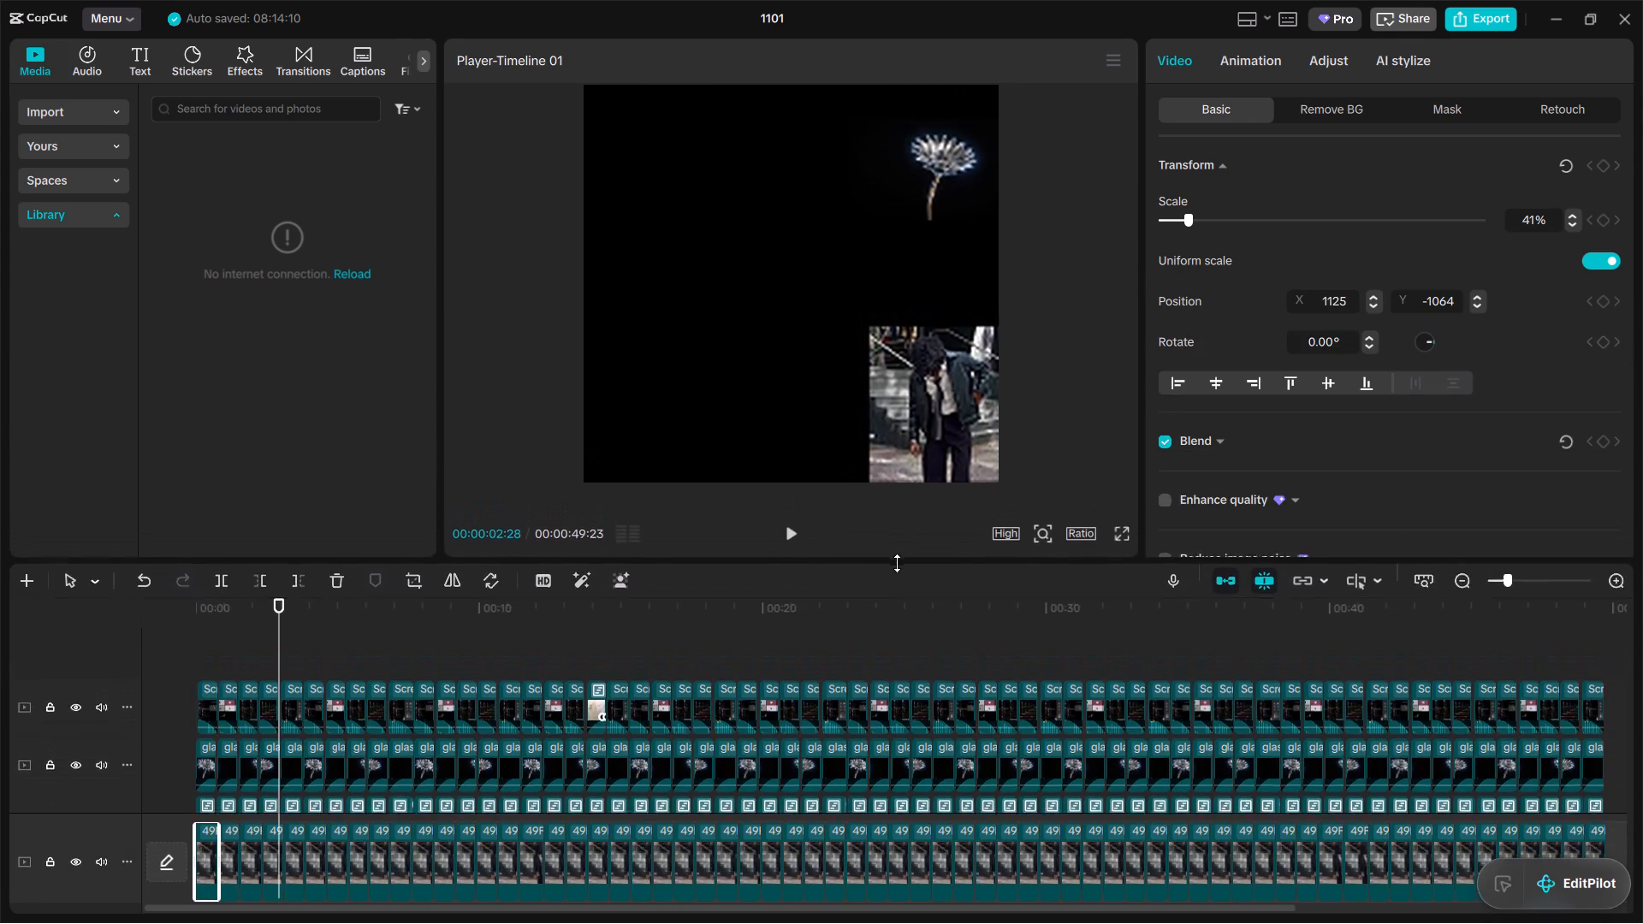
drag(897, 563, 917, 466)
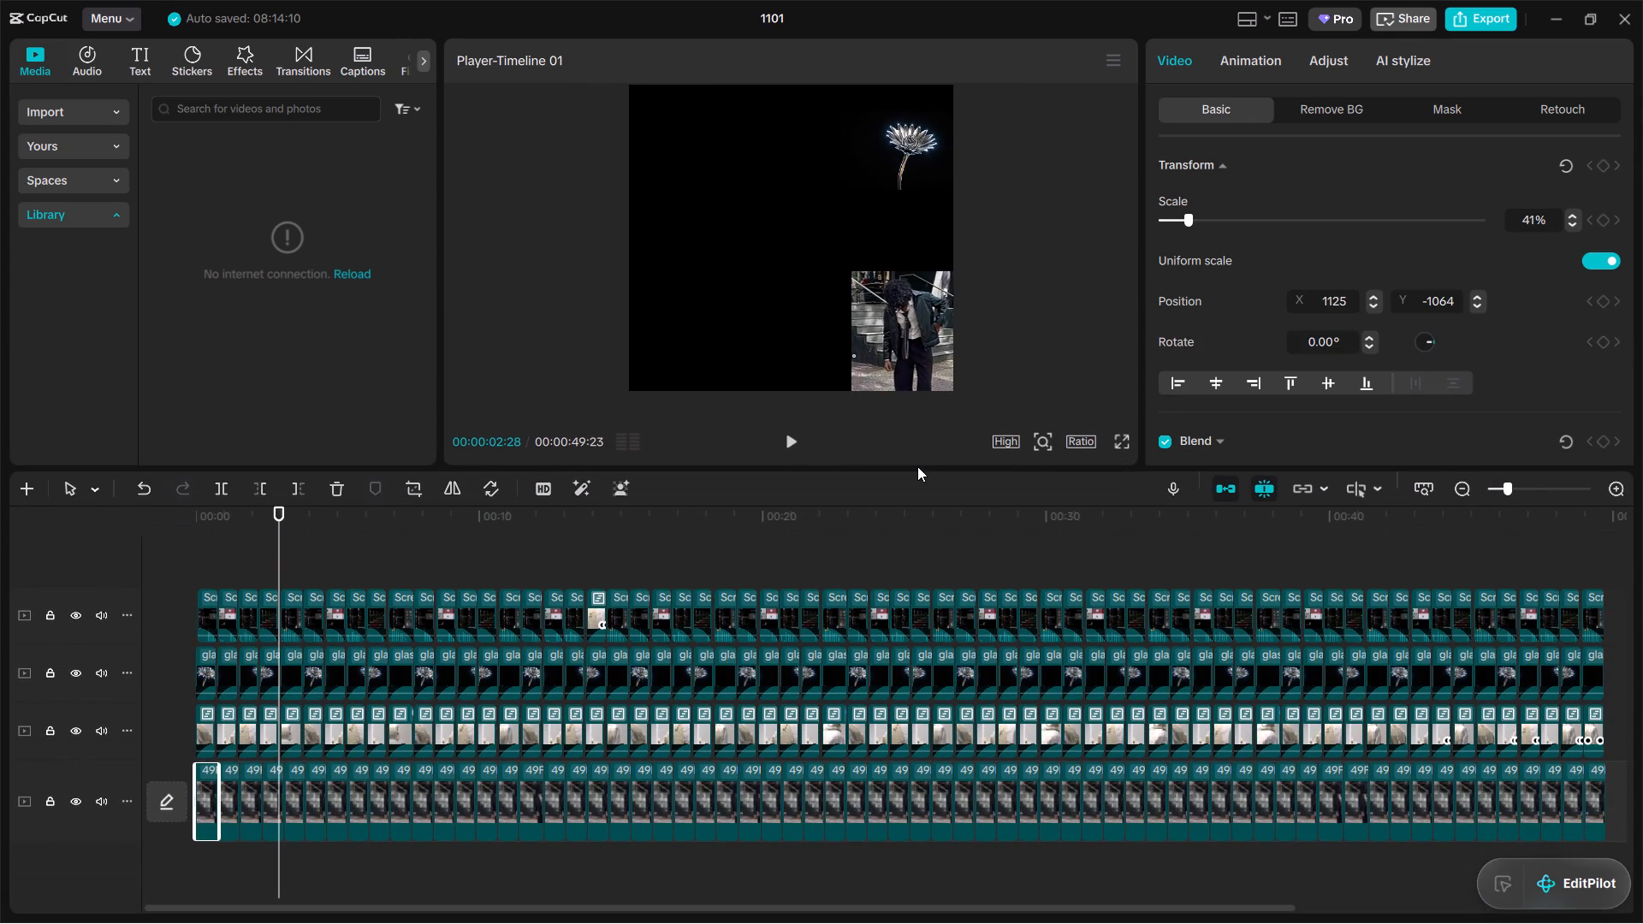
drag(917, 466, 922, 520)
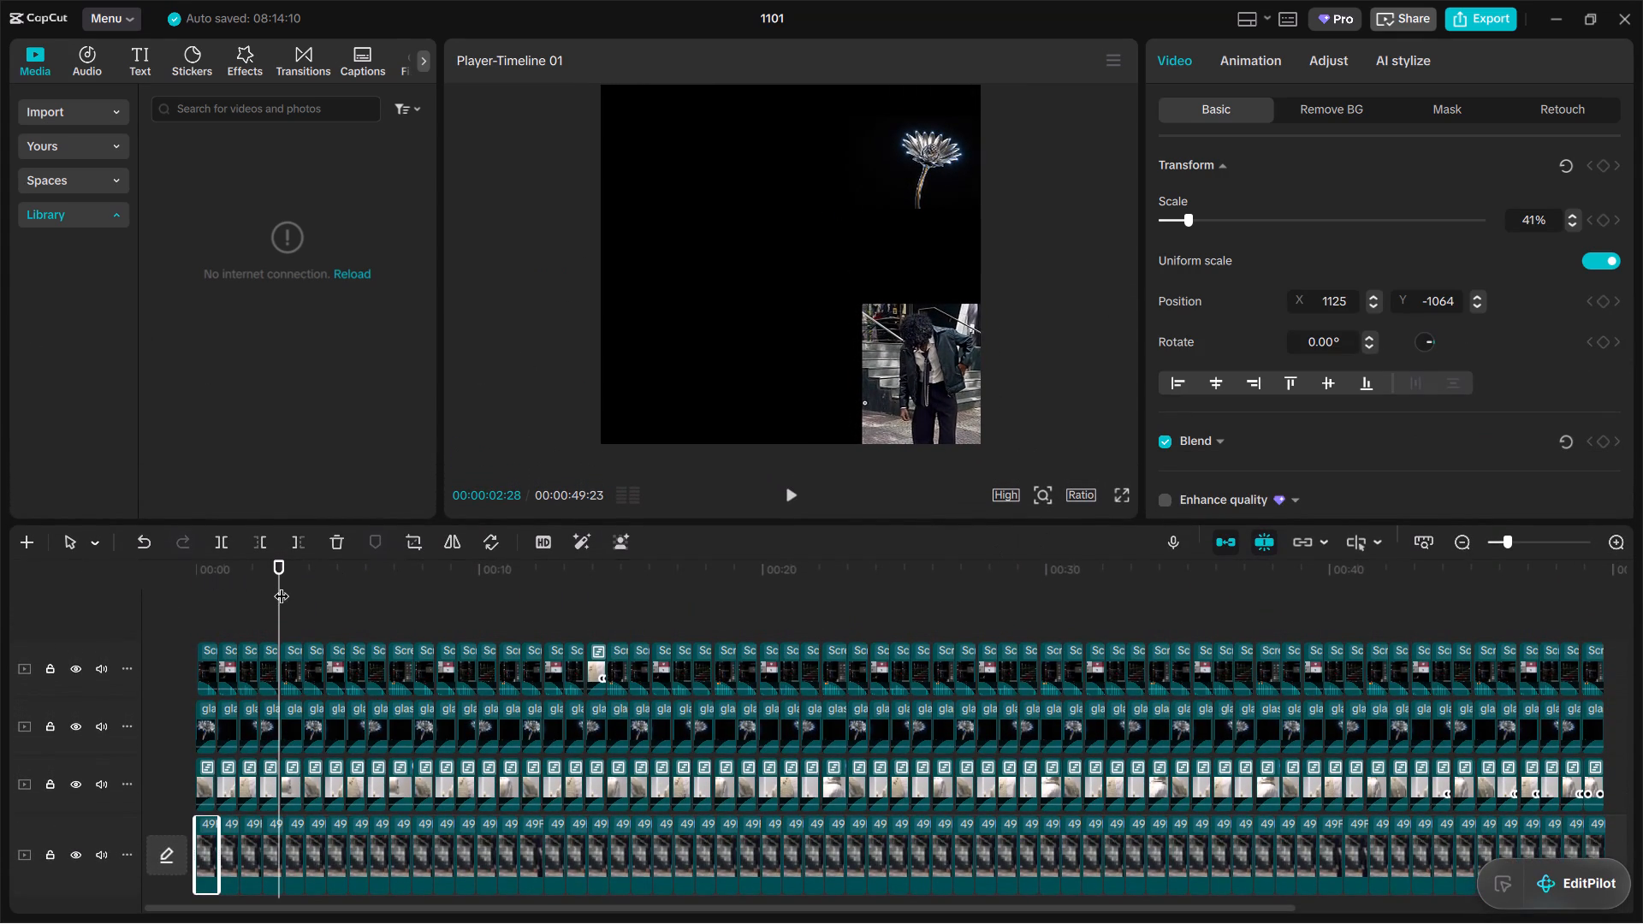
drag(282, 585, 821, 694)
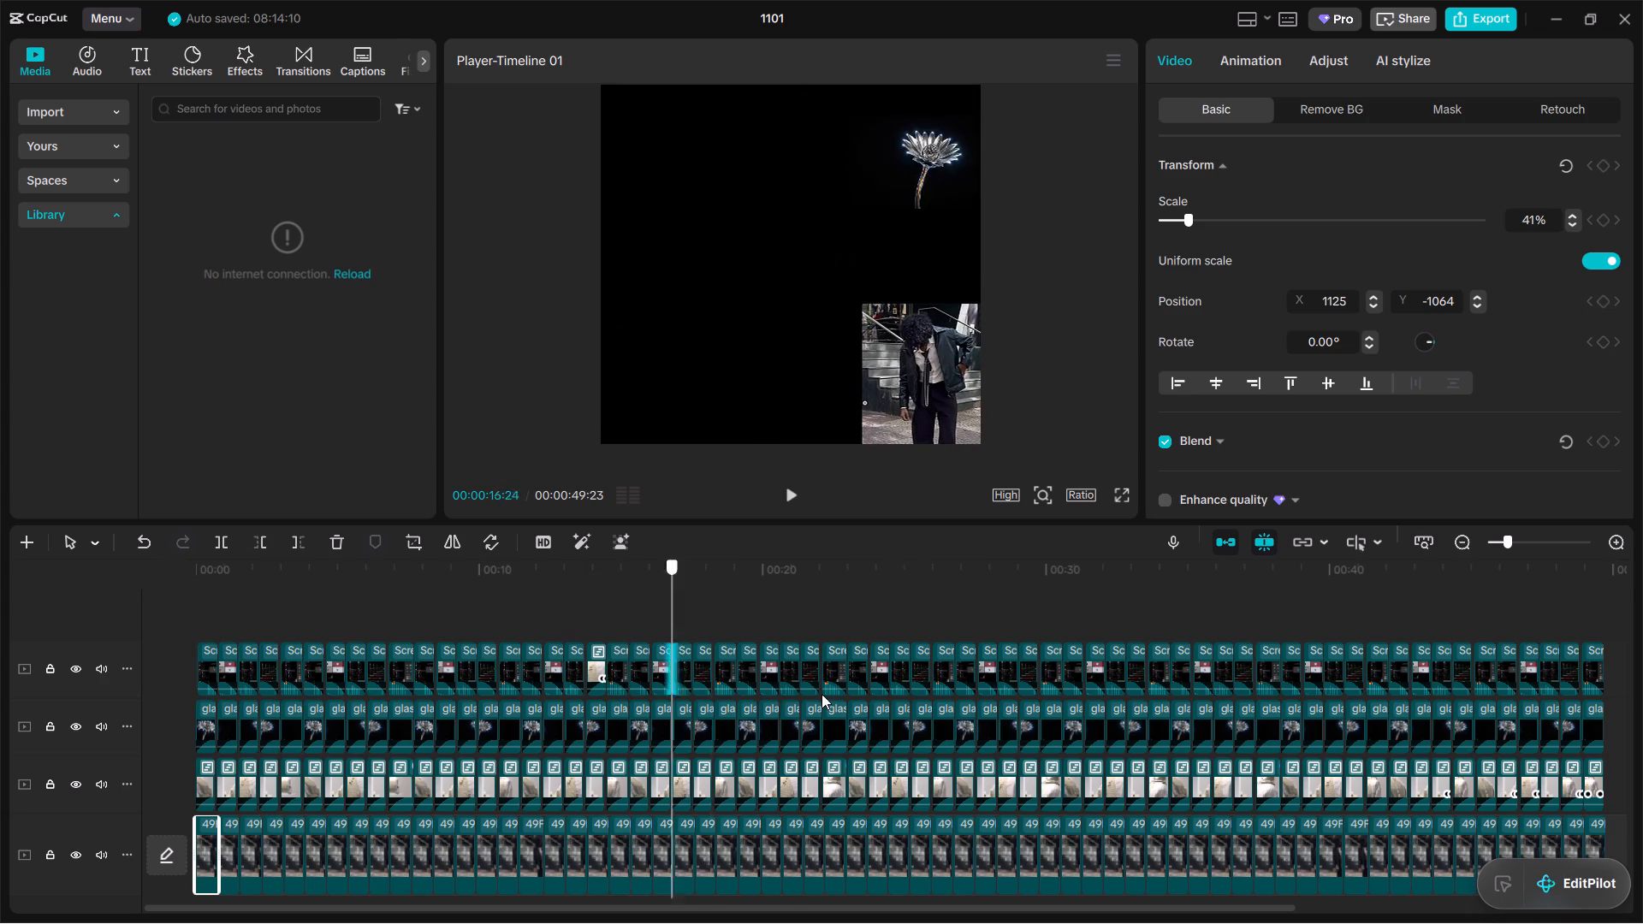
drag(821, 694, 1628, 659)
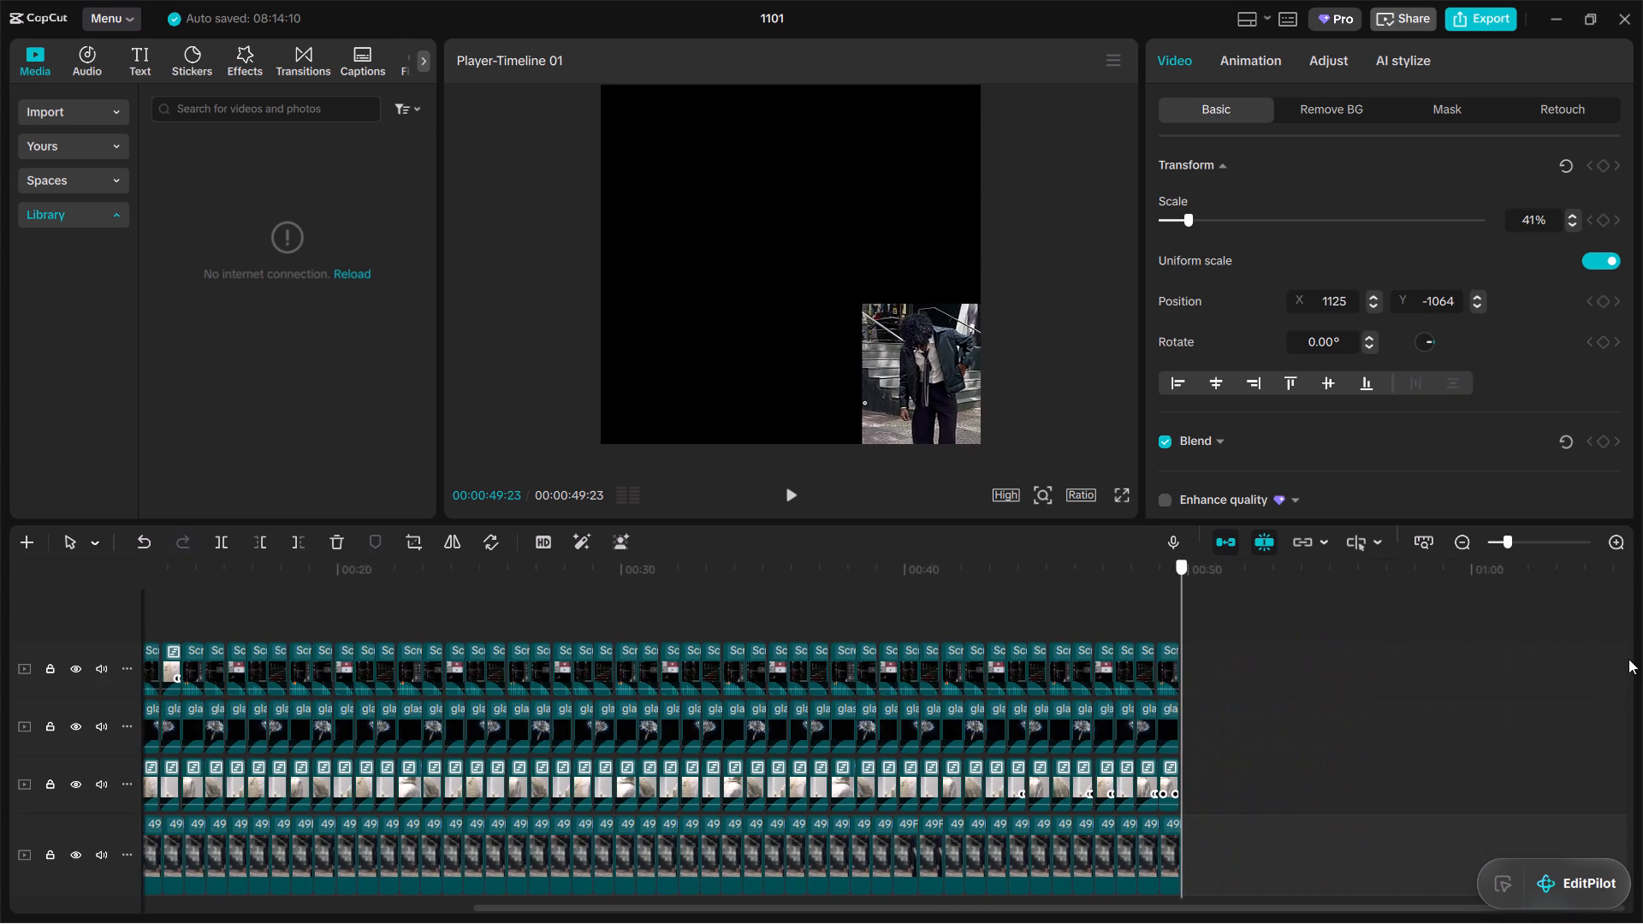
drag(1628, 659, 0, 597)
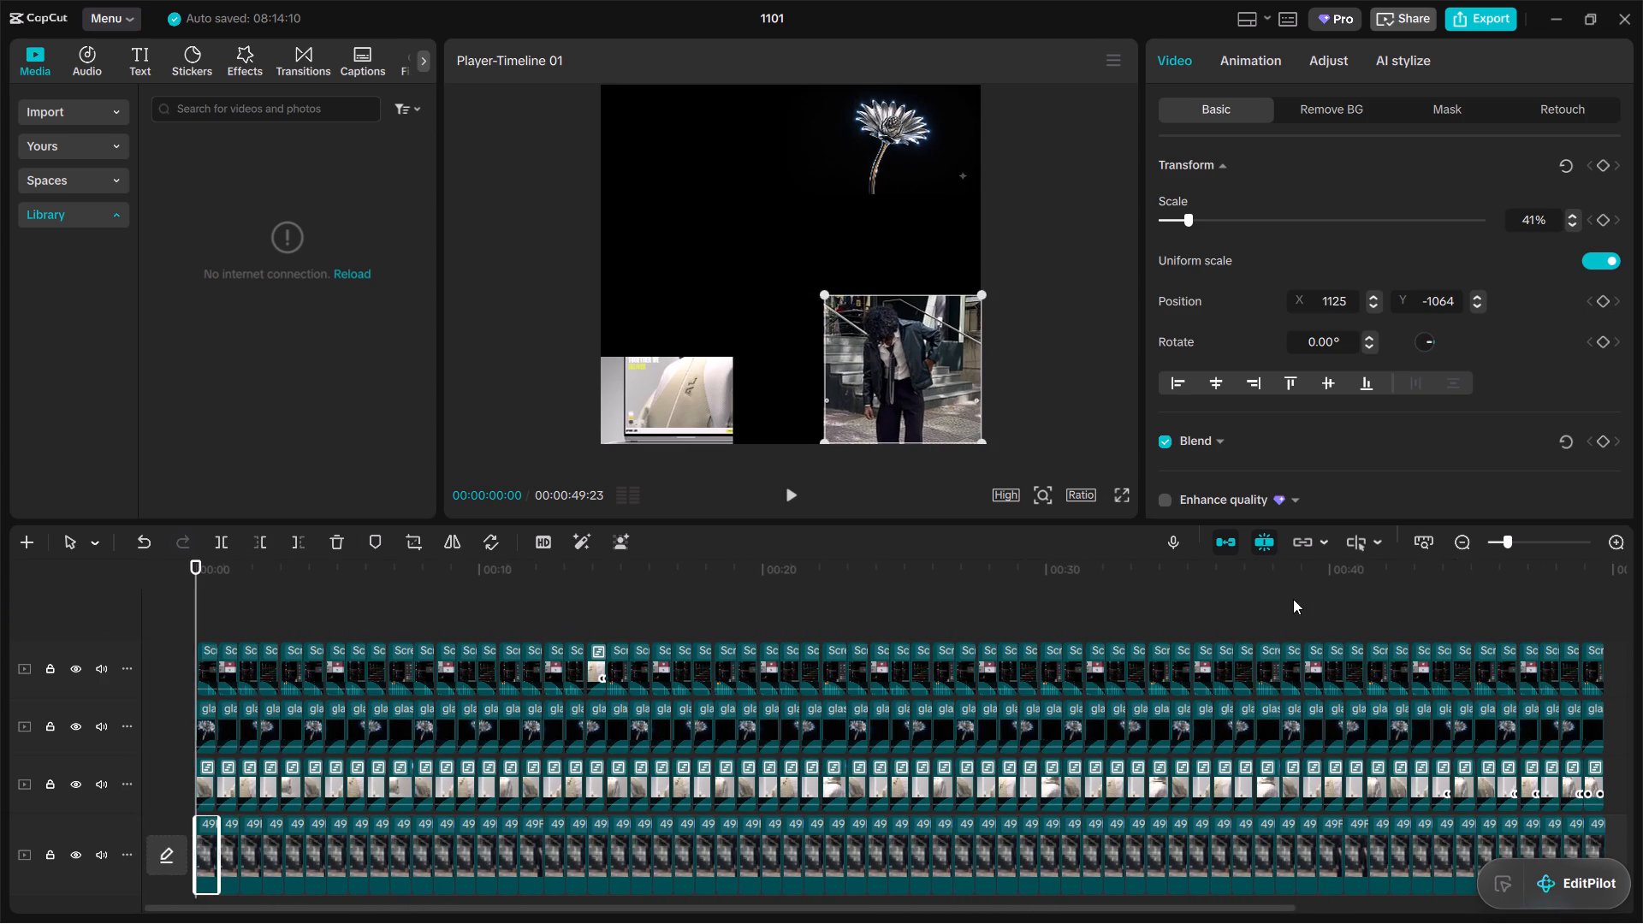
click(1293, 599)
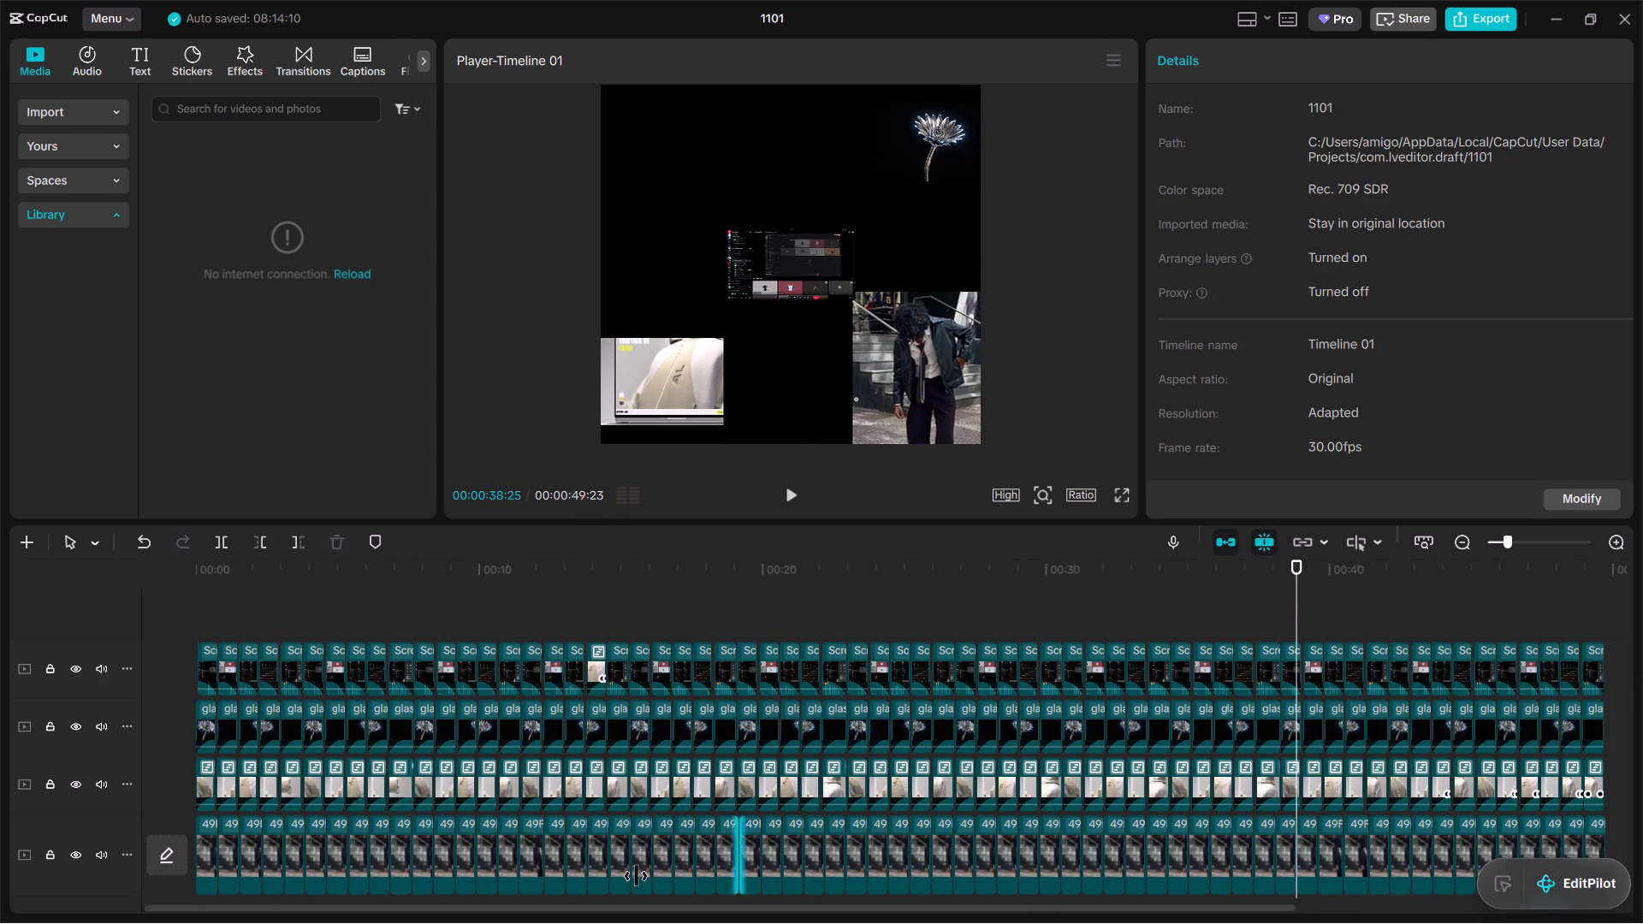
Copy the clips of all four layers from about 00:00:40 onward and paste them at the timeline end at 00:00:49:23.
drag(565, 905, 910, 903)
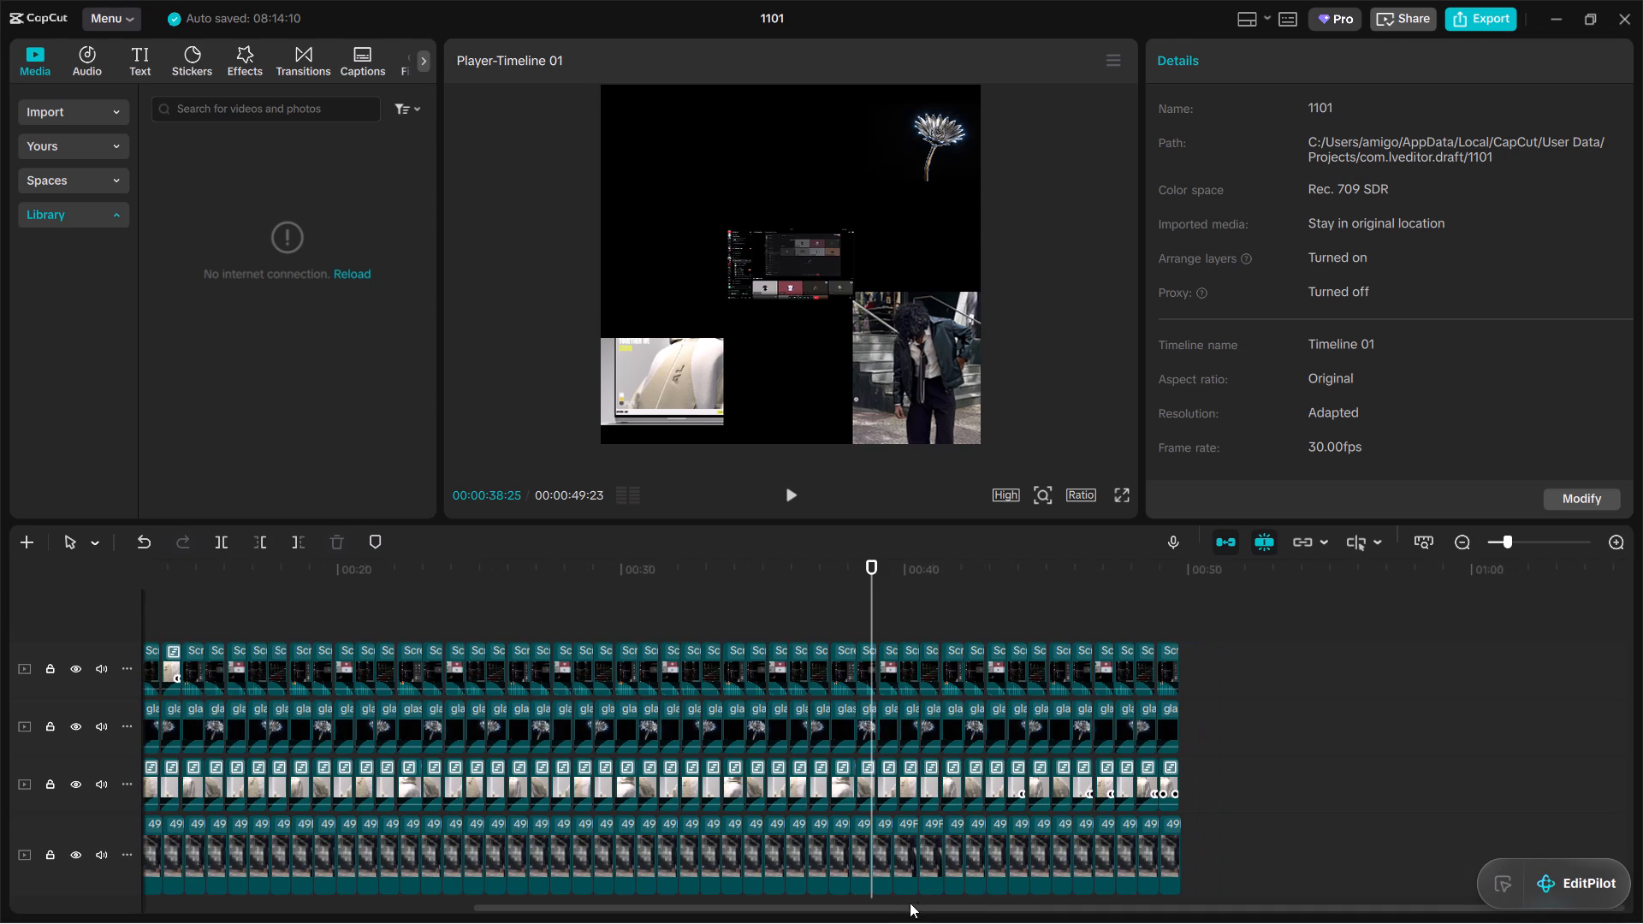
drag(910, 903, 1417, 902)
click(1331, 666)
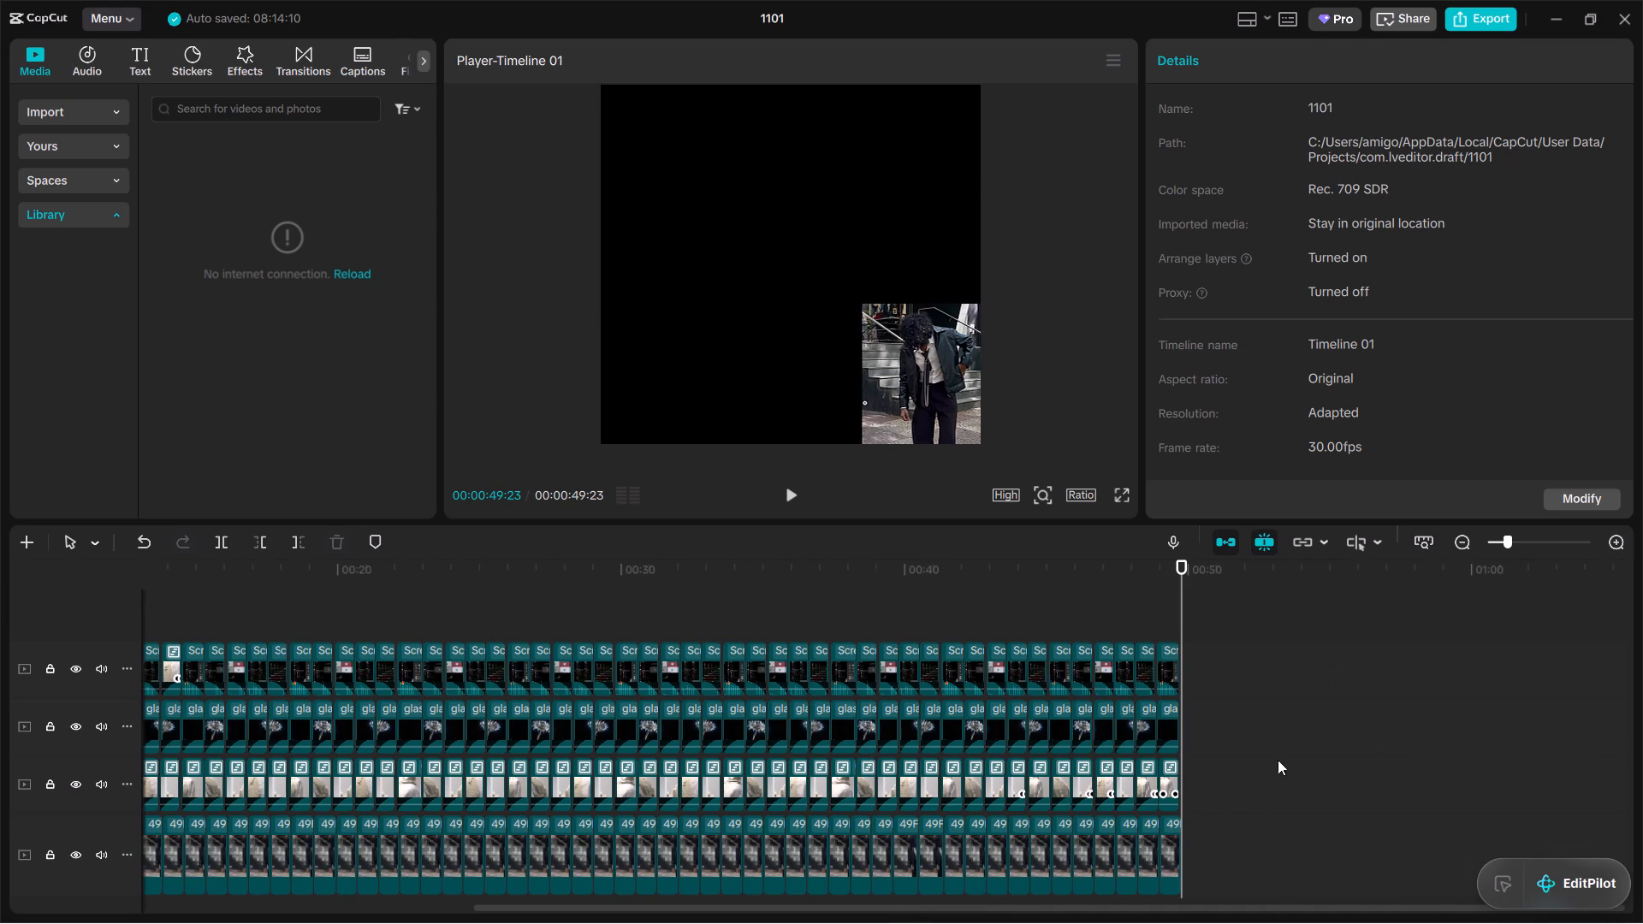
drag(1210, 871, 940, 720)
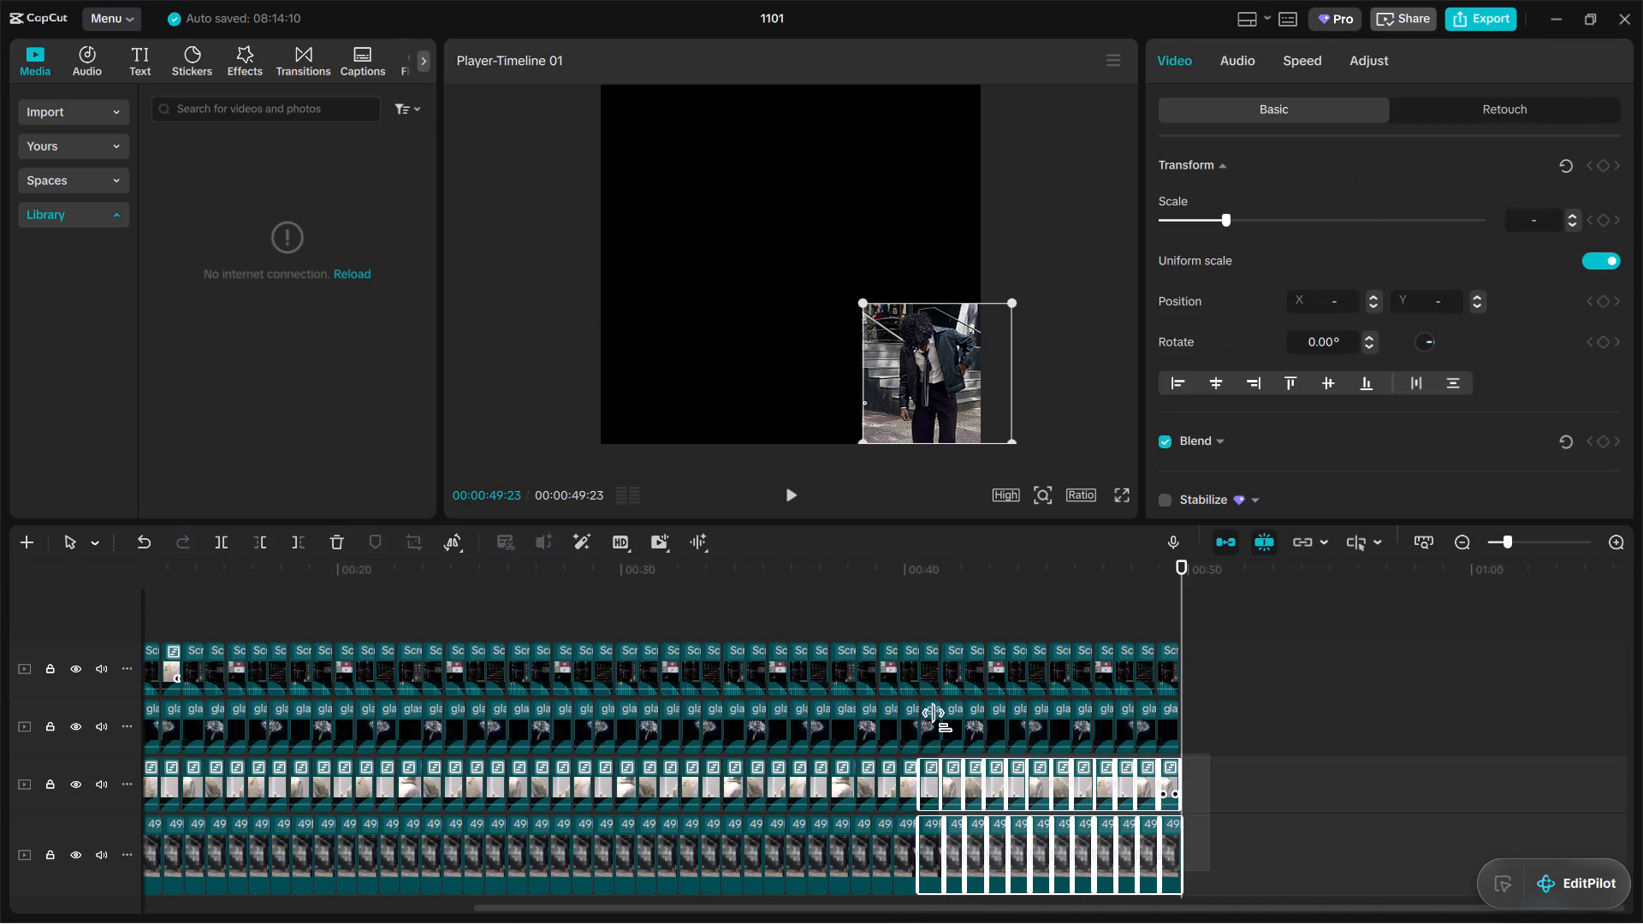
drag(940, 720, 922, 636)
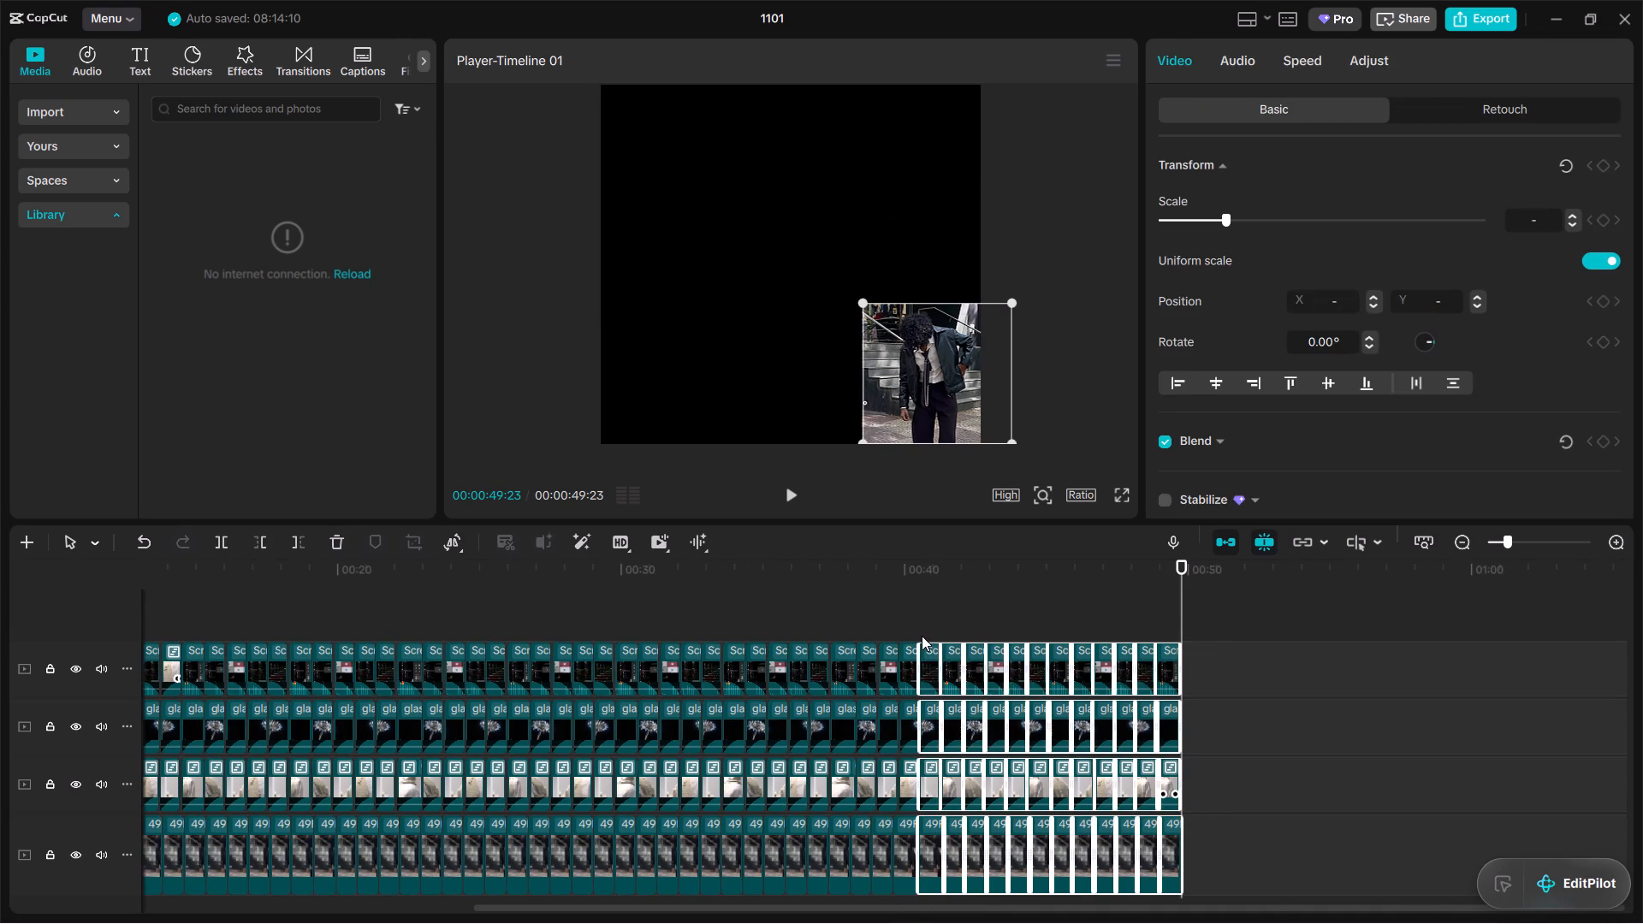
right_click(922, 650)
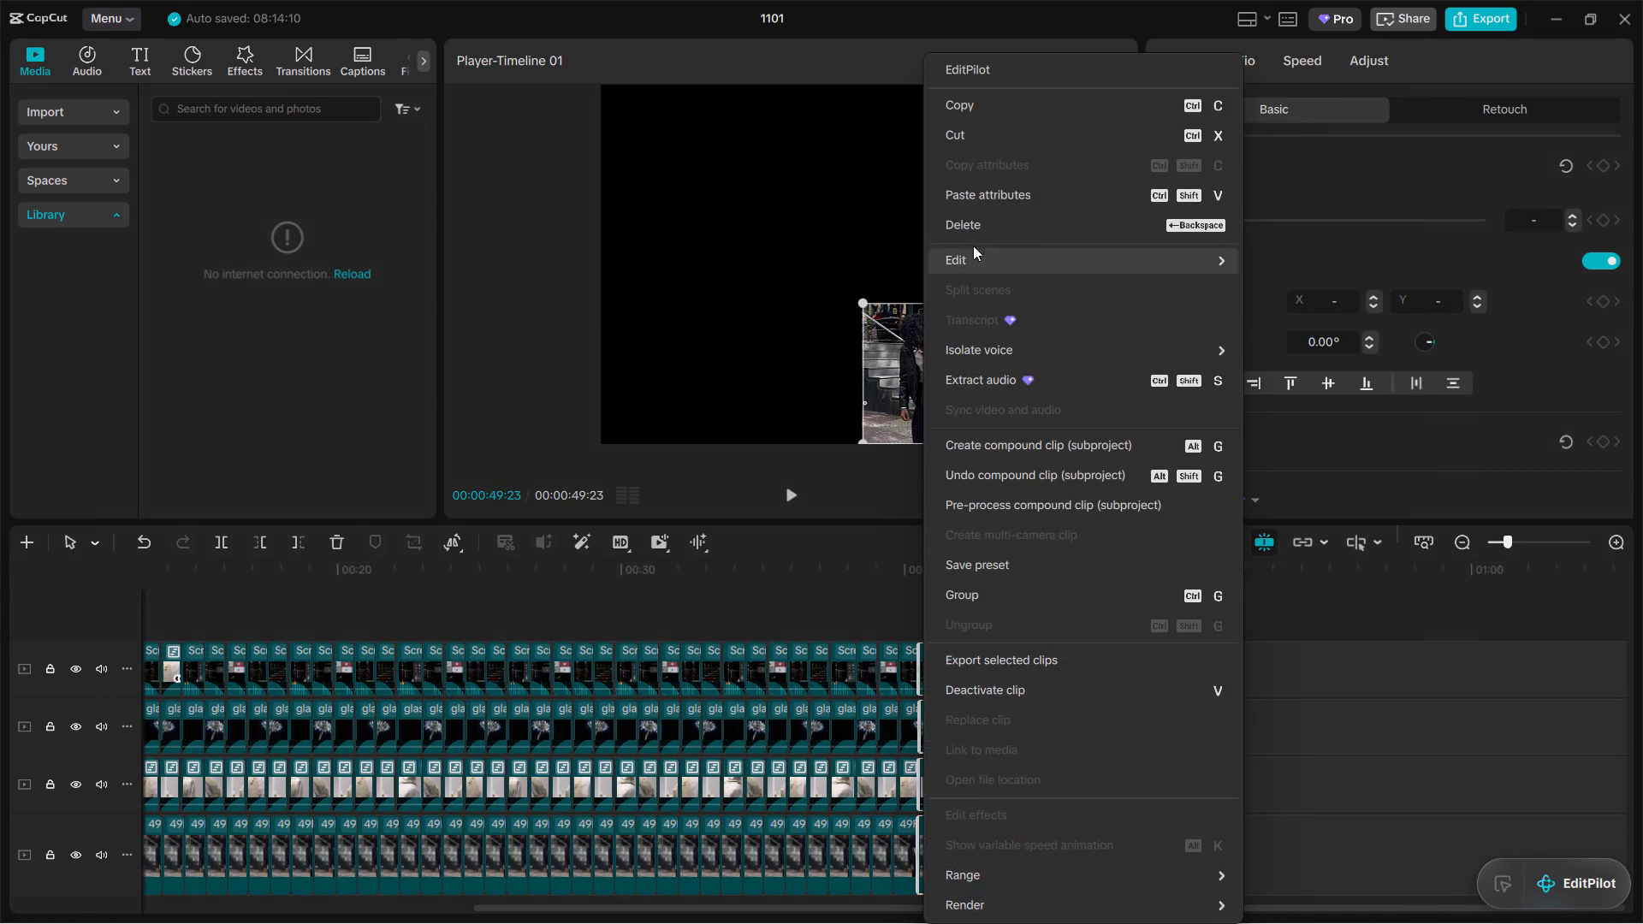
click(982, 105)
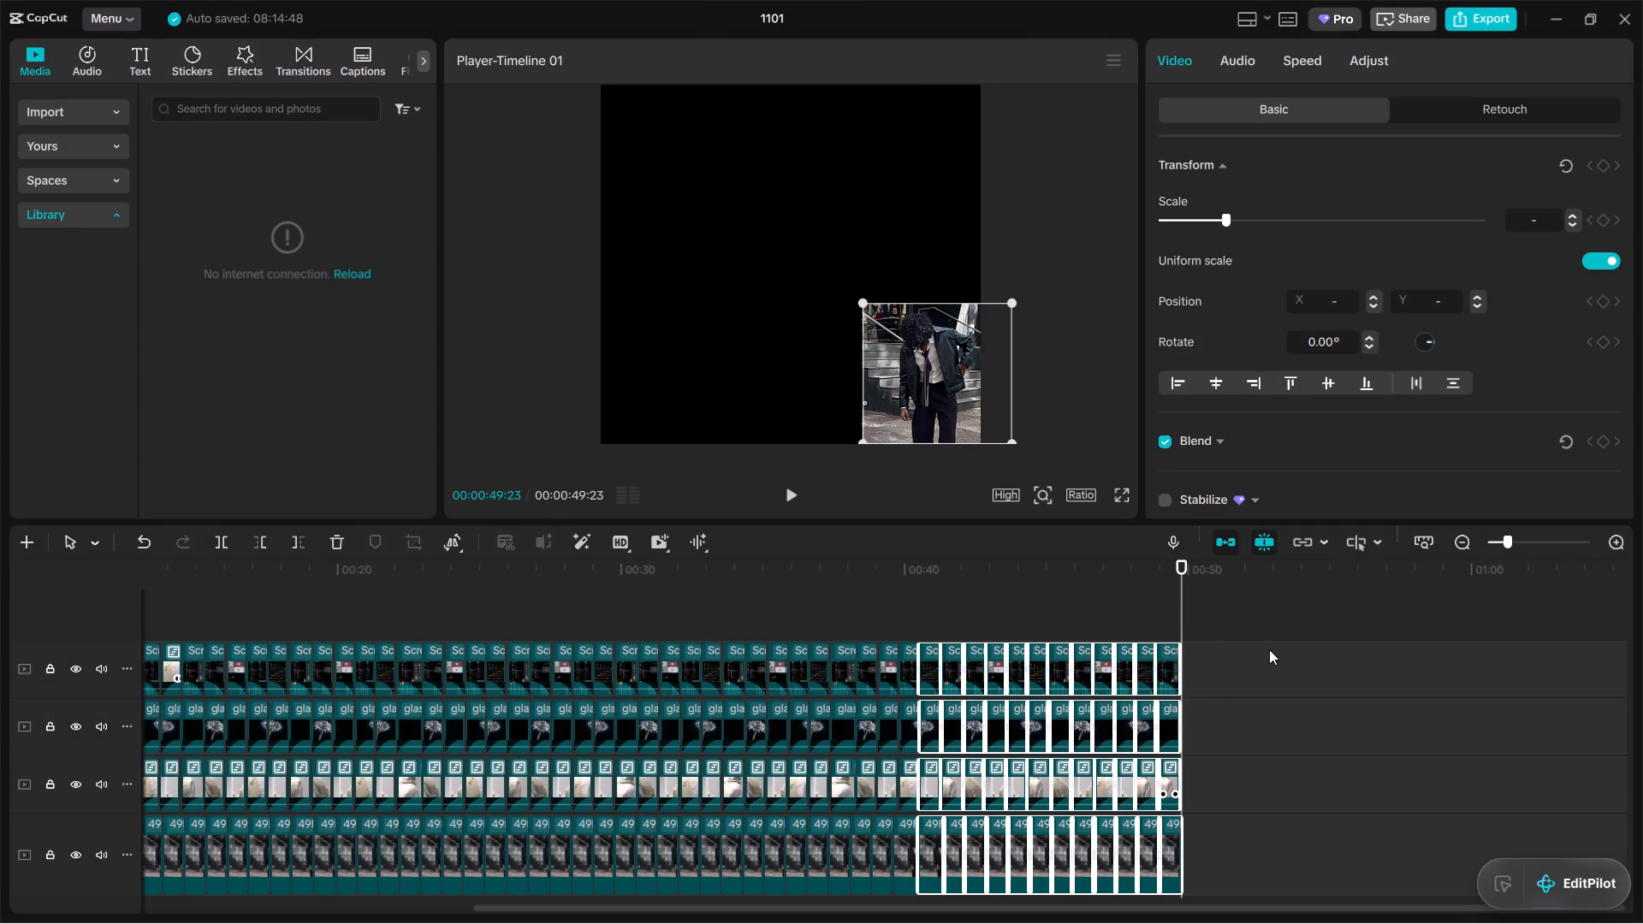
right_click(1269, 649)
click(1314, 733)
click(1305, 874)
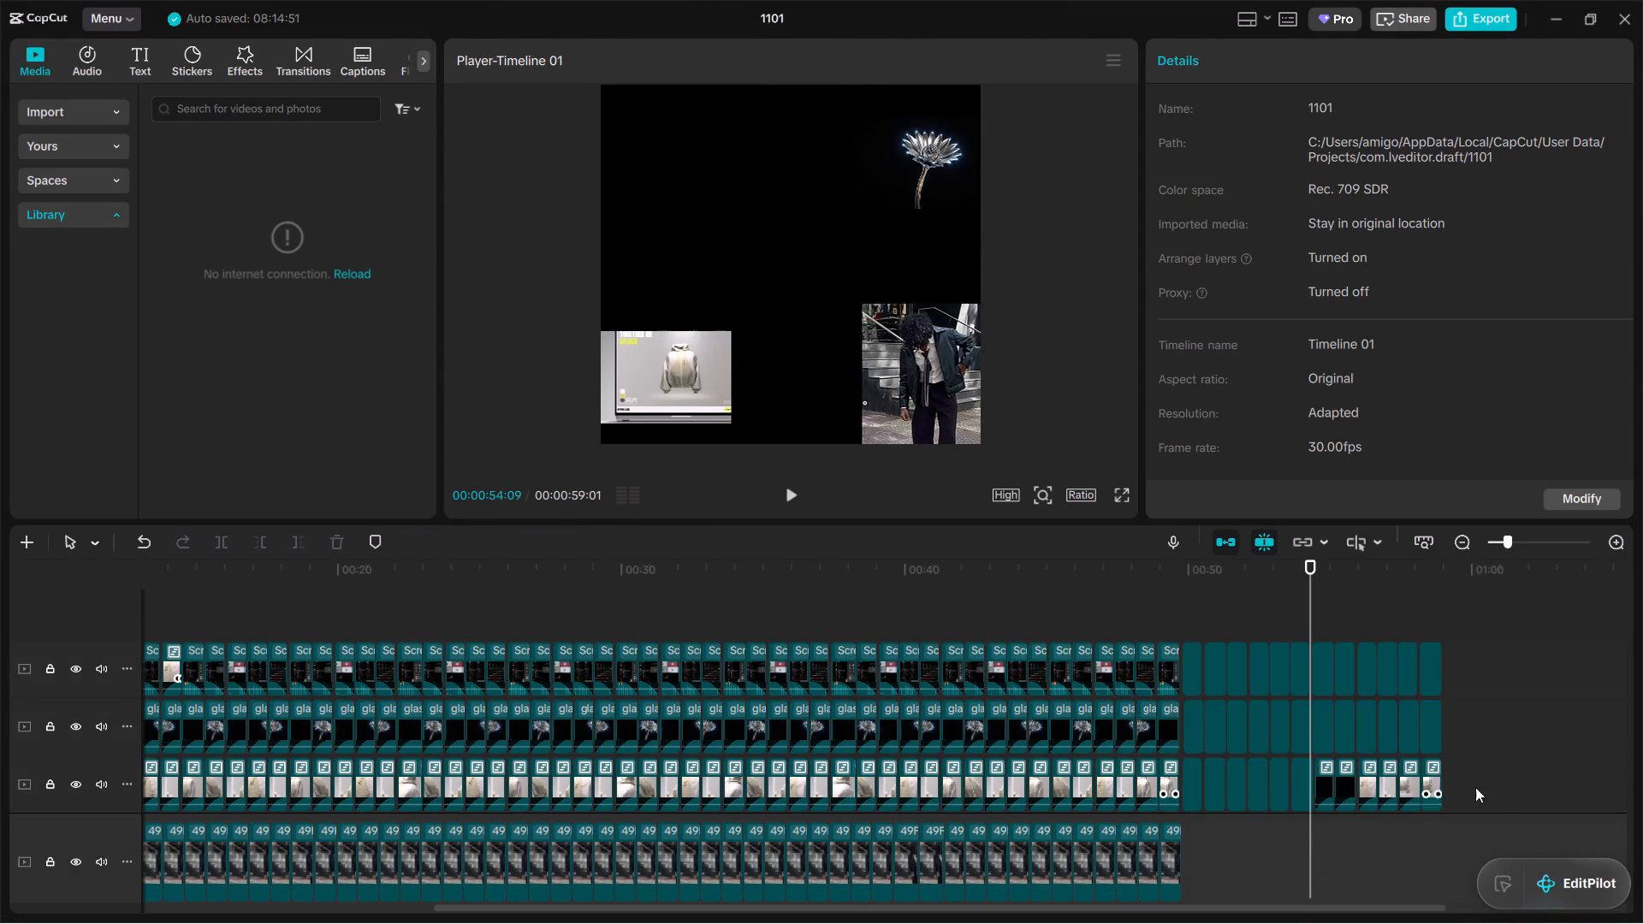
Move all the pasted outfit photo clips down onto the bottom layer, directly after its existing clips.
scroll(1541, 779, down, 4)
scroll(1507, 779, up, 1)
scroll(1498, 785, down, 2)
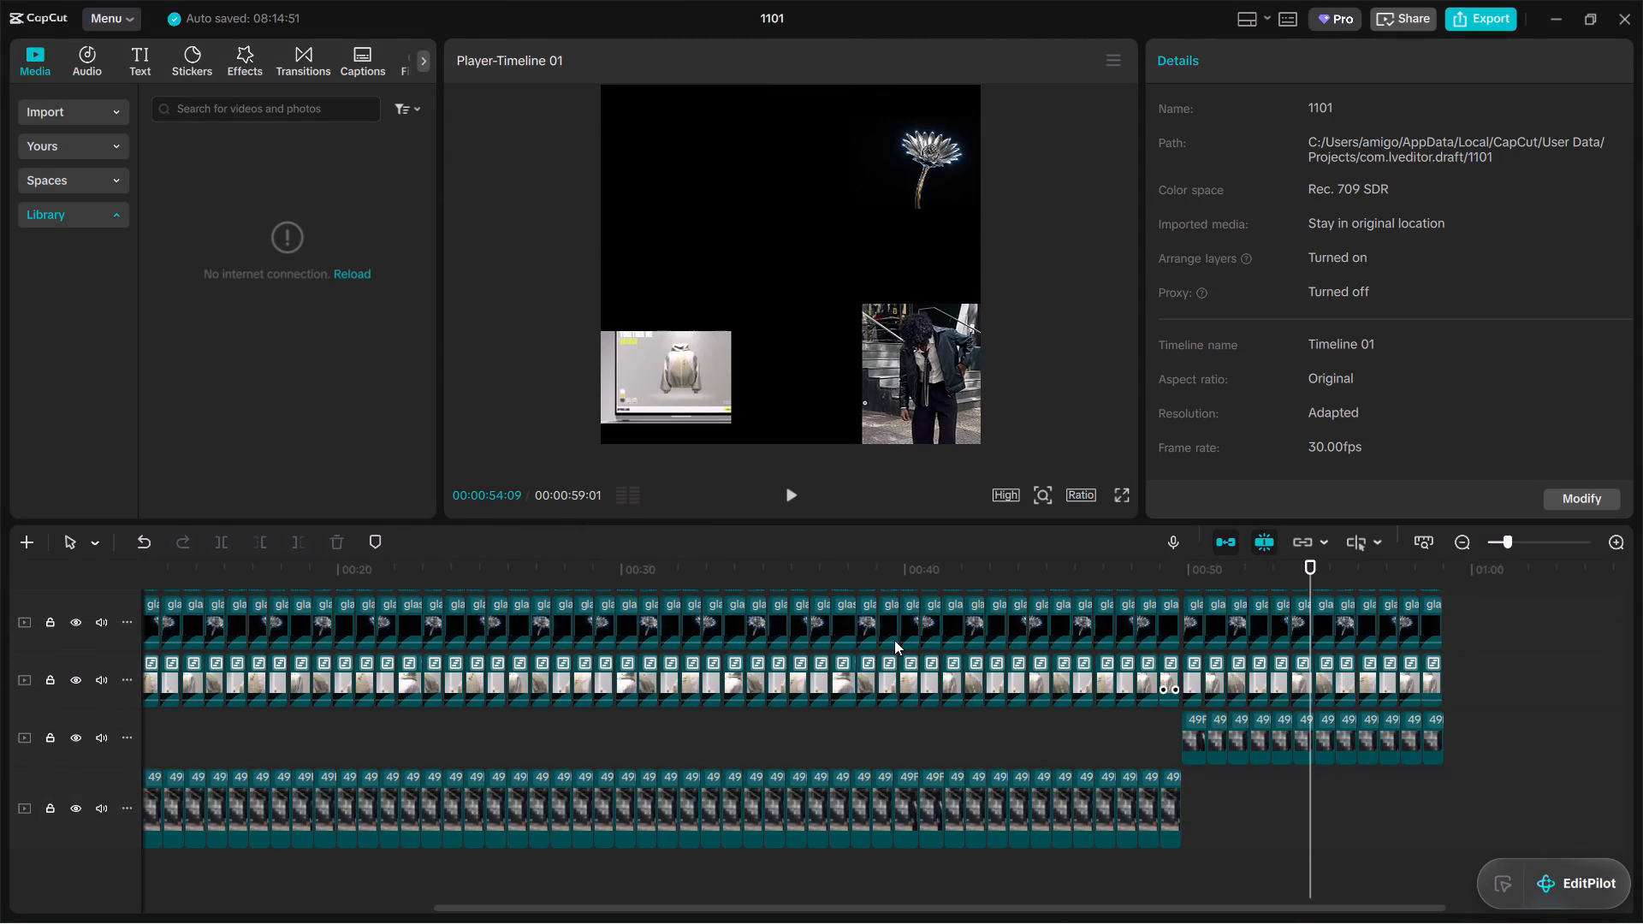
drag(1119, 725, 1482, 747)
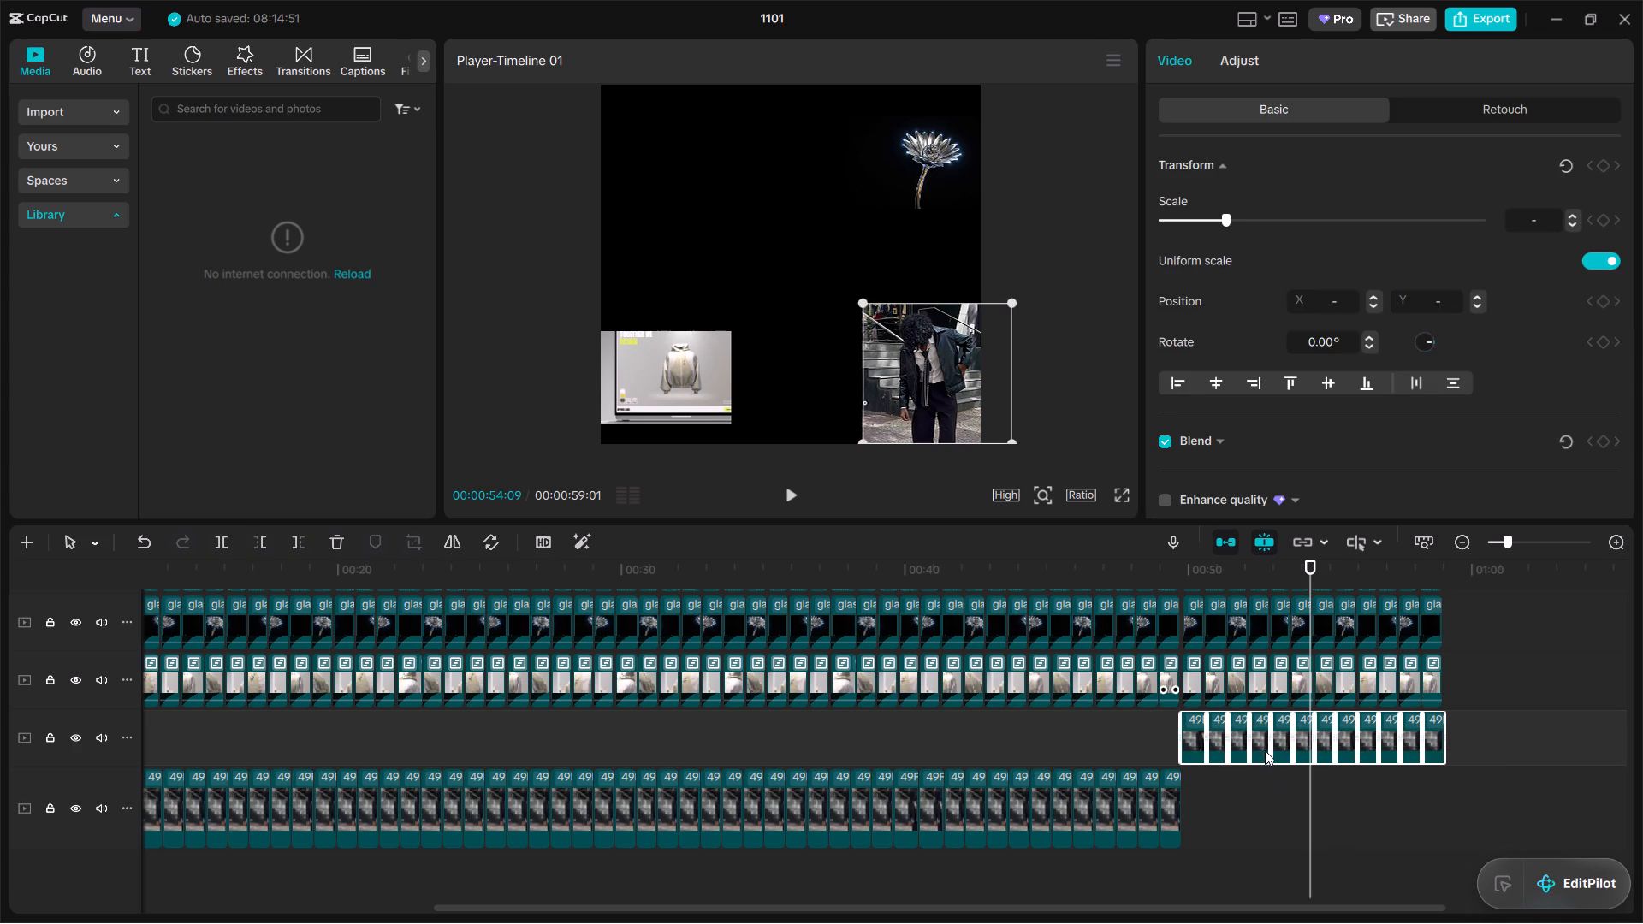
drag(1260, 738, 1260, 807)
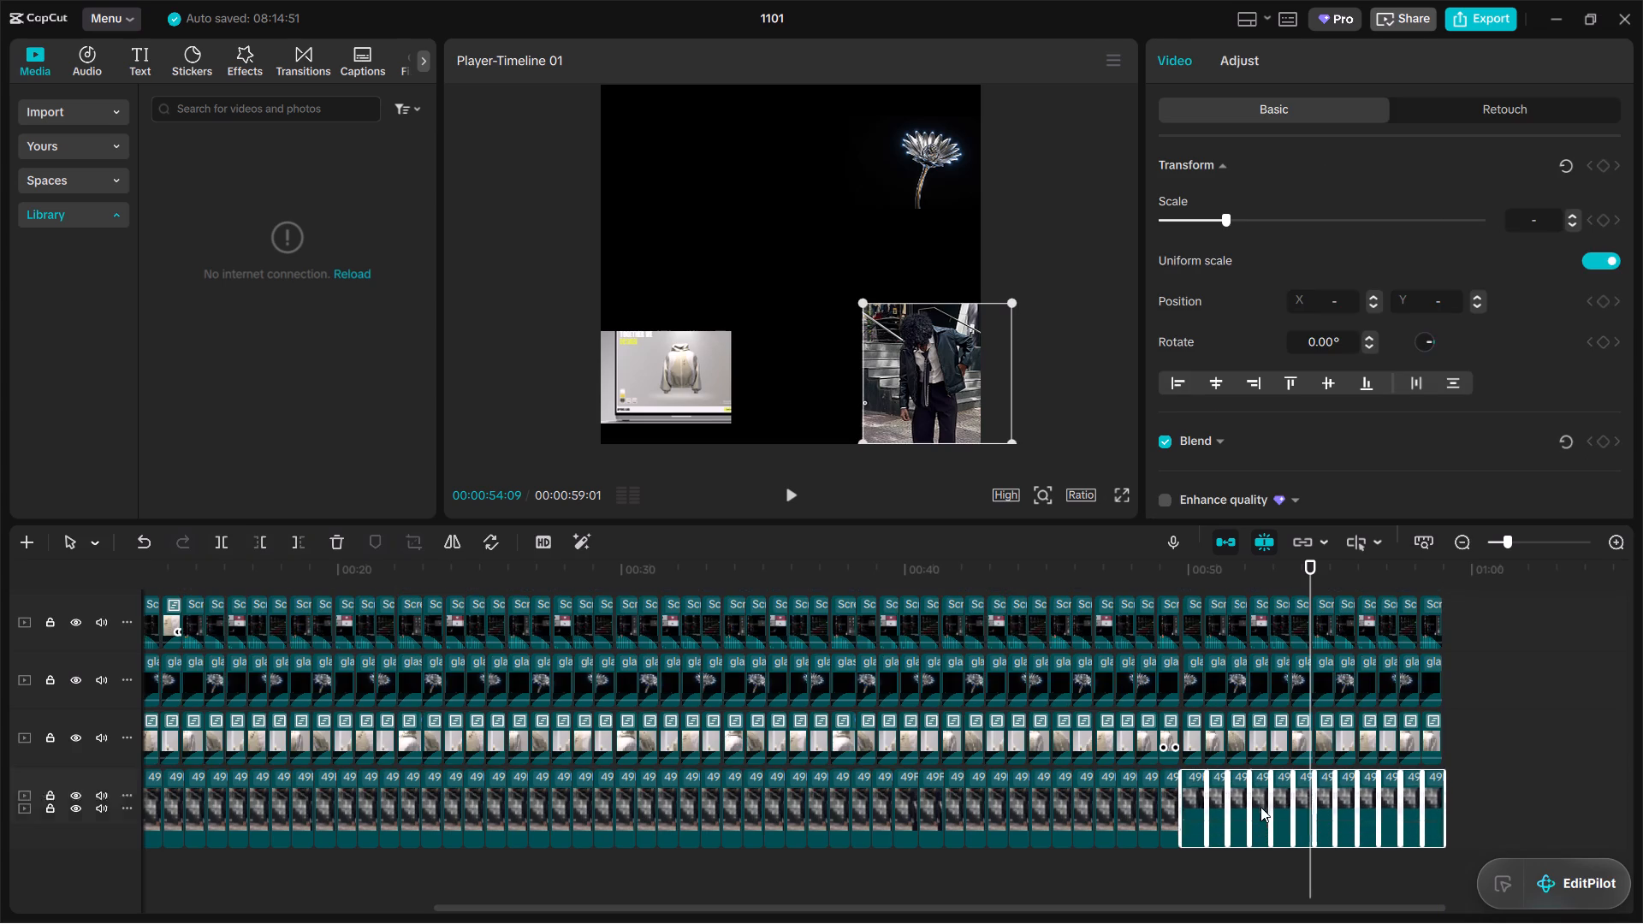
click(1526, 774)
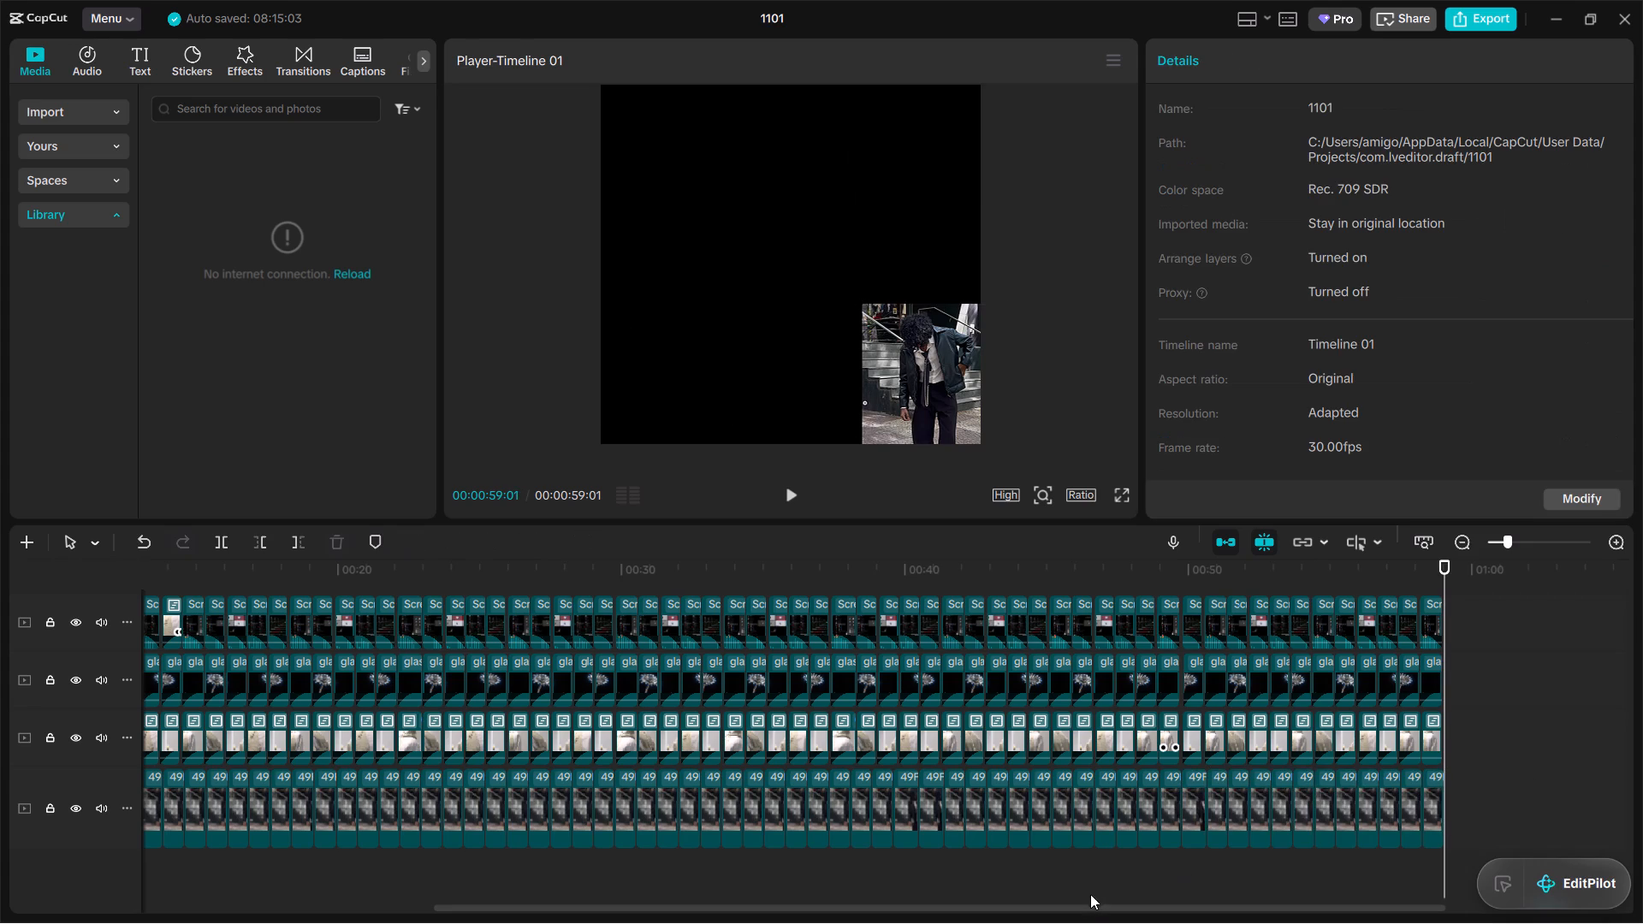
Copy the clips of all four layers from about 00:00:46 onward and paste them at the timeline end at 00:00:59:01.
drag(1093, 912, 603, 908)
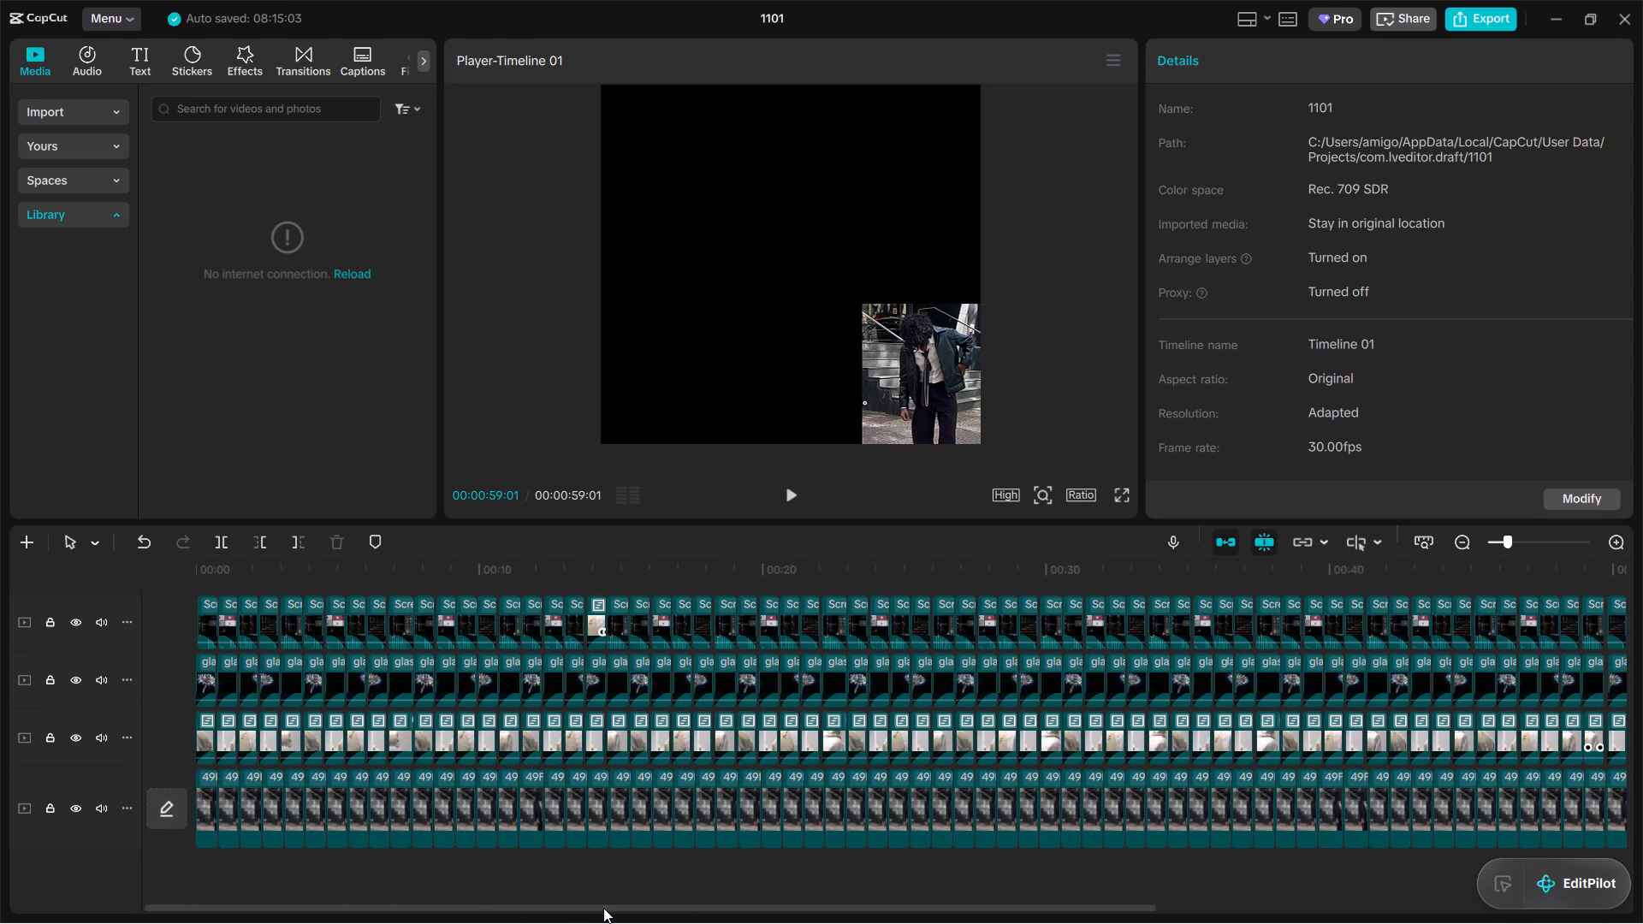
drag(603, 908, 1642, 908)
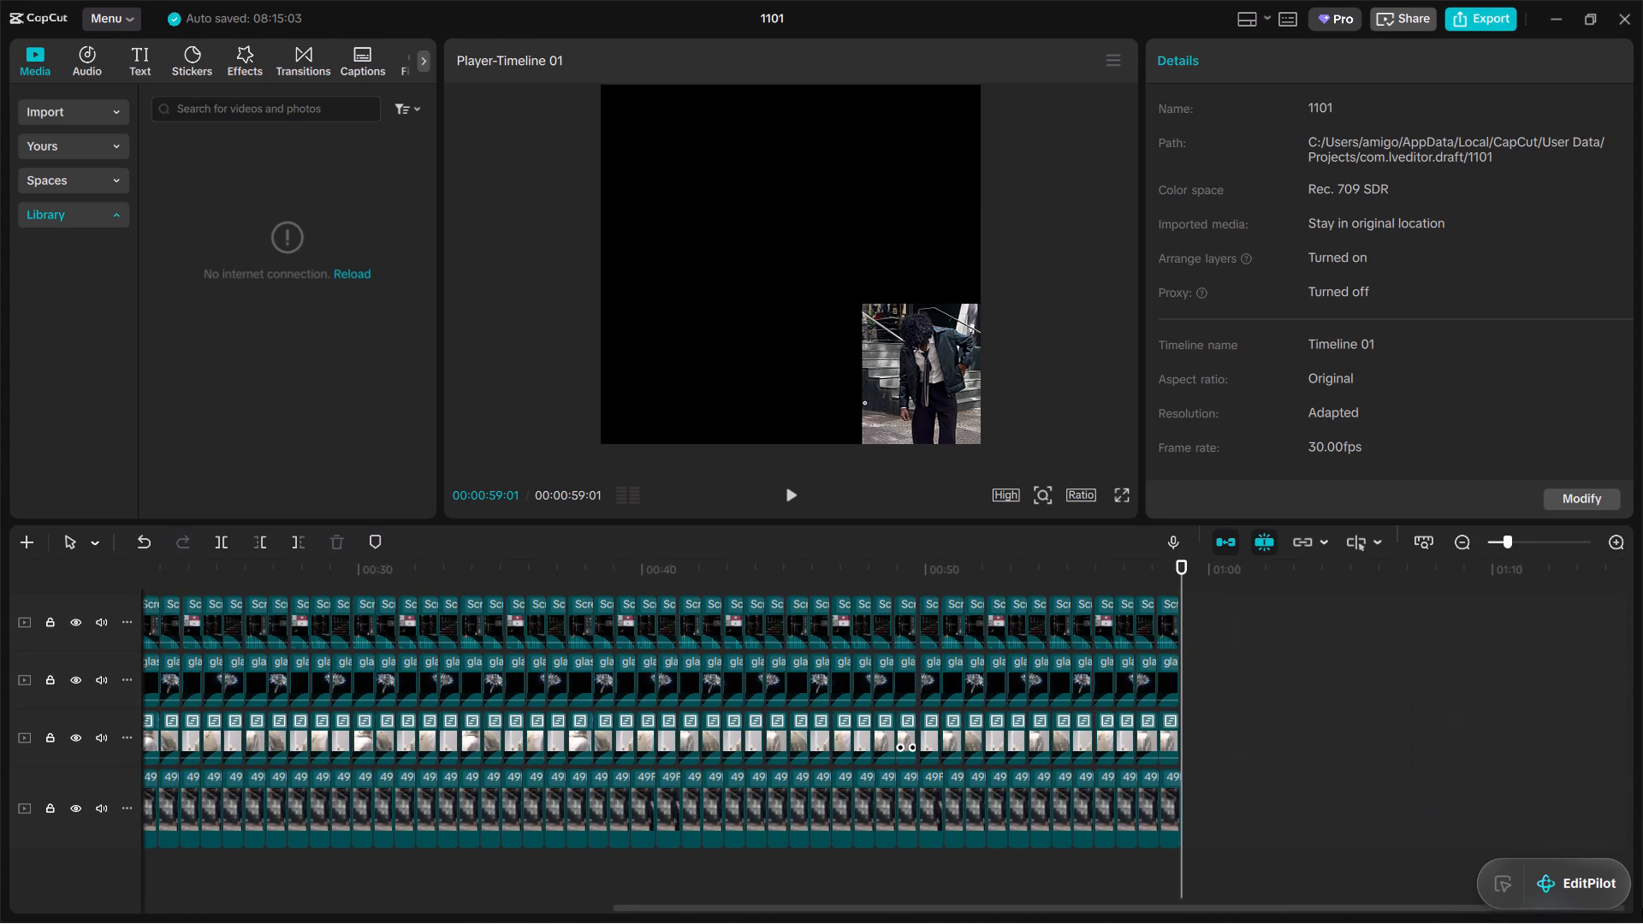
drag(1278, 837, 841, 764)
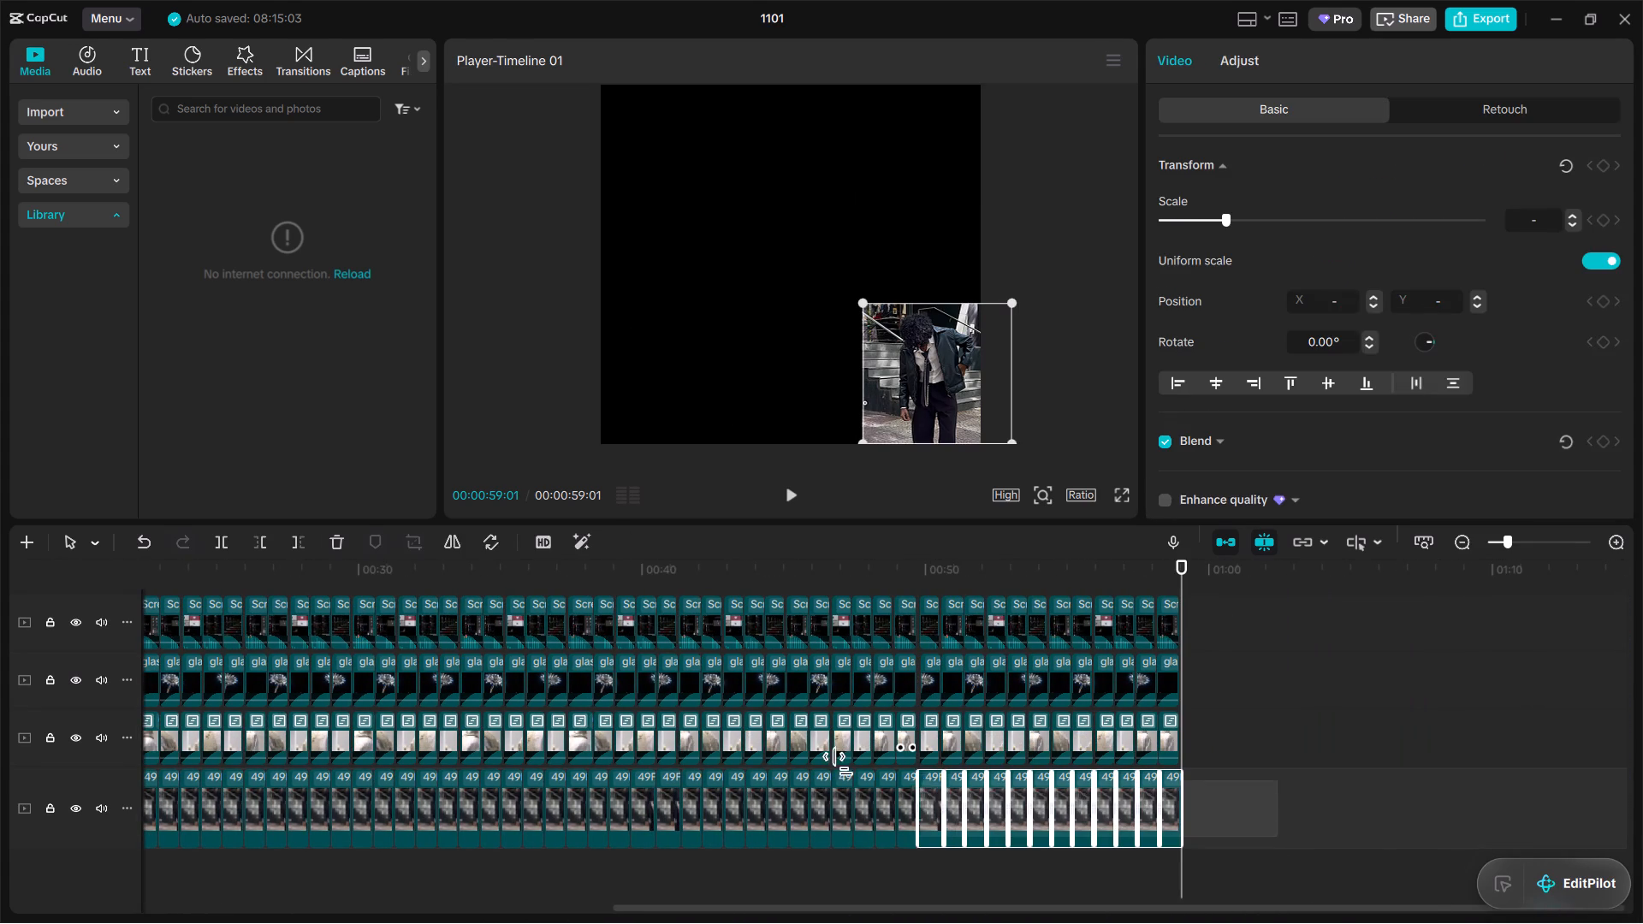
drag(841, 764, 762, 619)
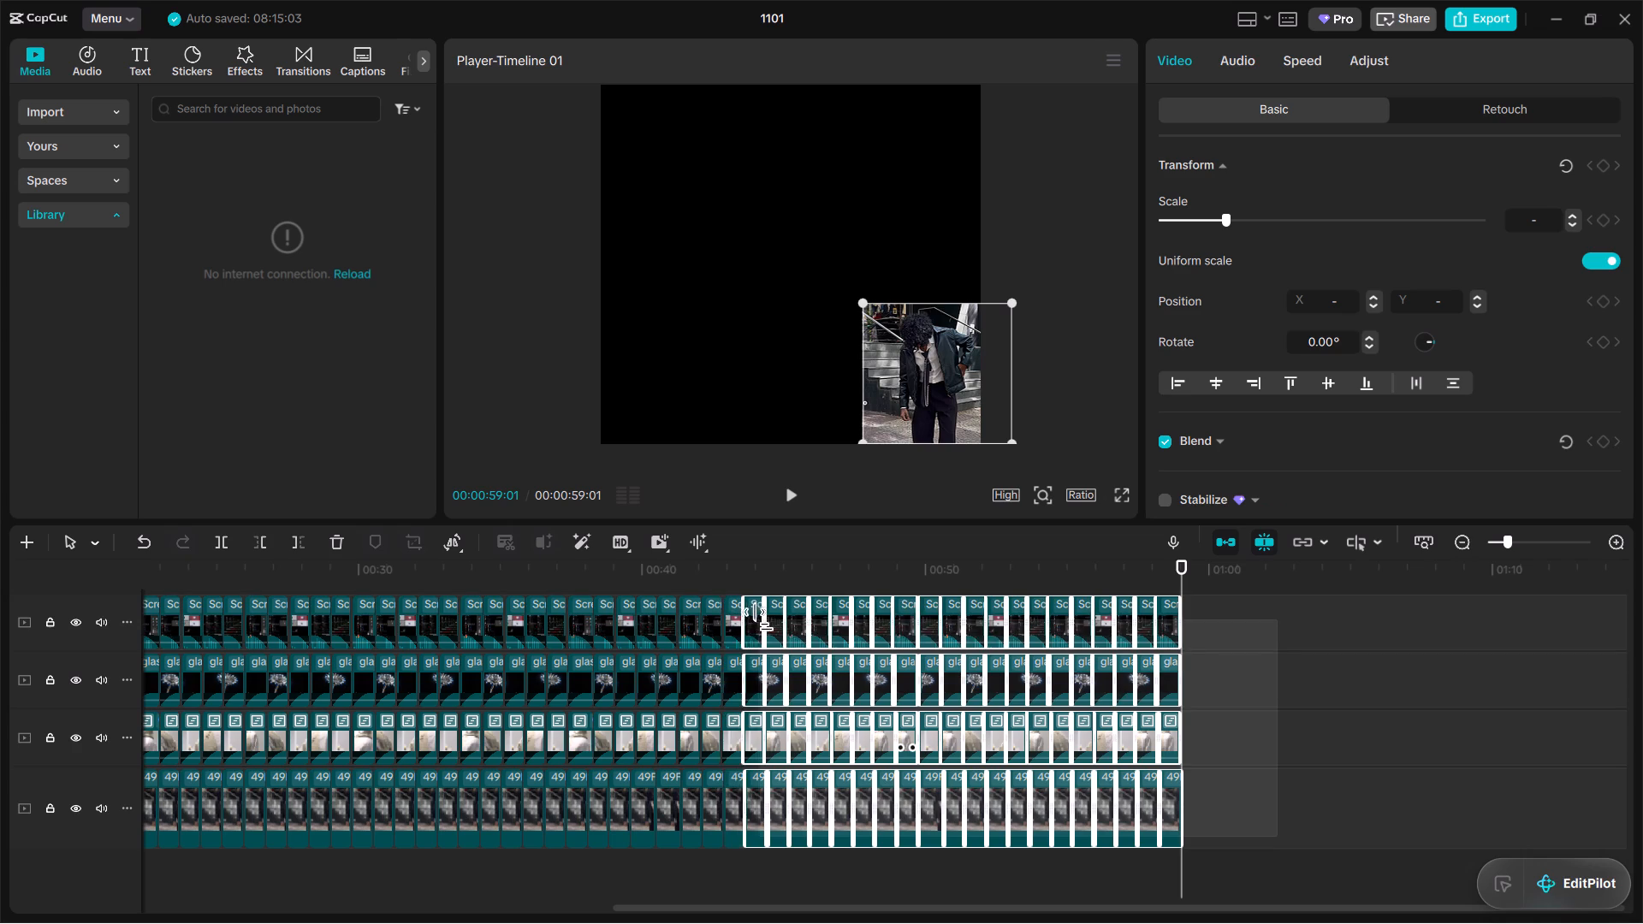
drag(762, 619, 808, 619)
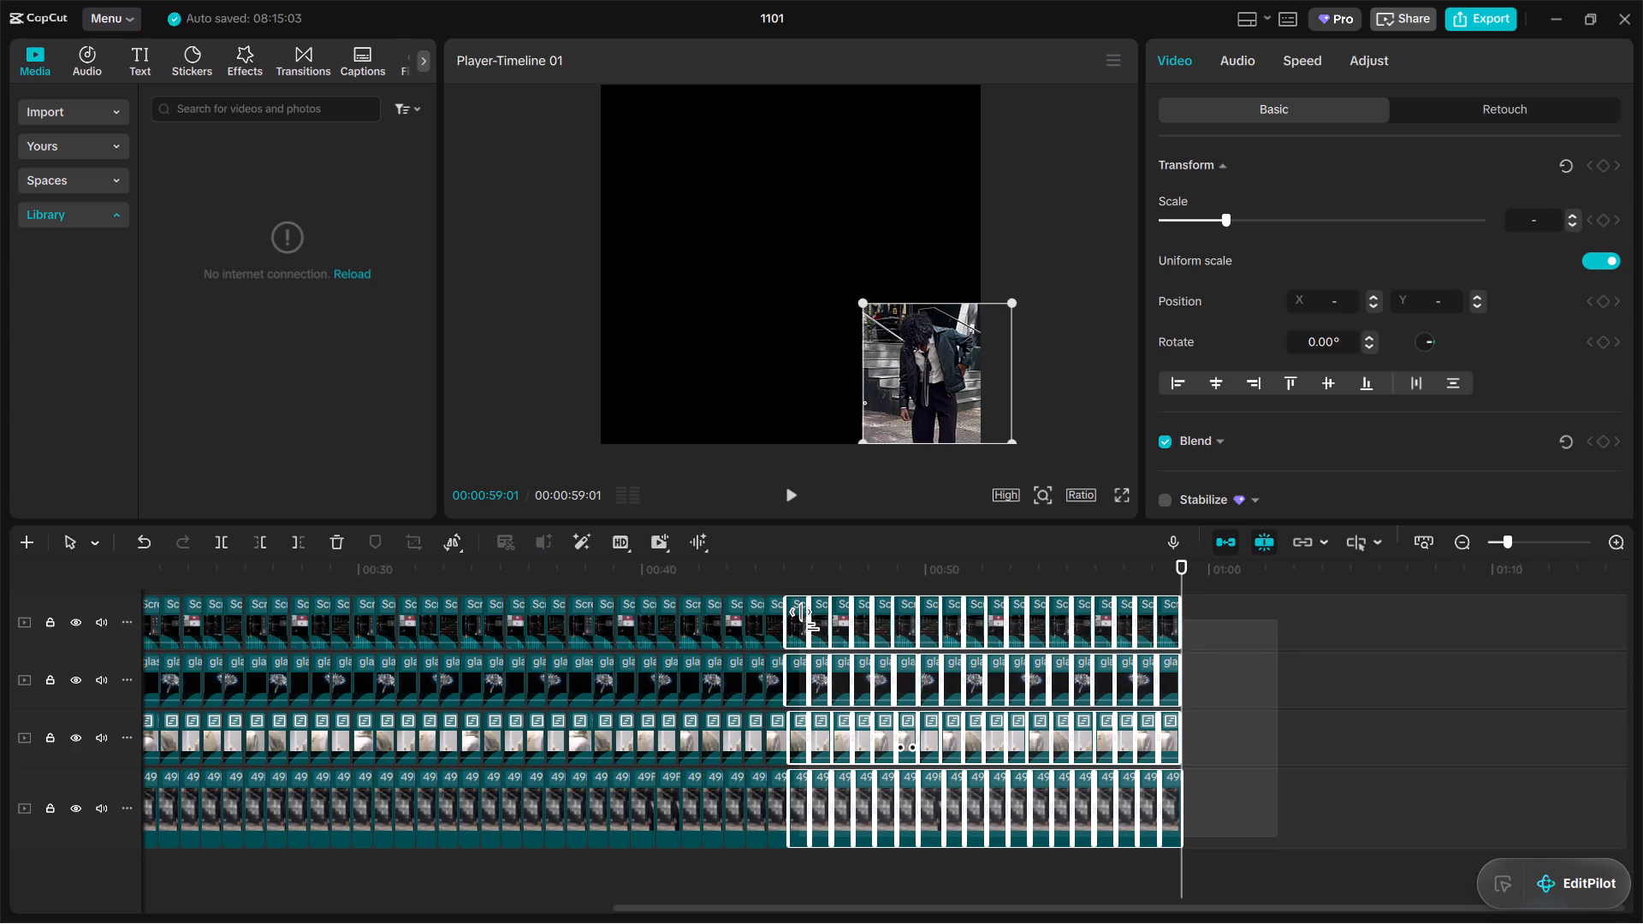
drag(808, 619, 831, 619)
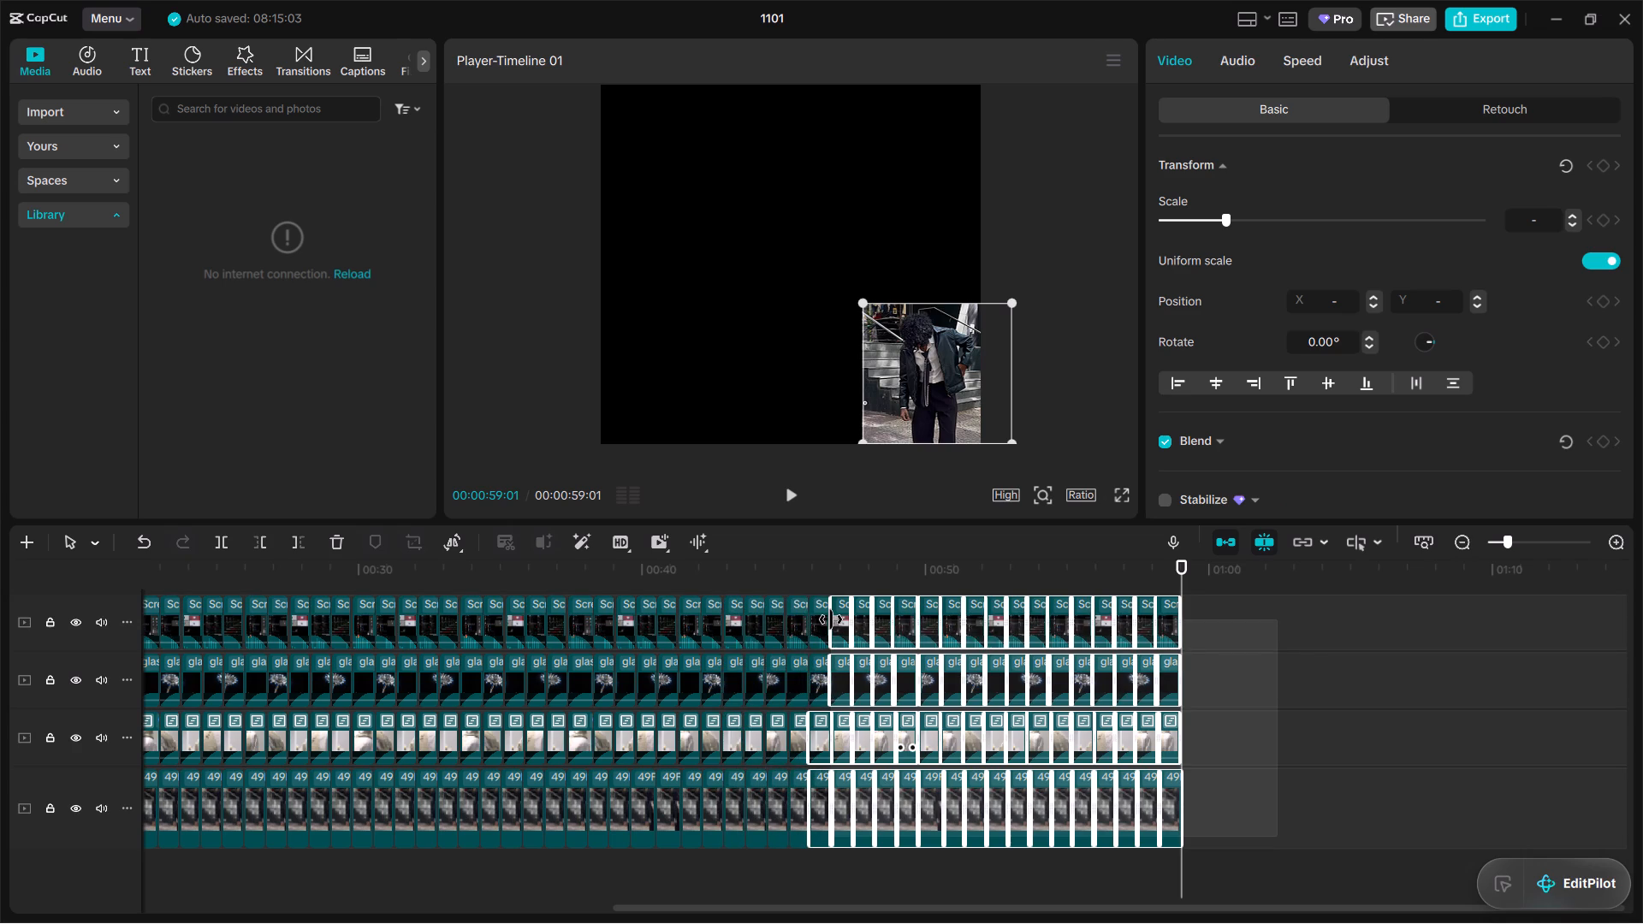
drag(831, 619, 827, 618)
right_click(827, 618)
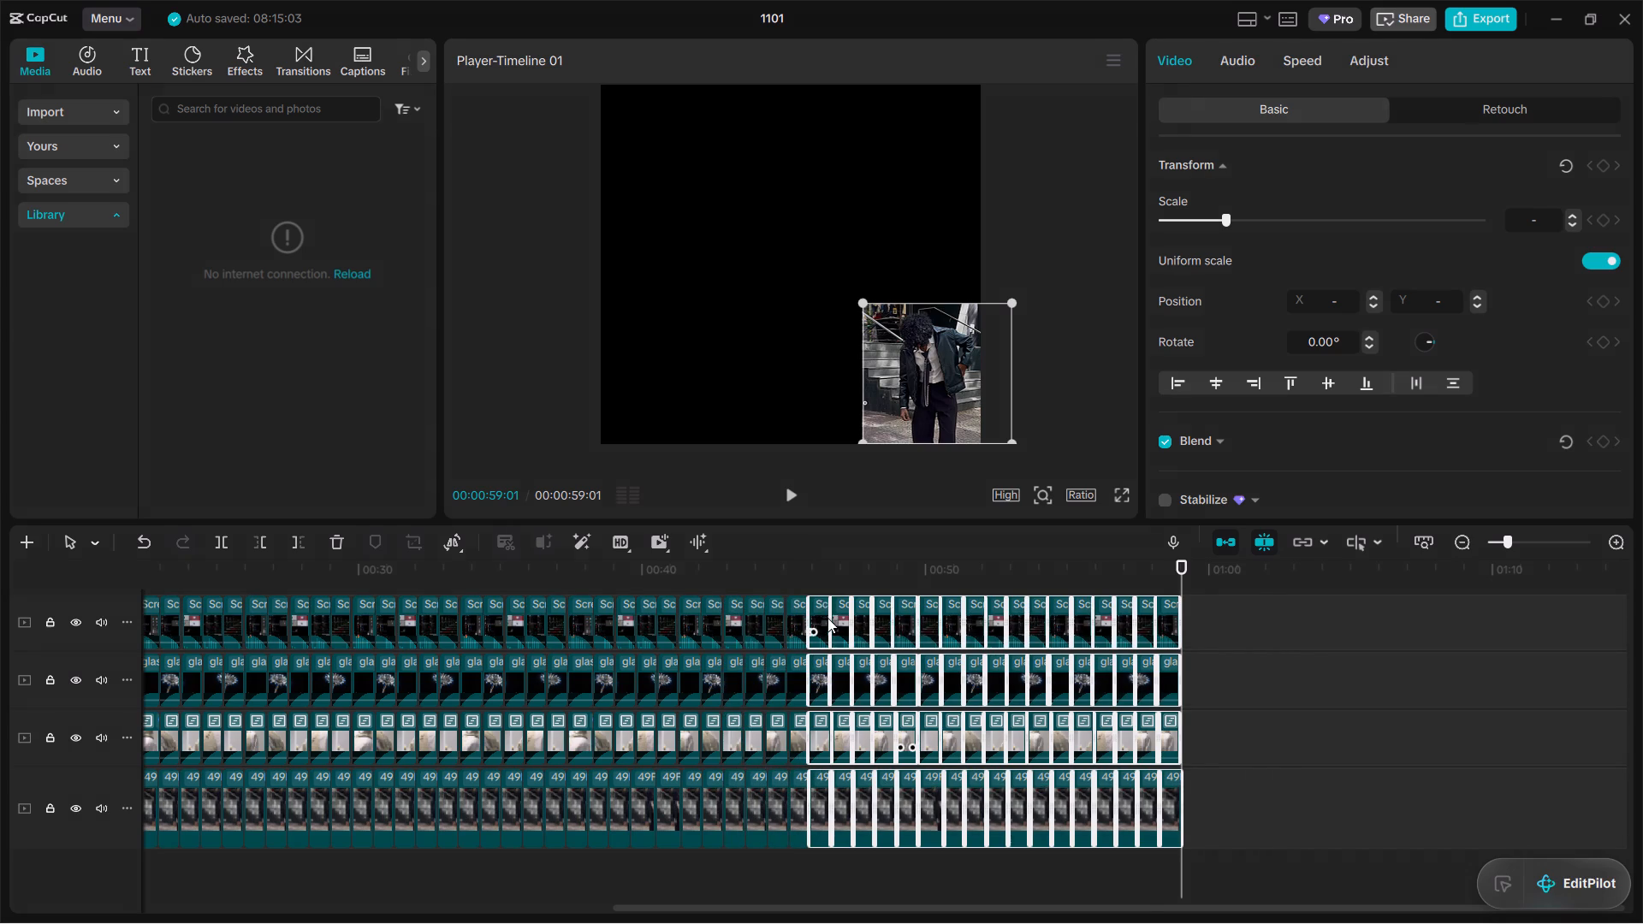
click(872, 106)
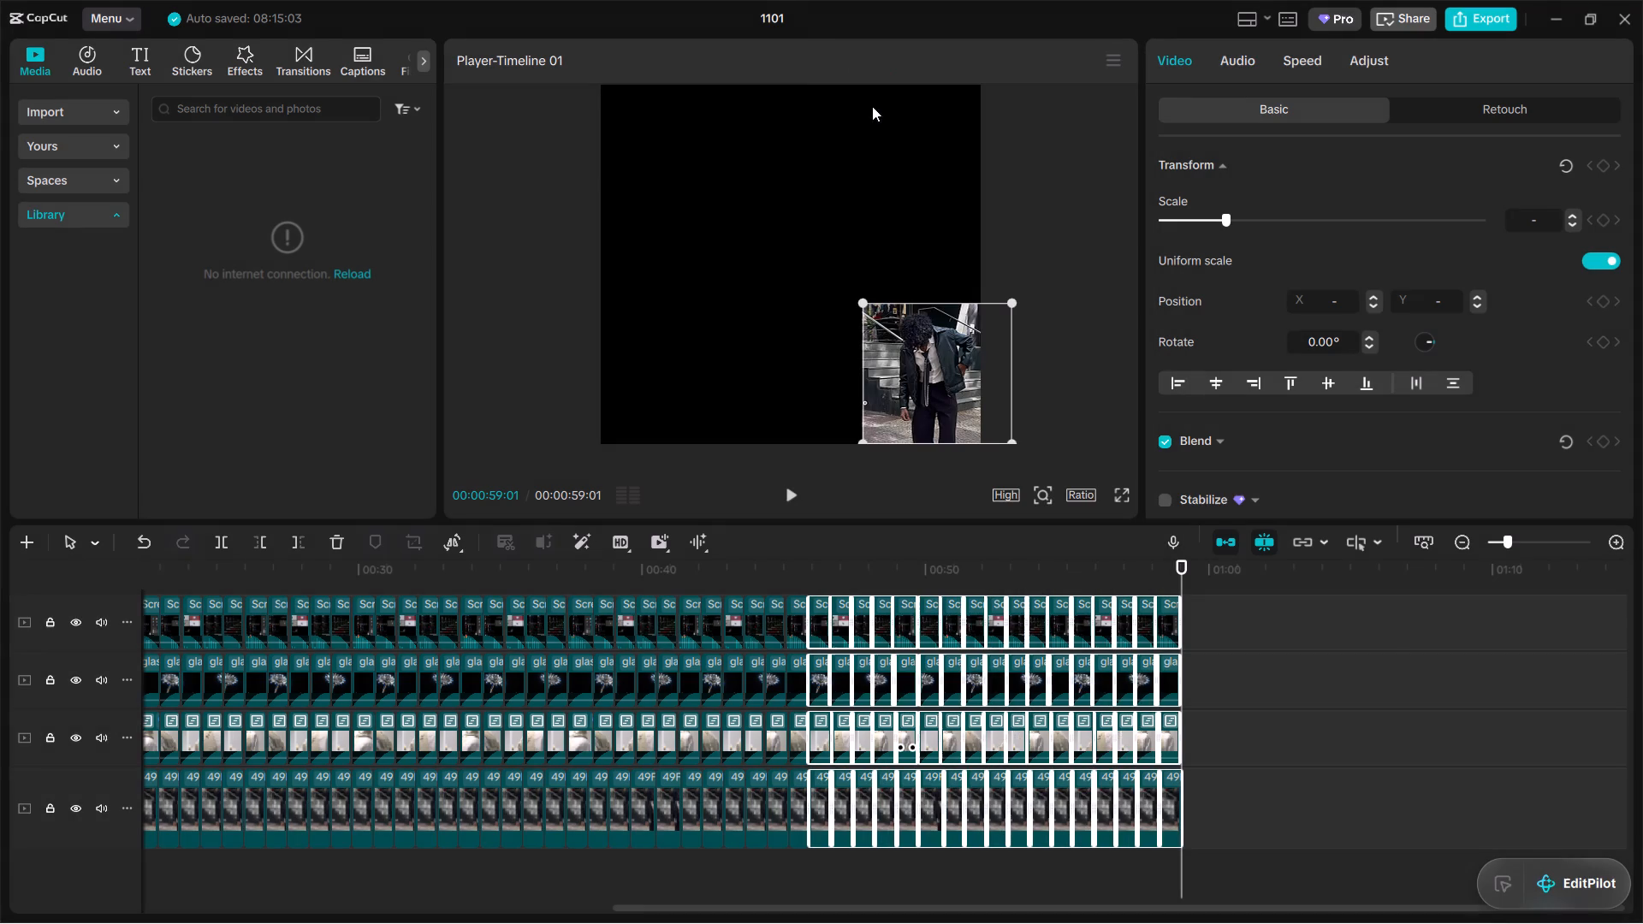
click(1287, 707)
click(1288, 792)
right_click(1288, 792)
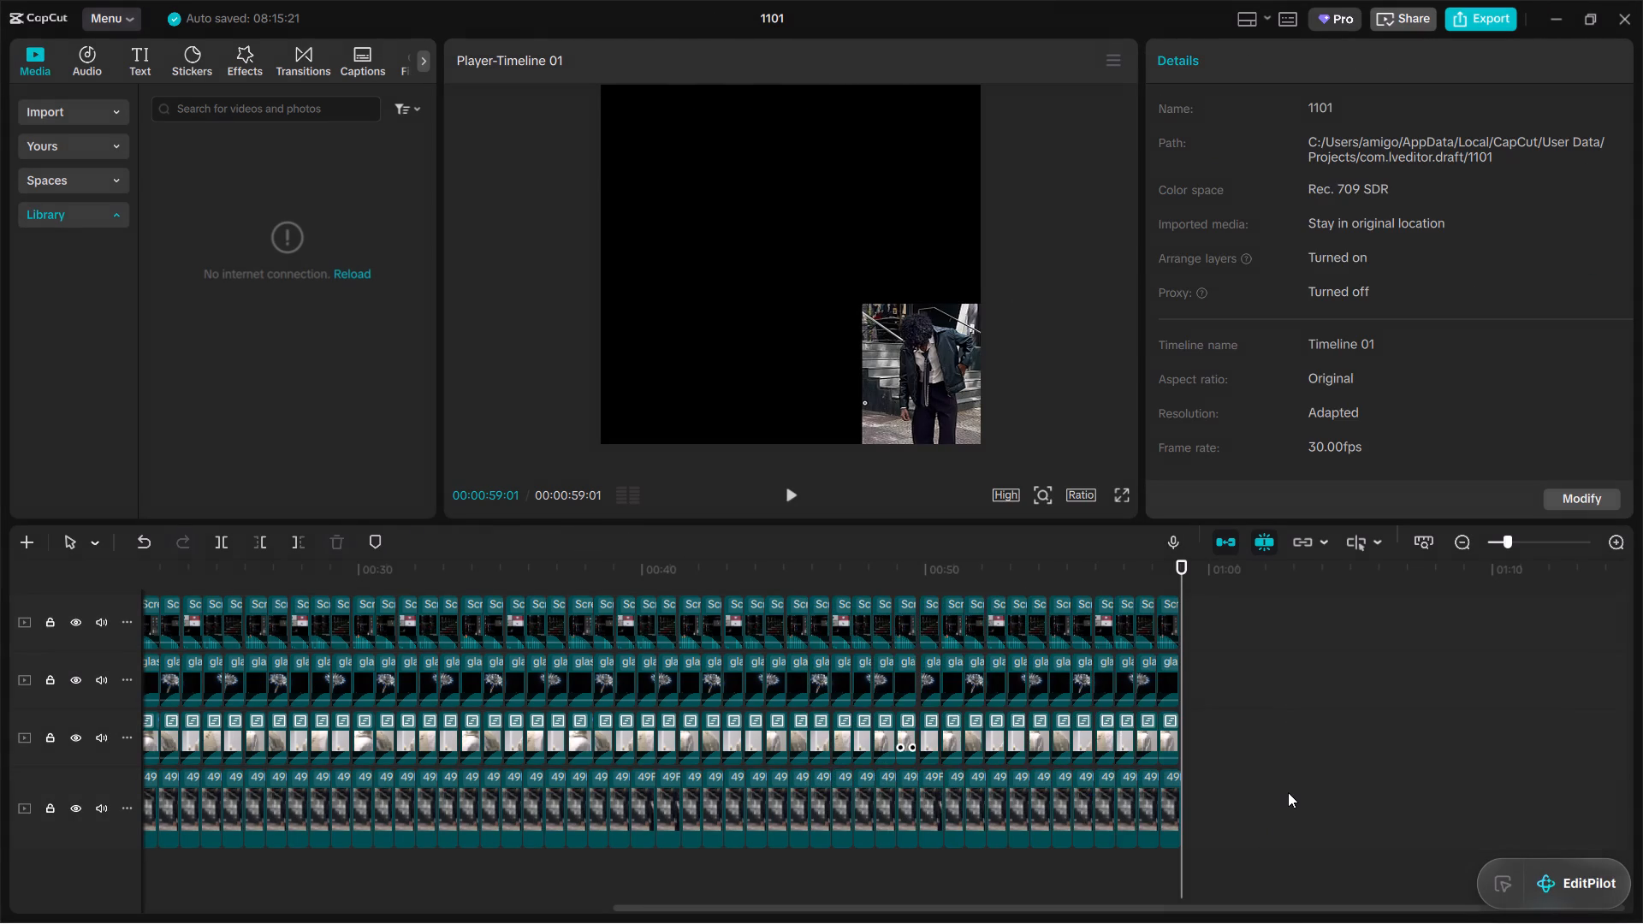
click(1339, 843)
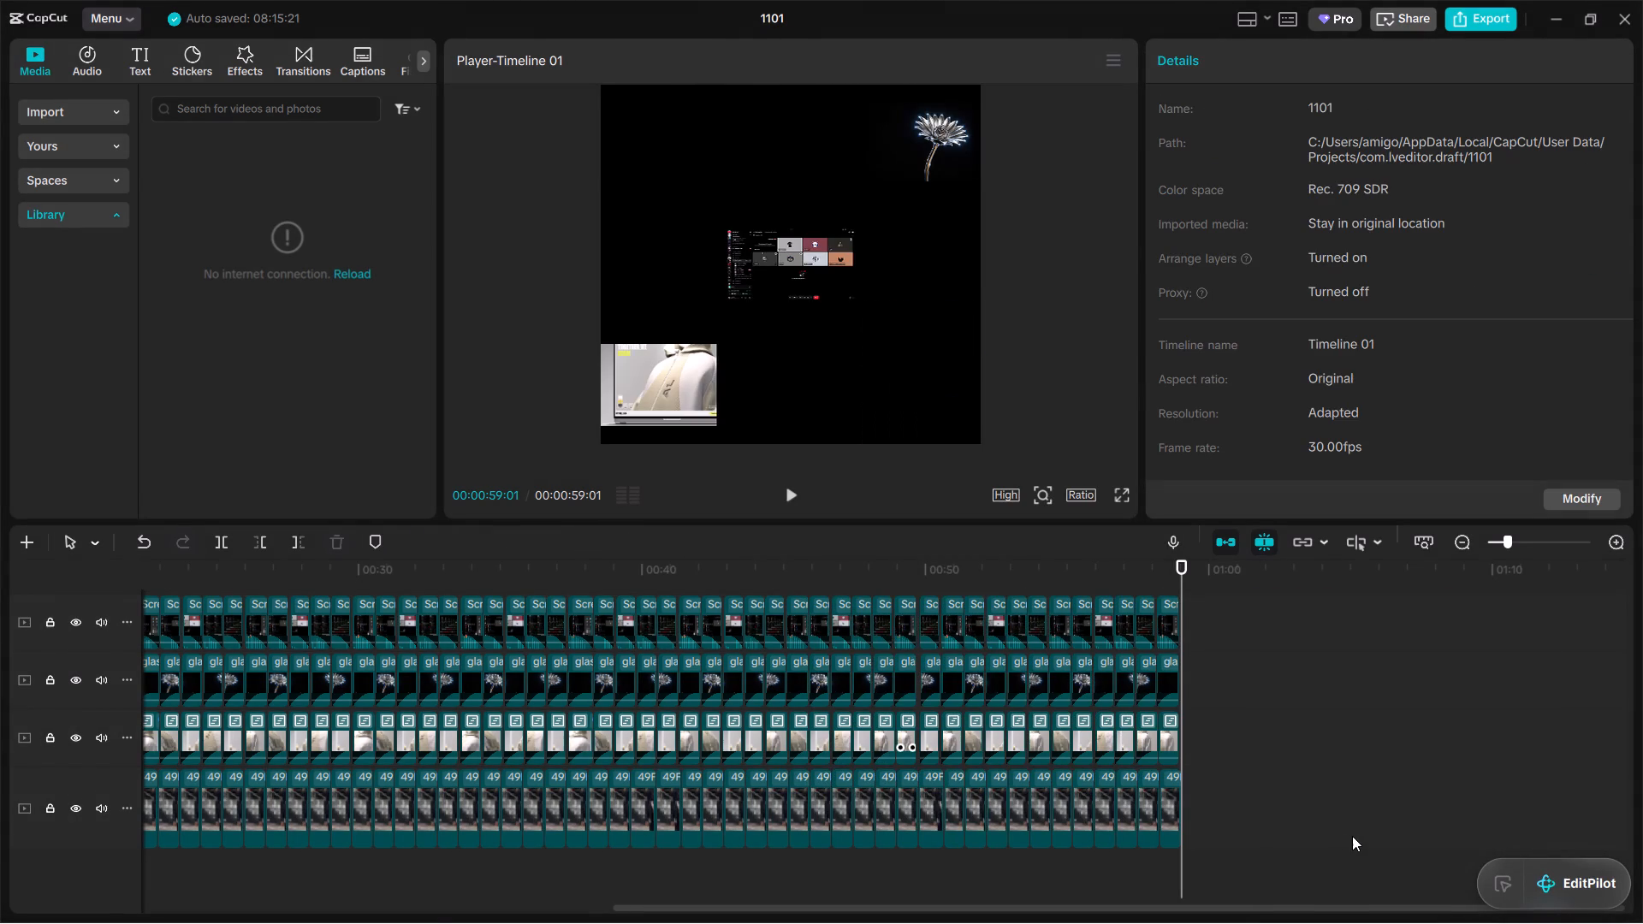
Move all the newly pasted outfit photo clips down onto the bottom layer, directly after its existing clips.
click(1089, 783)
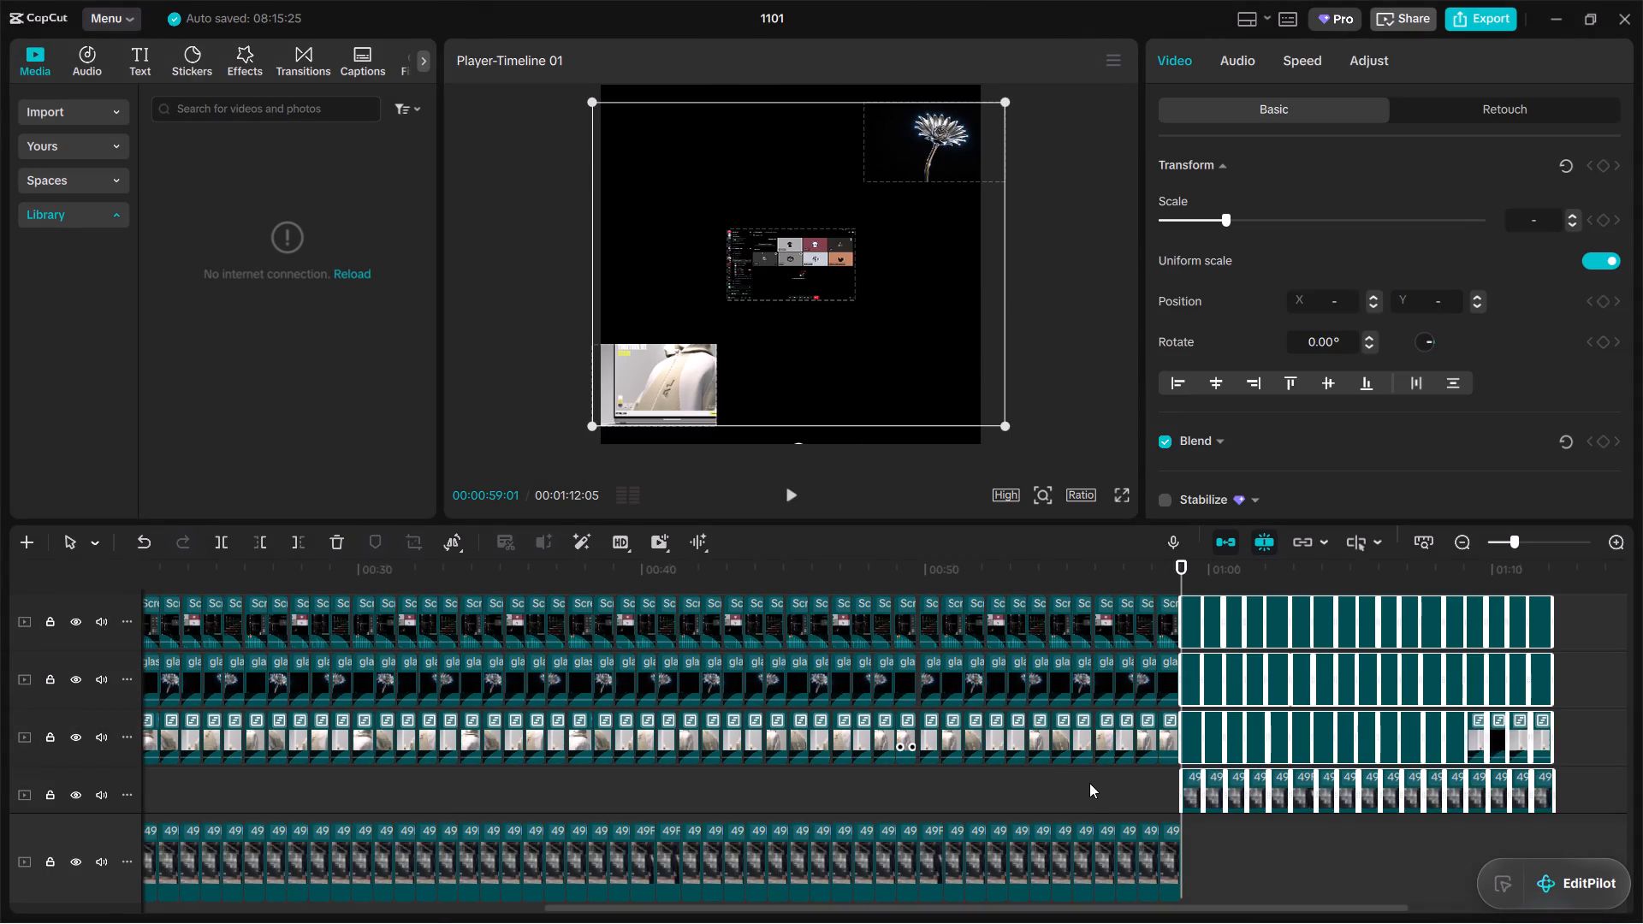
drag(1158, 786, 1566, 798)
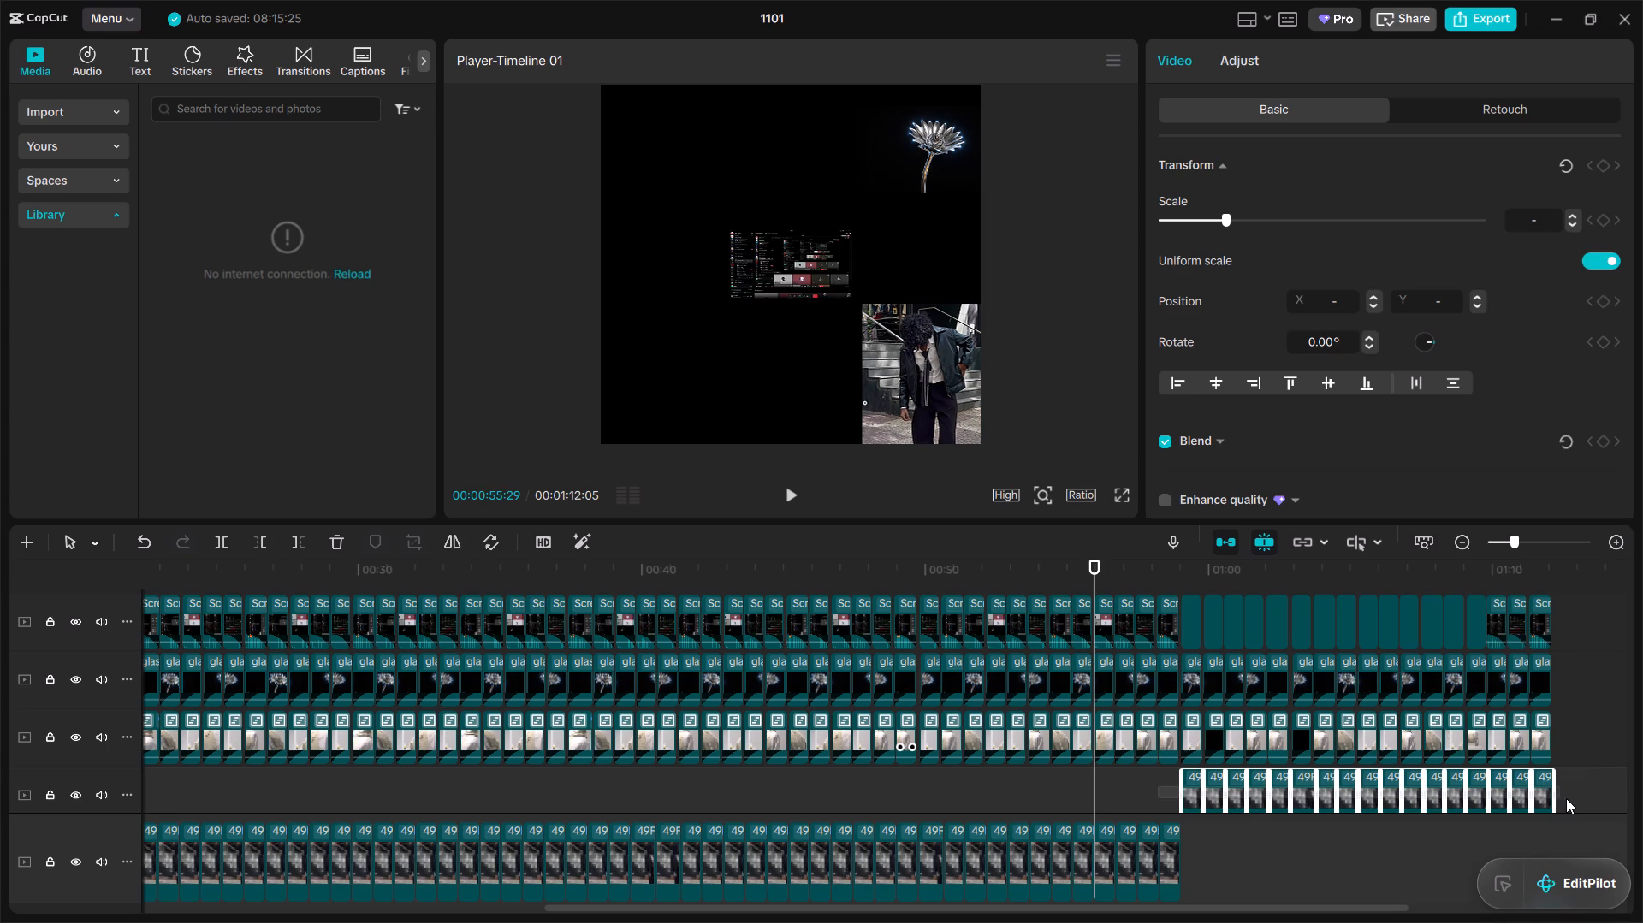
drag(1566, 798, 1568, 798)
drag(1195, 797, 1208, 858)
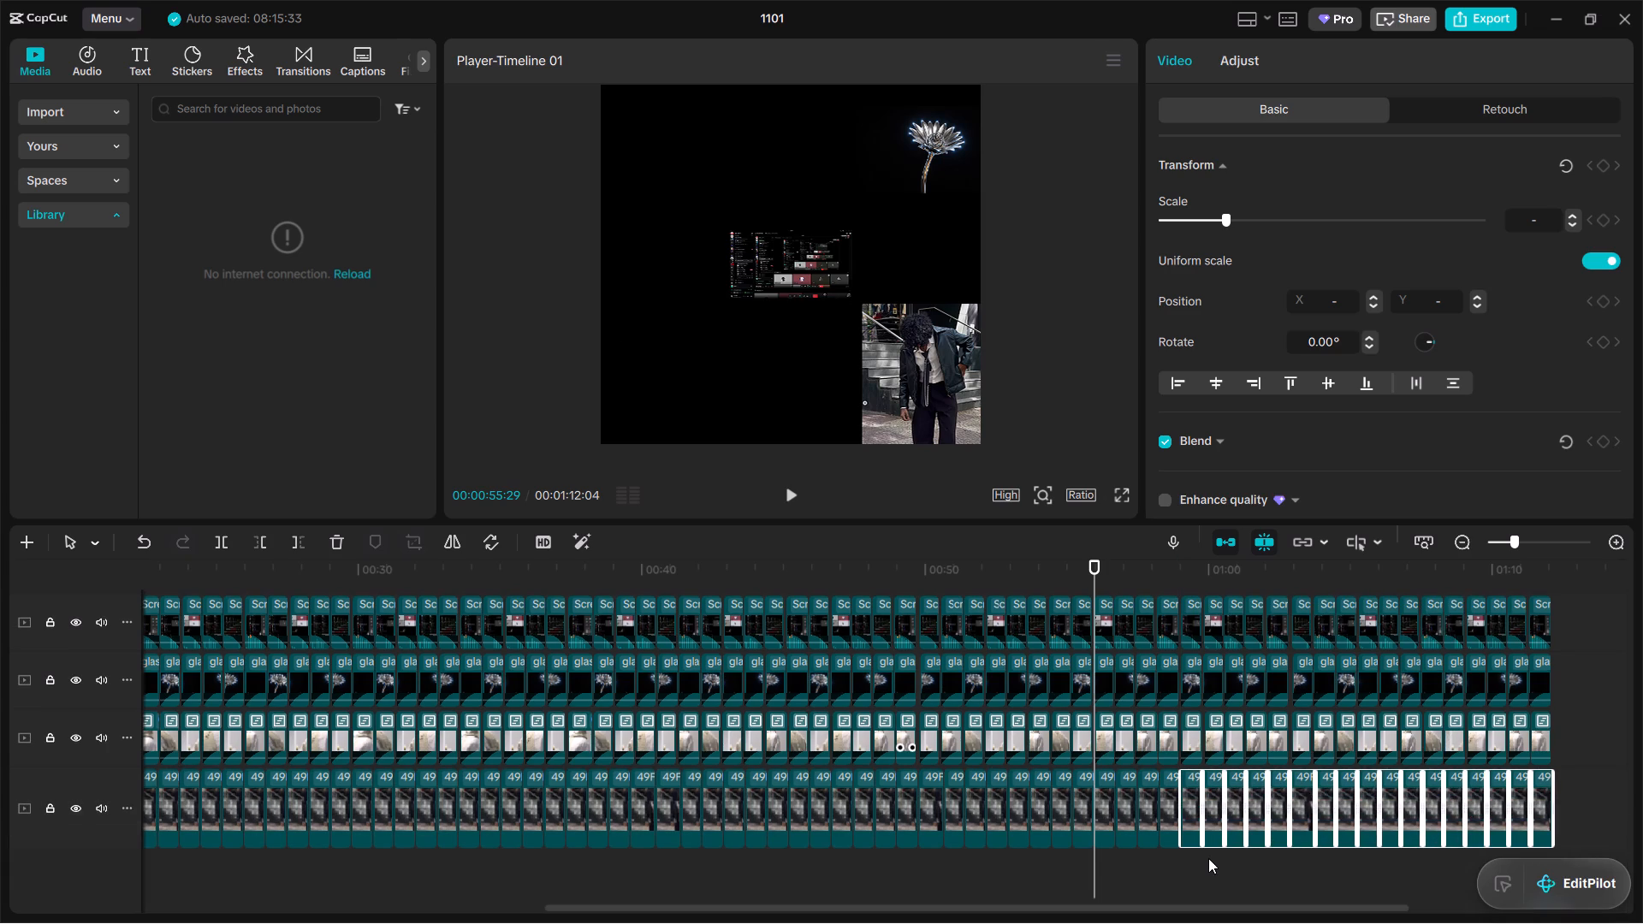
click(1206, 874)
Reposition the outfit photo clip at 00:00:59:24 to the canvas's upper-left corner, at about X -1167, Y 1026.
drag(1216, 908, 232, 812)
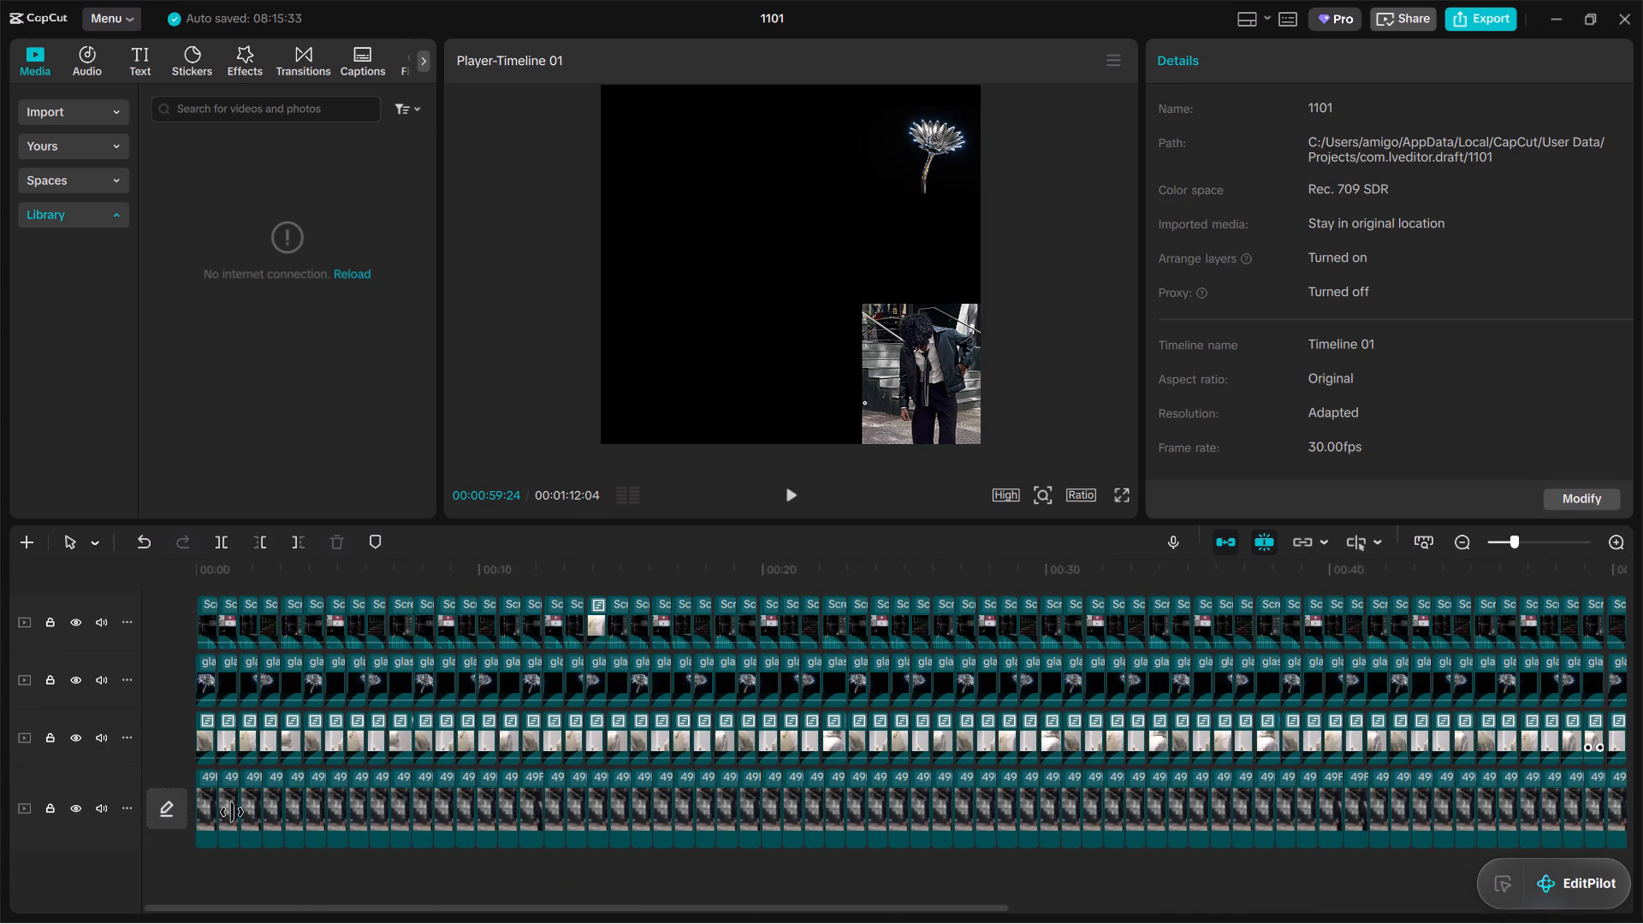
drag(232, 812, 1624, 871)
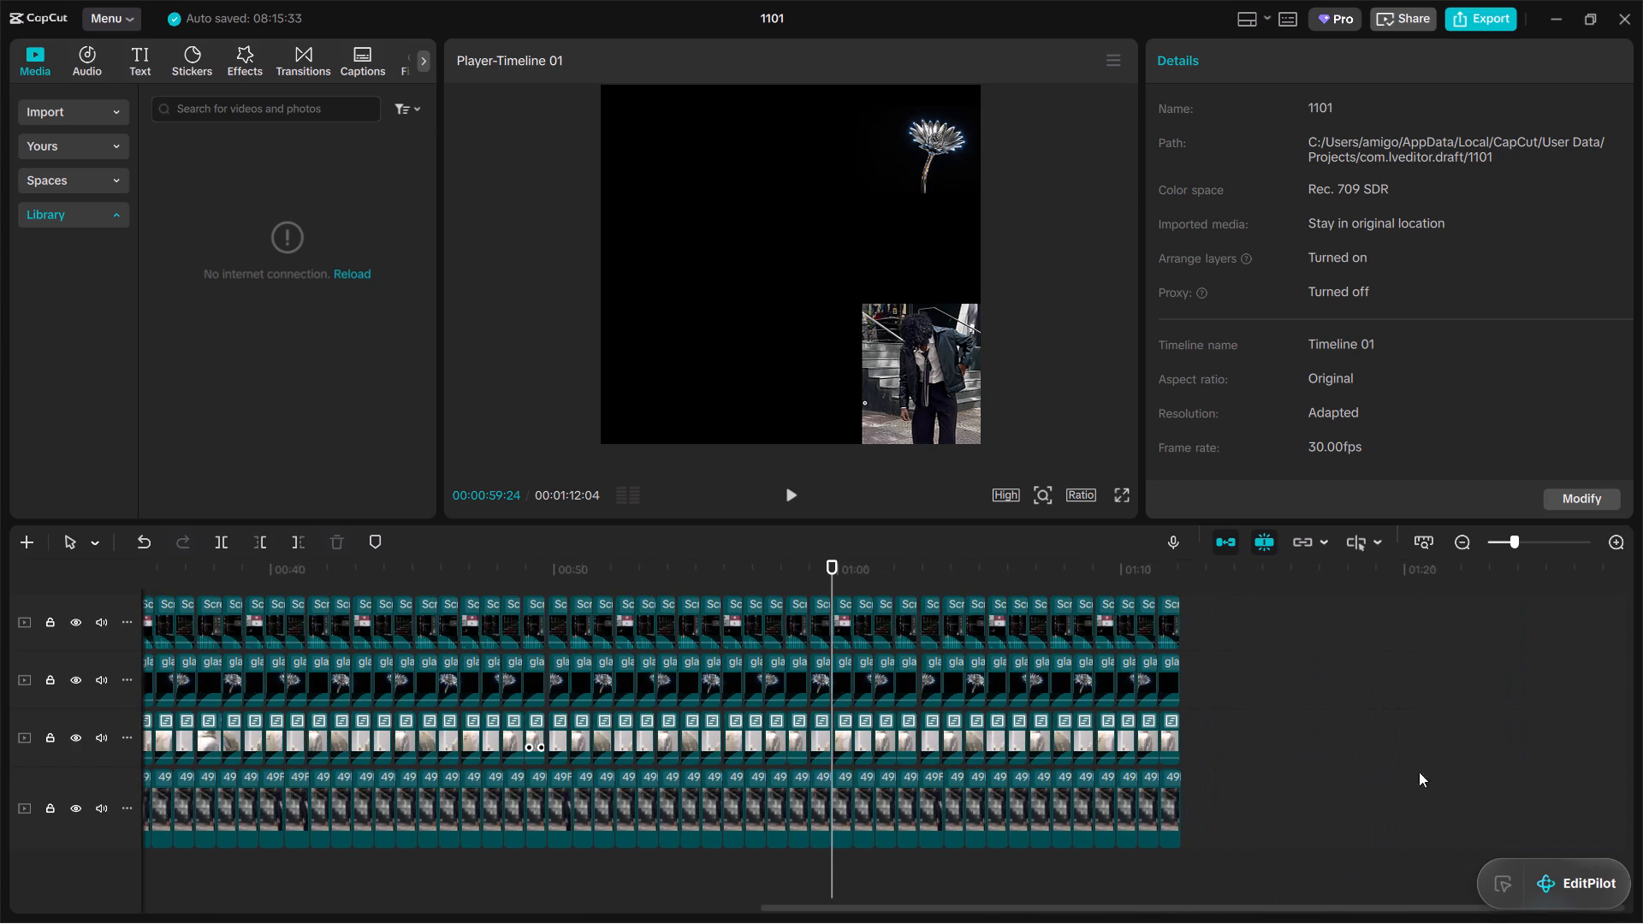
click(928, 379)
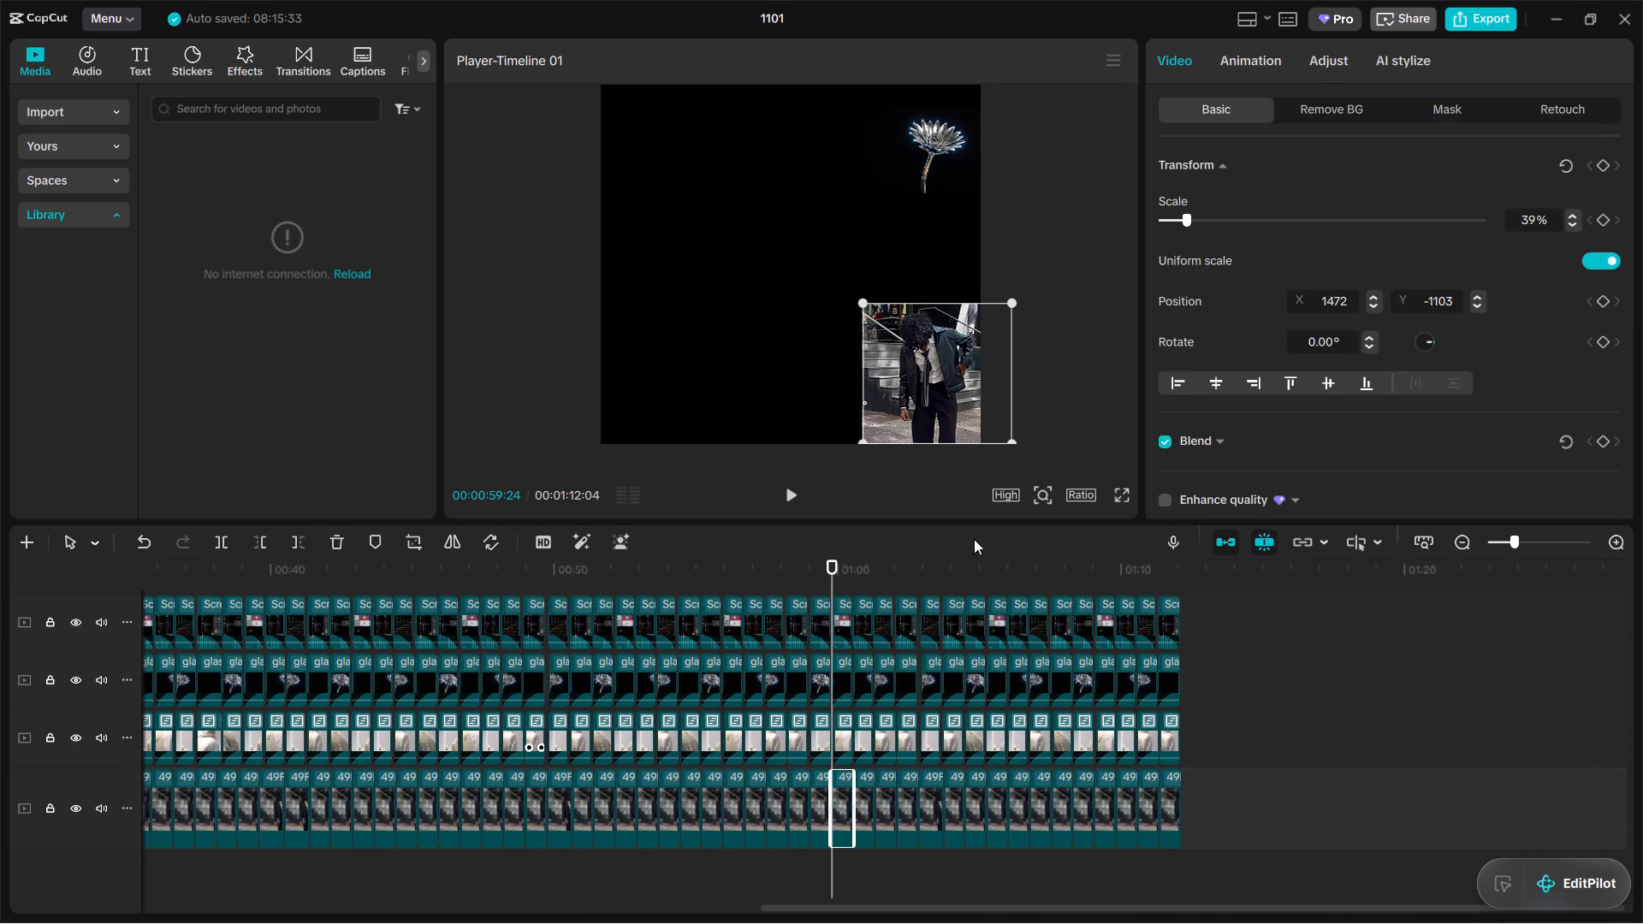
drag(929, 365, 670, 155)
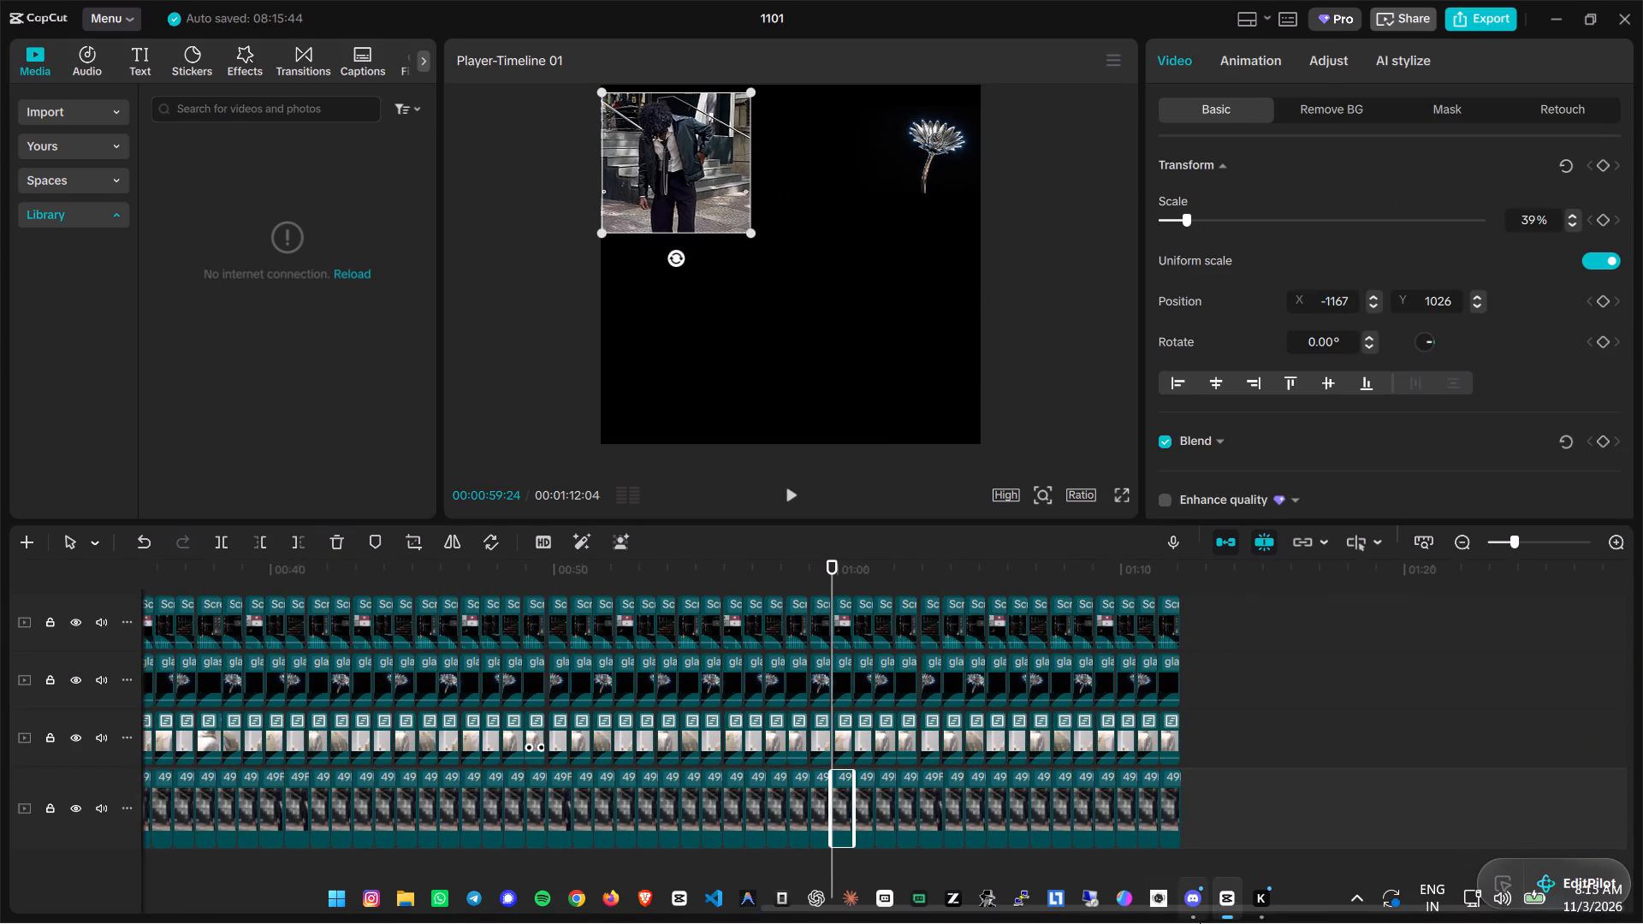
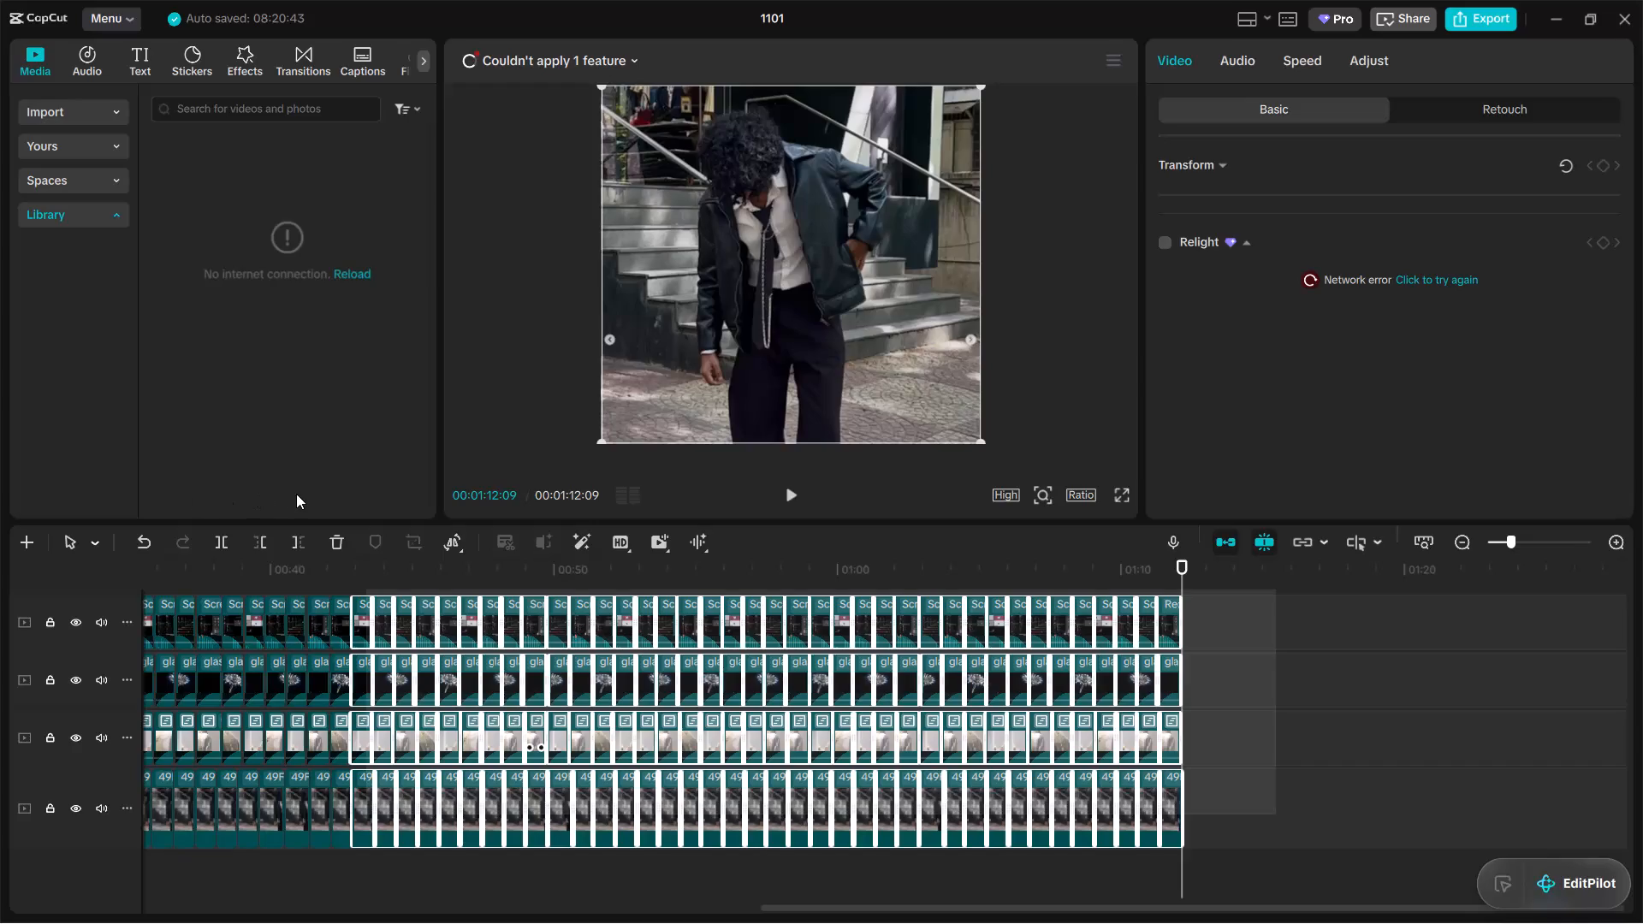
Delete the closing clips on all four layers so the timeline ends at 00:00:14:36.
key(Delete)
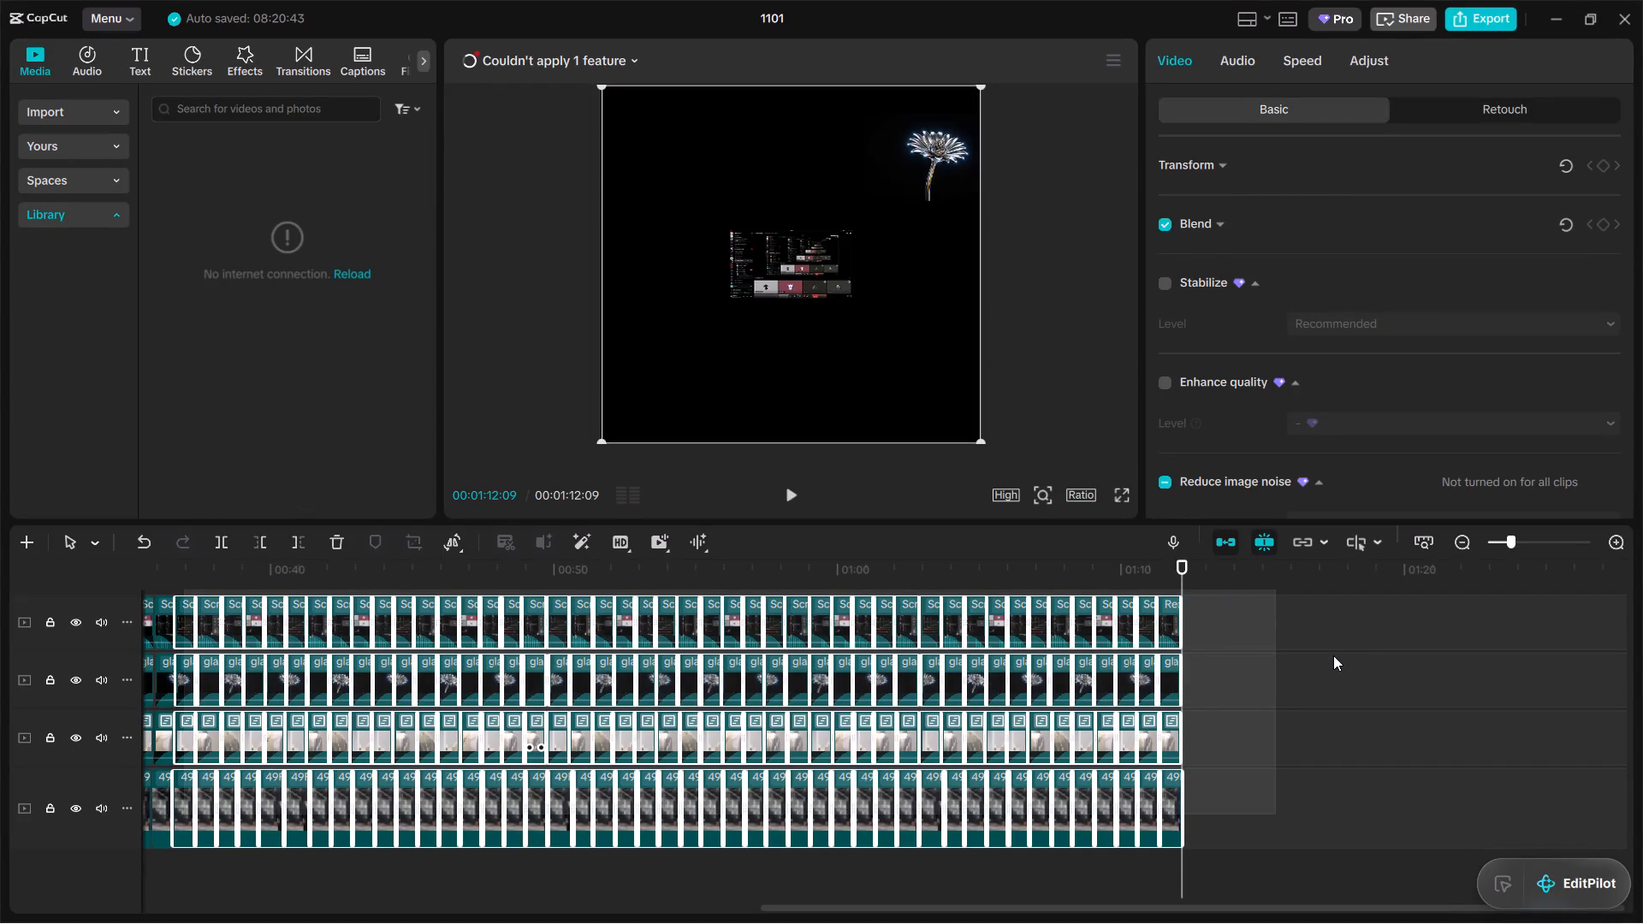
click(1319, 674)
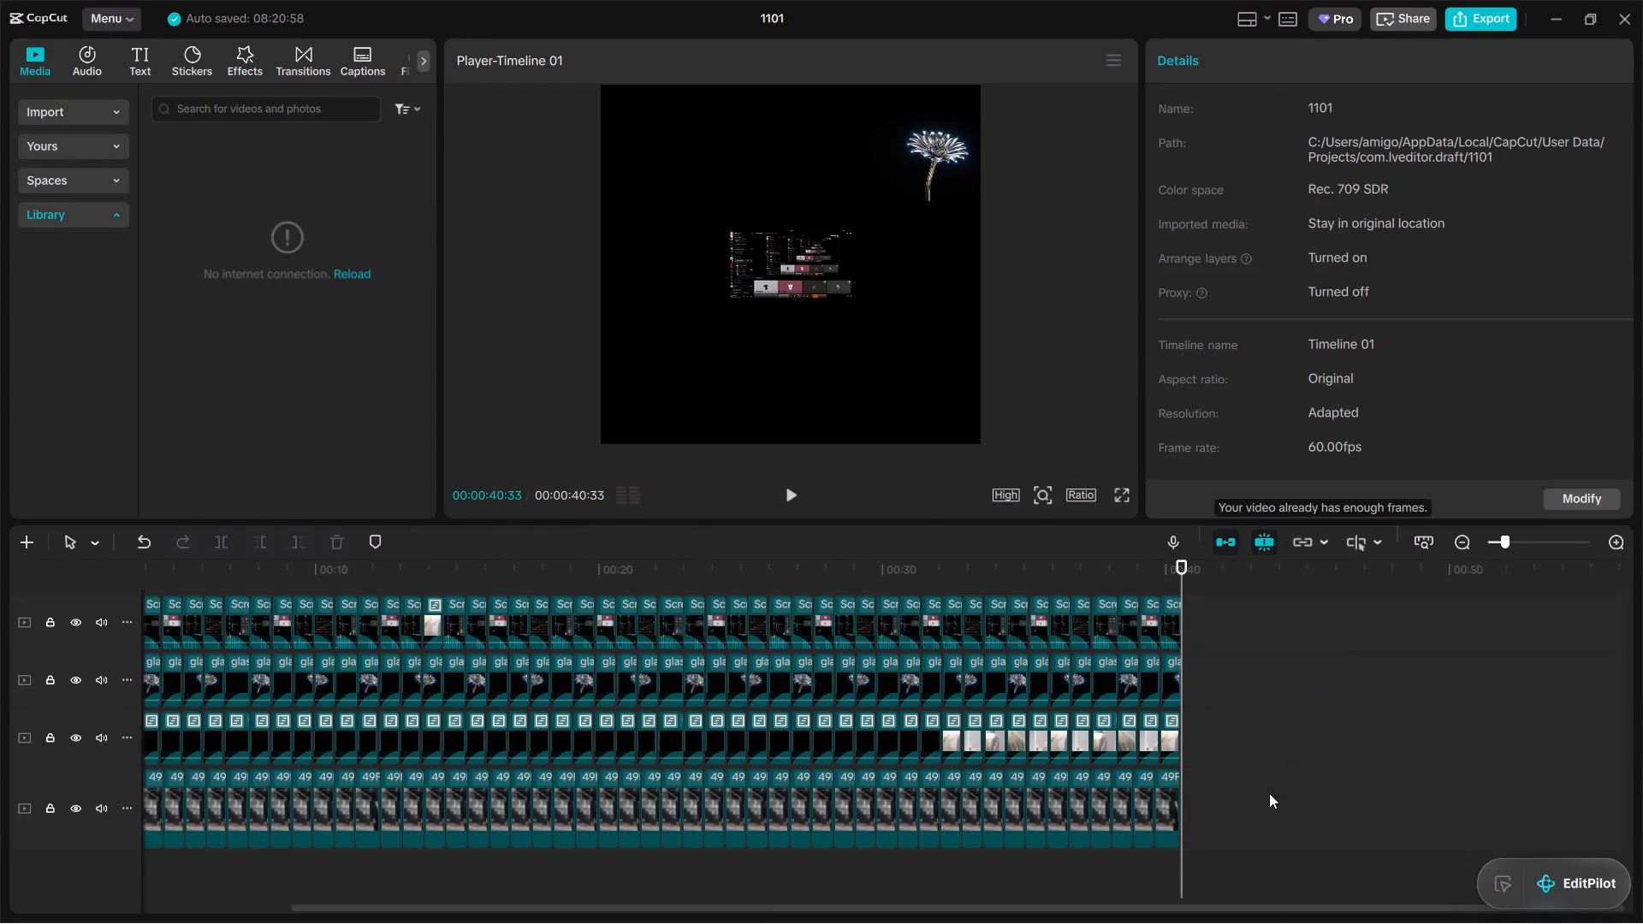
drag(1243, 802, 660, 605)
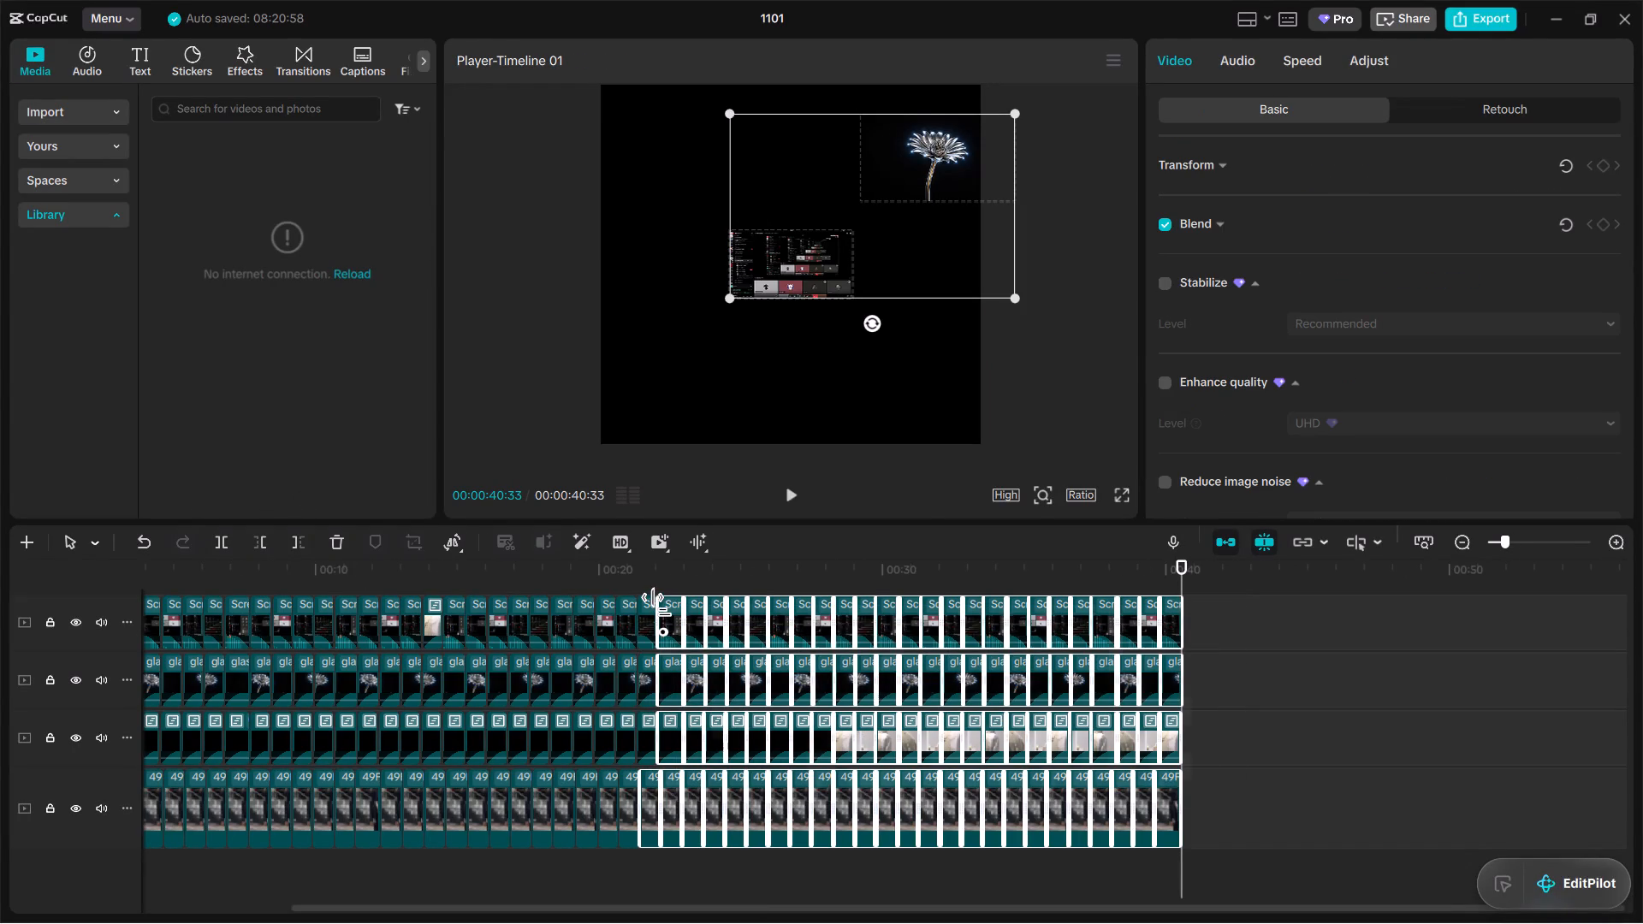
key(Delete)
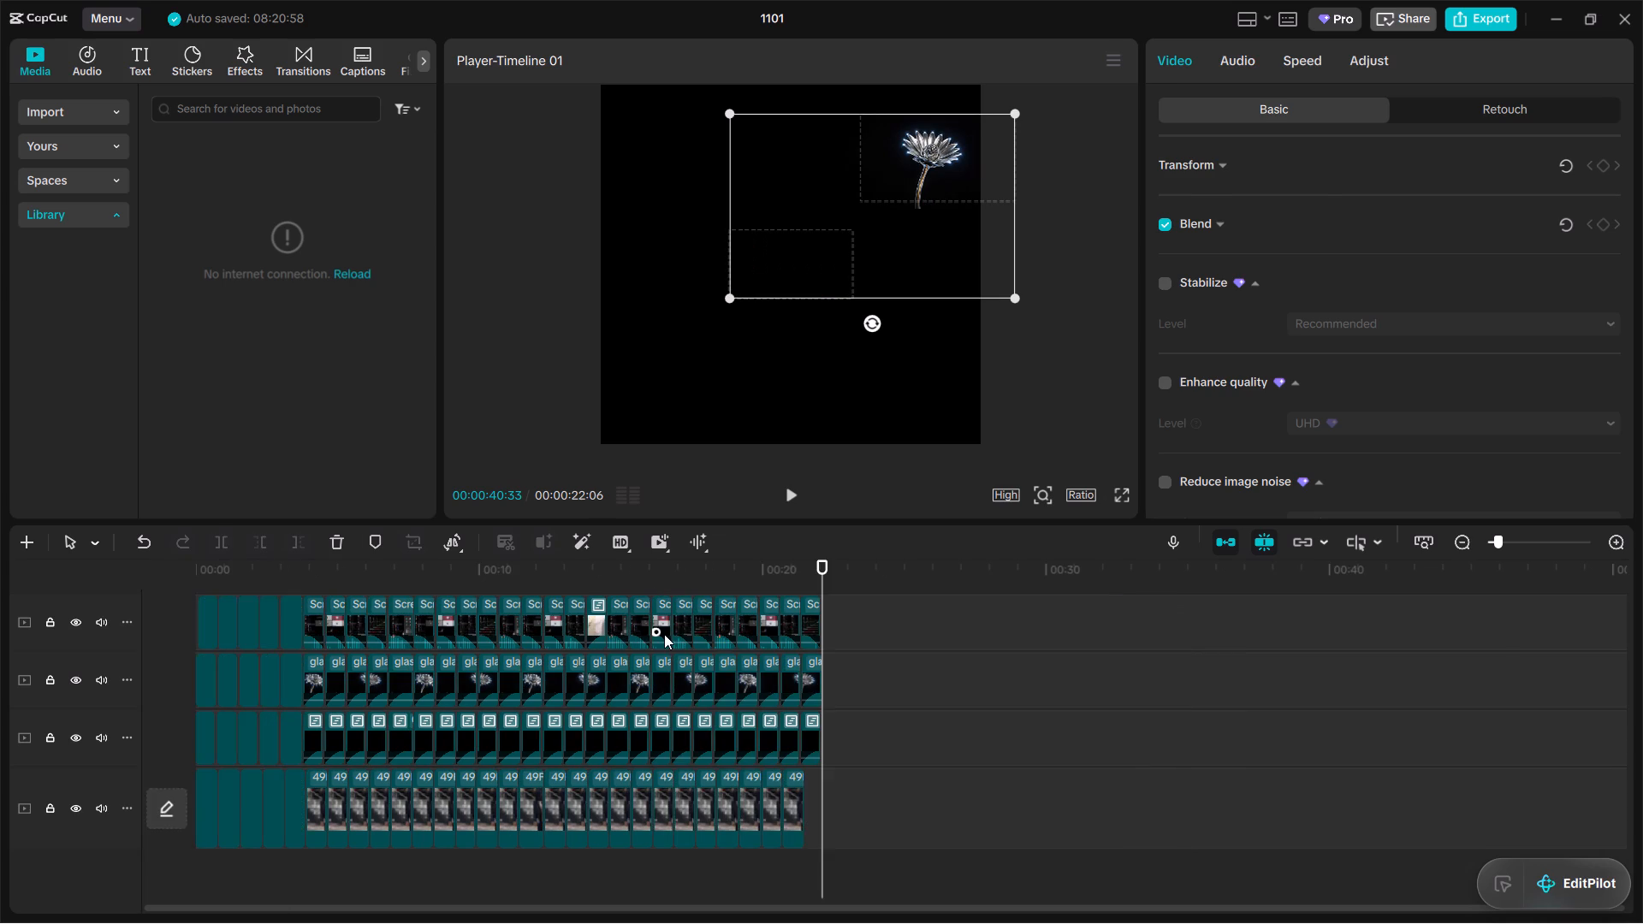
drag(885, 838, 621, 597)
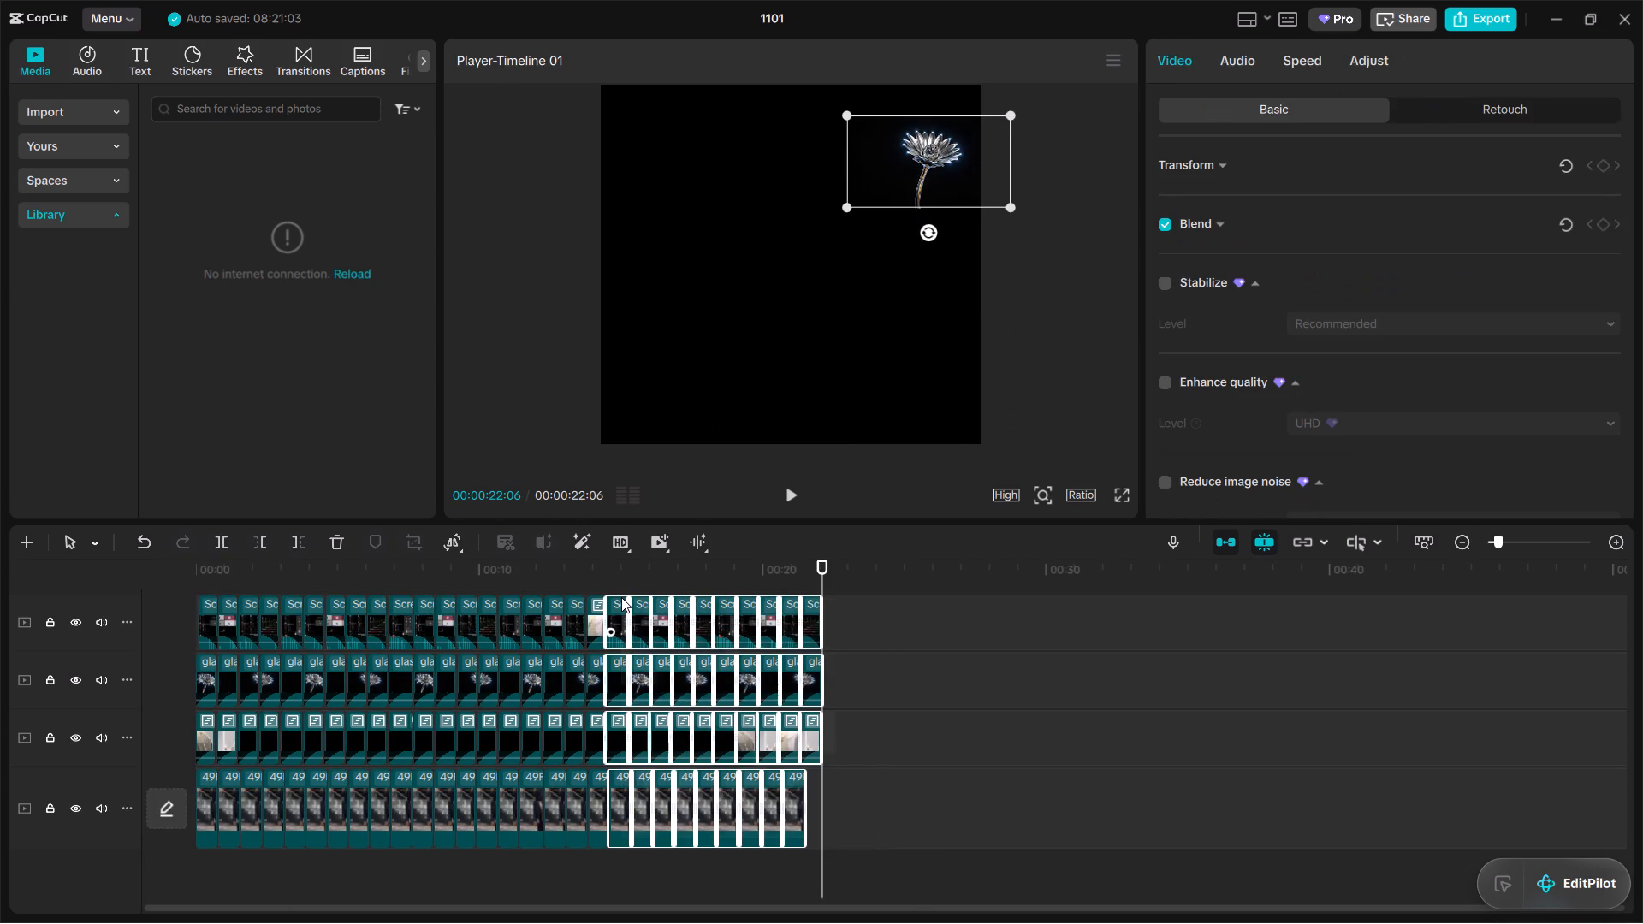
key(Delete)
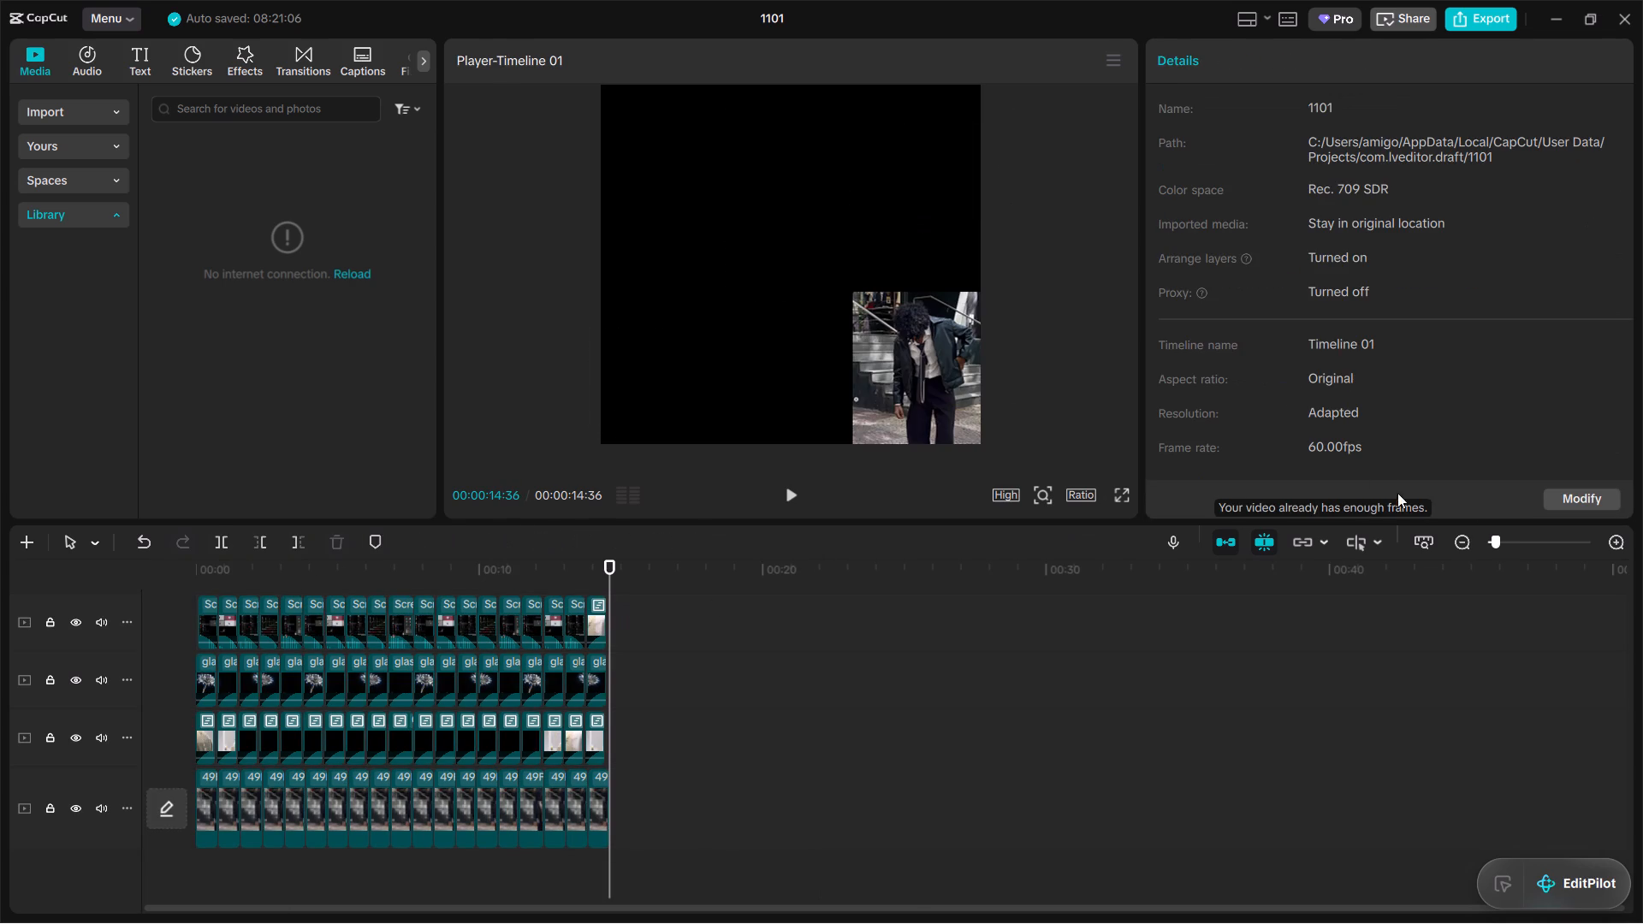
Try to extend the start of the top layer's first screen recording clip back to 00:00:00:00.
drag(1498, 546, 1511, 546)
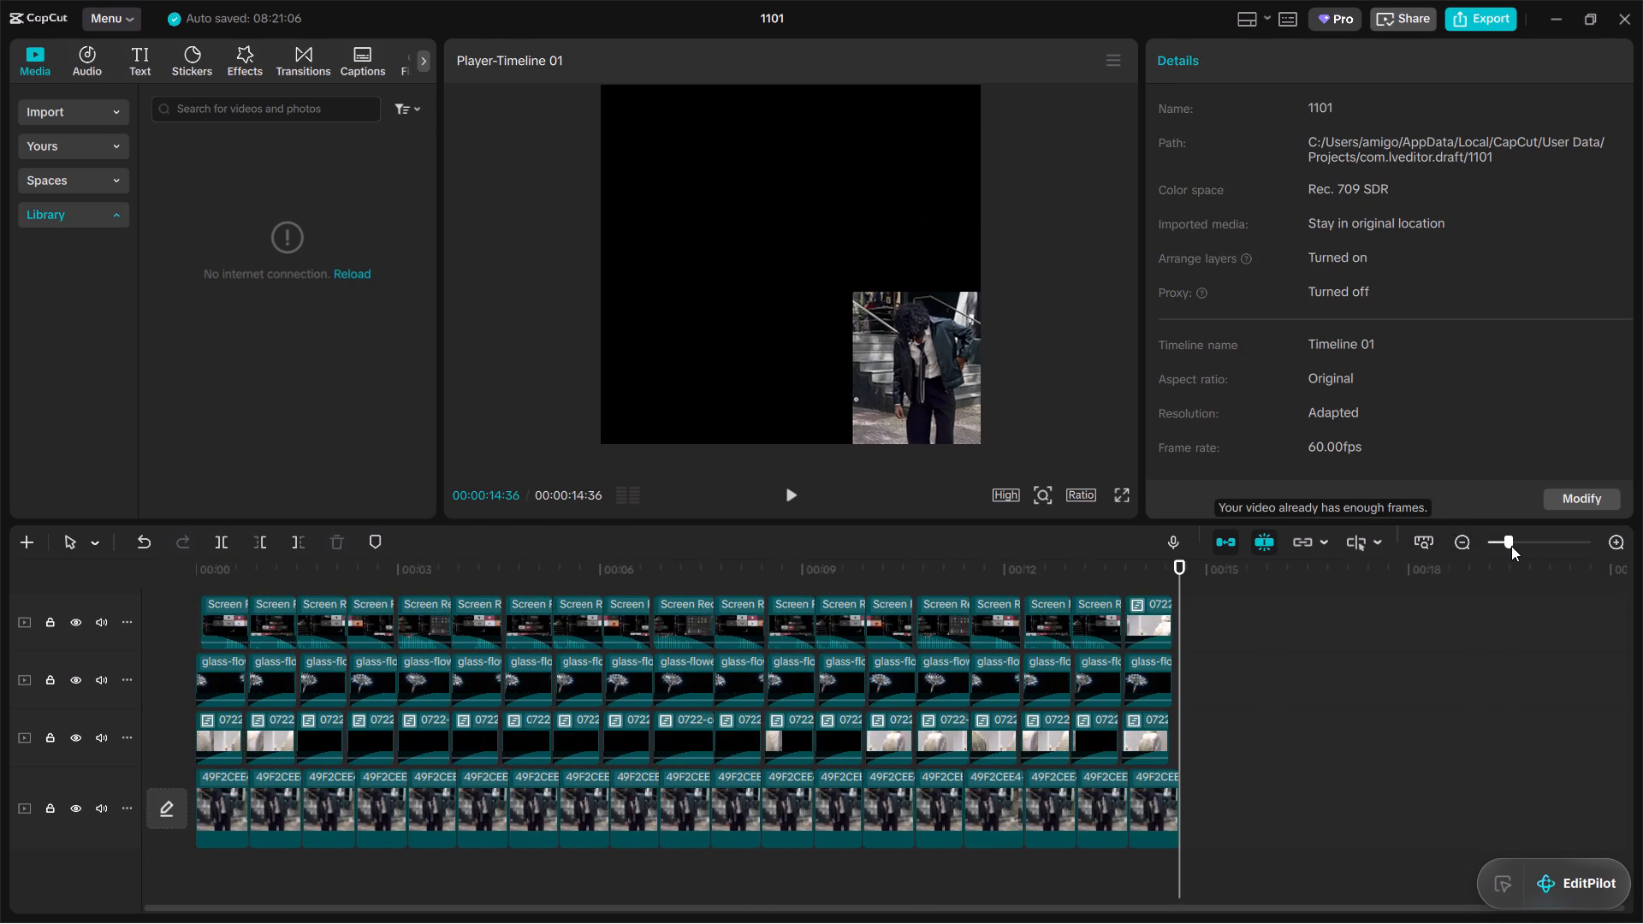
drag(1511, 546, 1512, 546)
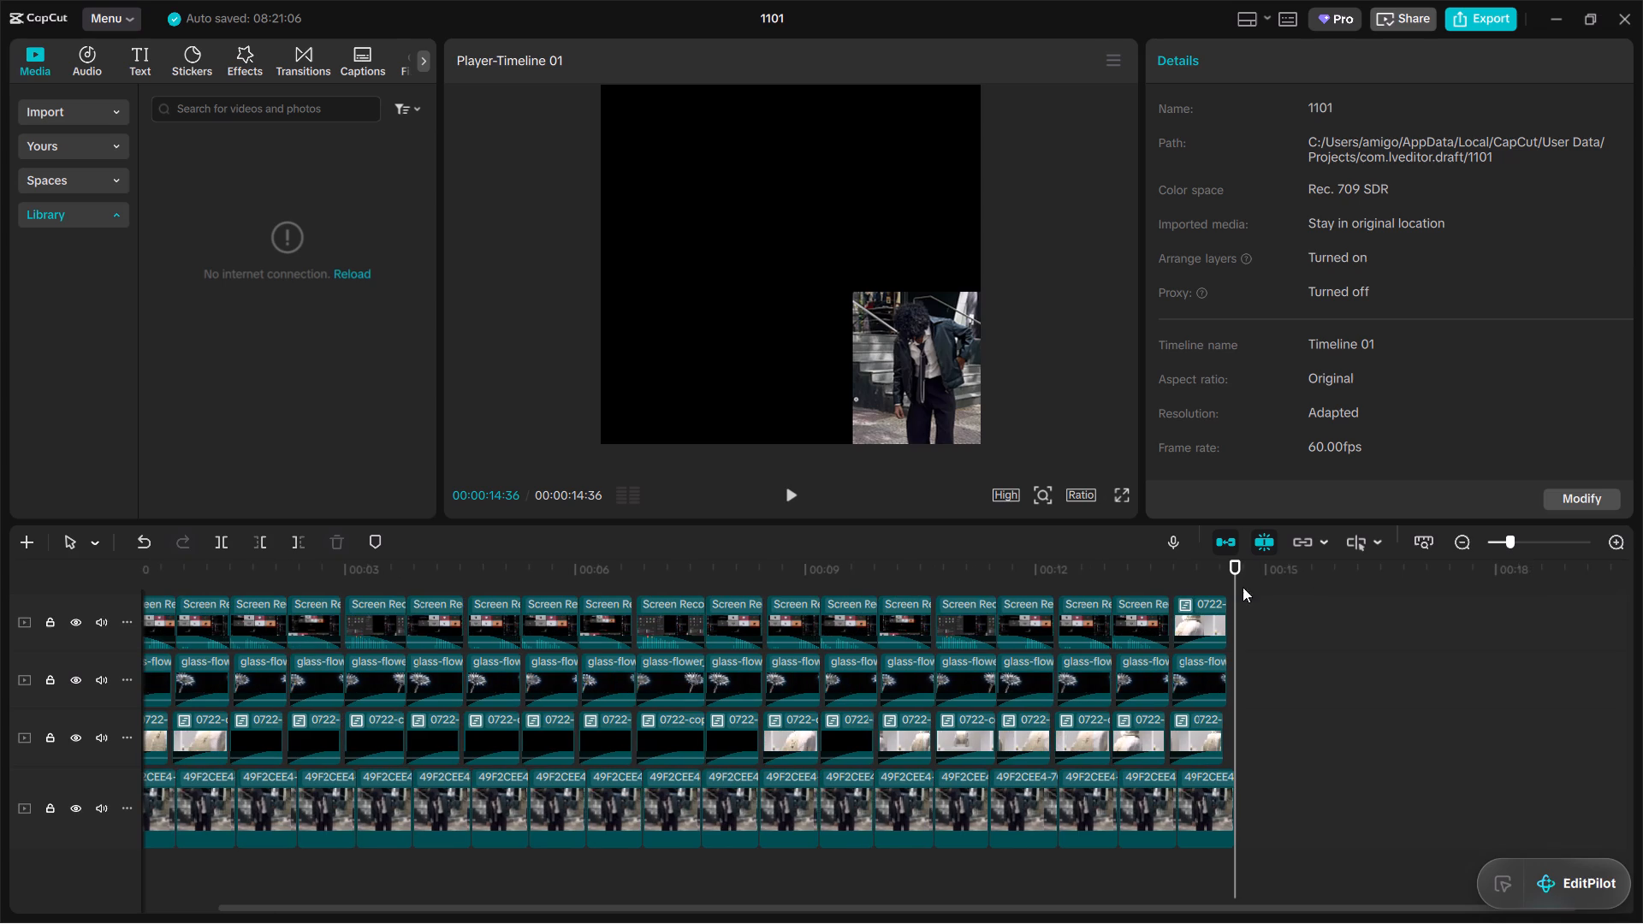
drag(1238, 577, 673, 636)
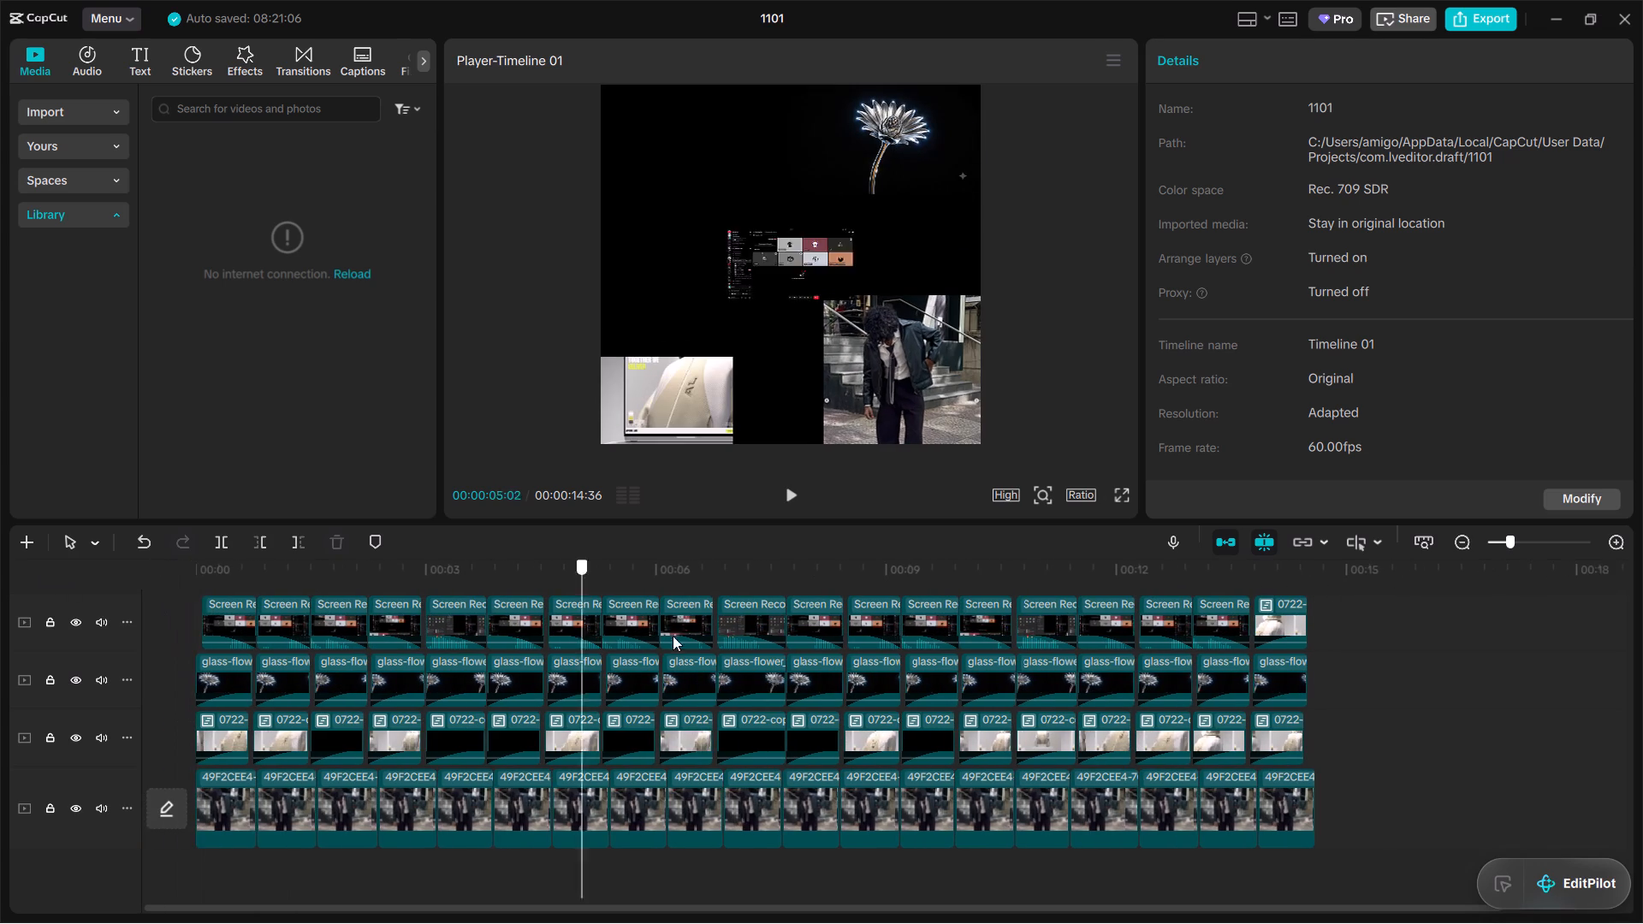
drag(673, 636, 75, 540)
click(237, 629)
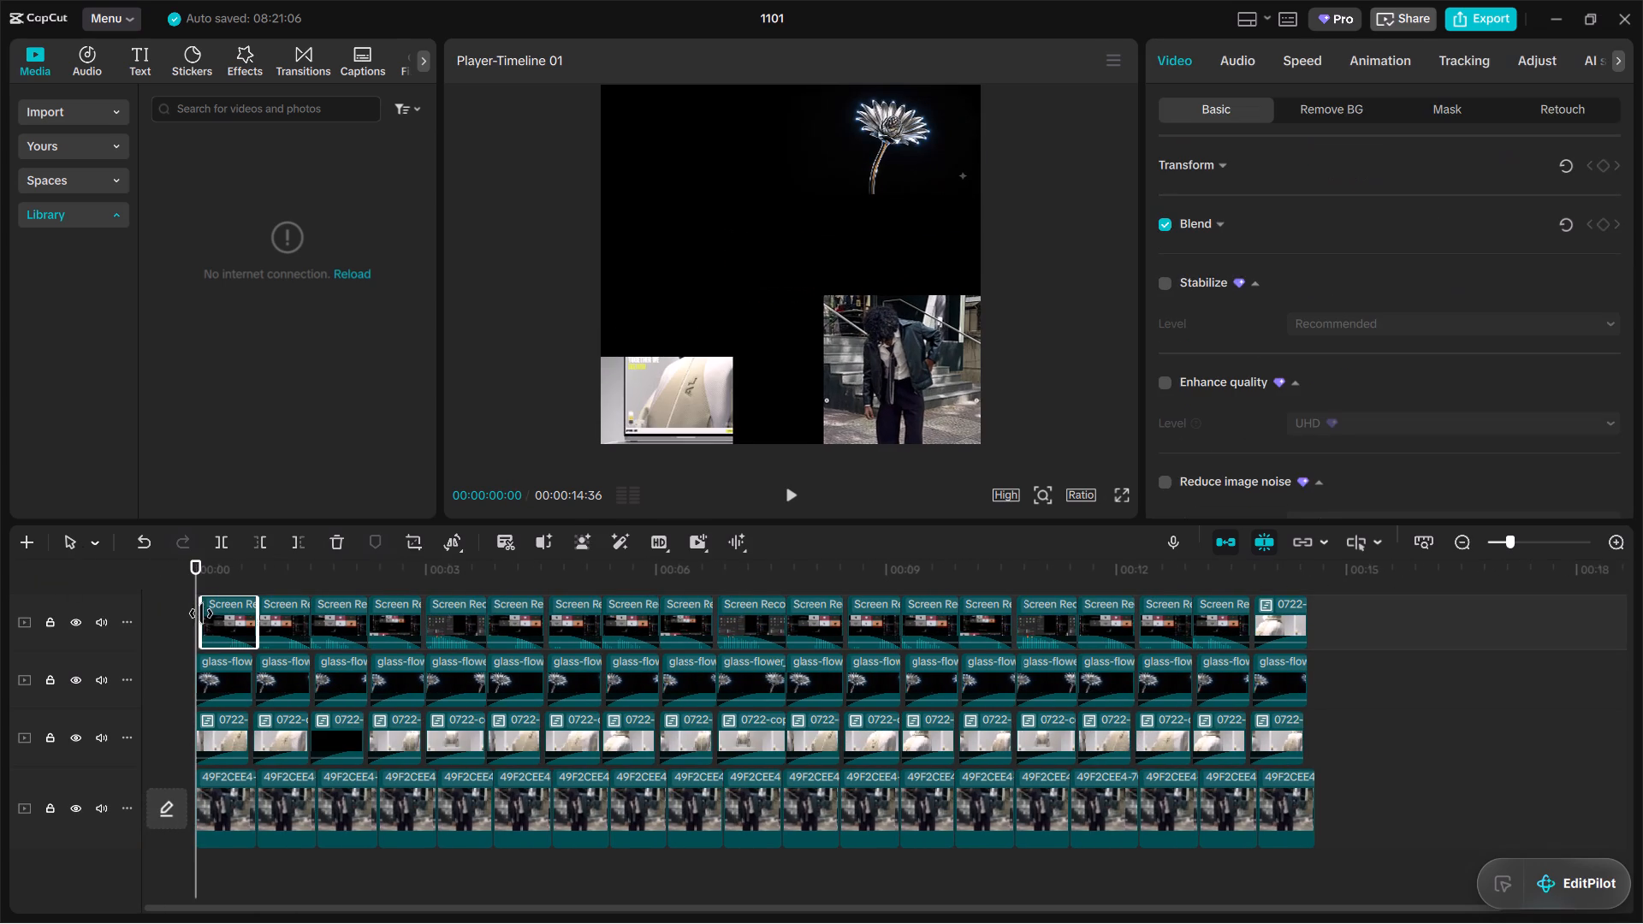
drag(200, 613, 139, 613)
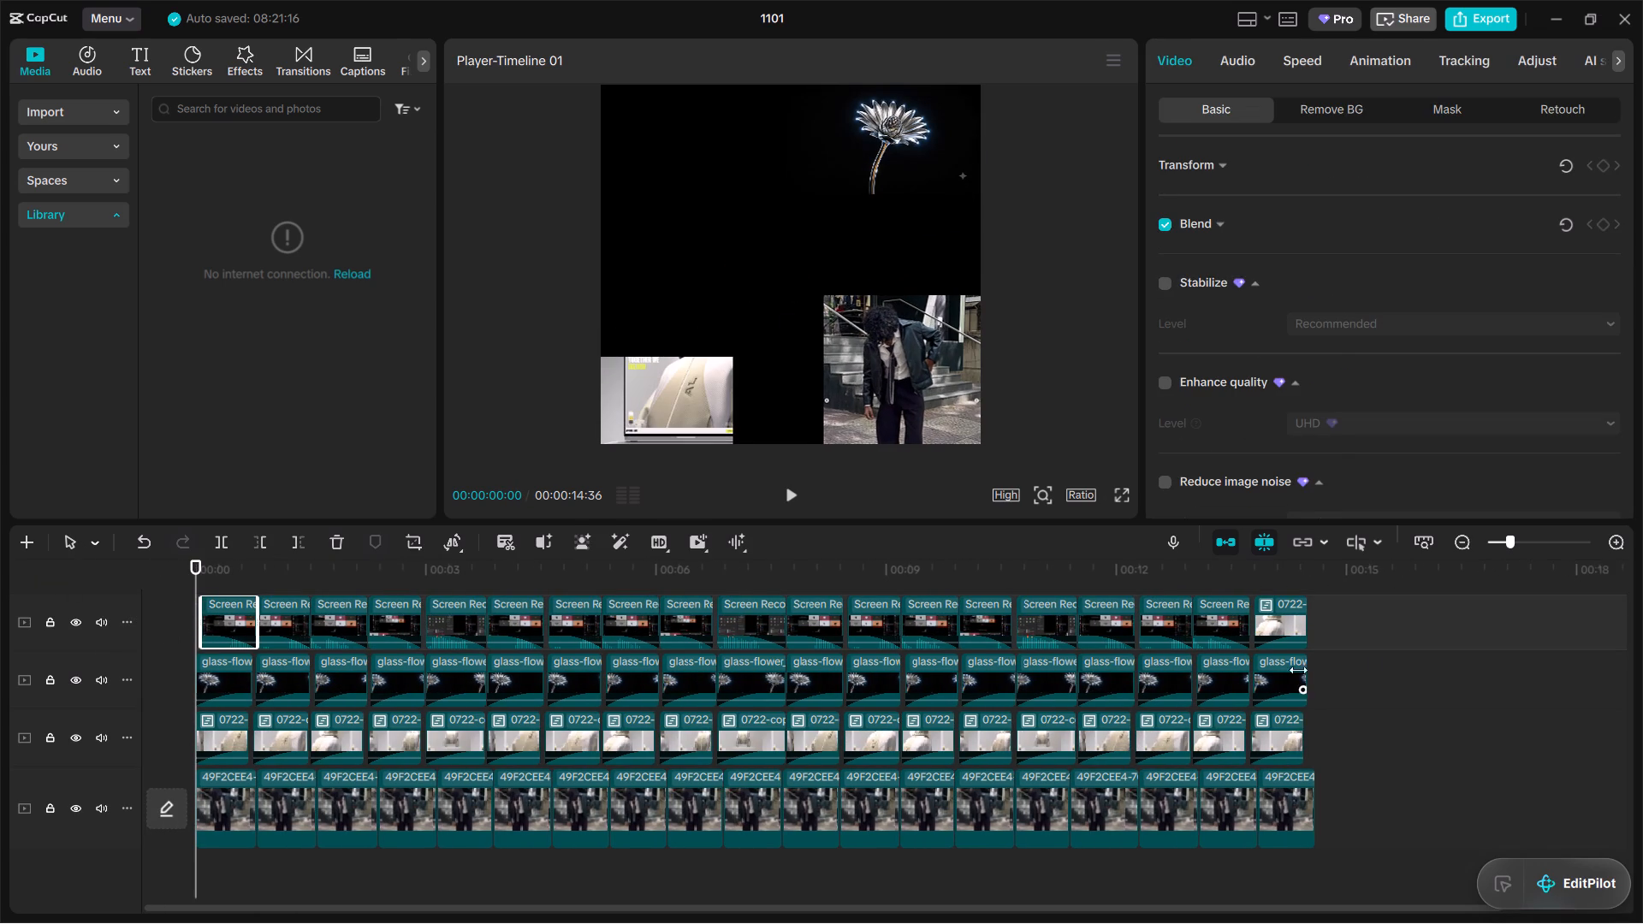
Extend the last clips of the three upper layers to 00:00:14:36, matching the end of the bottom layer.
click(1383, 658)
click(1283, 744)
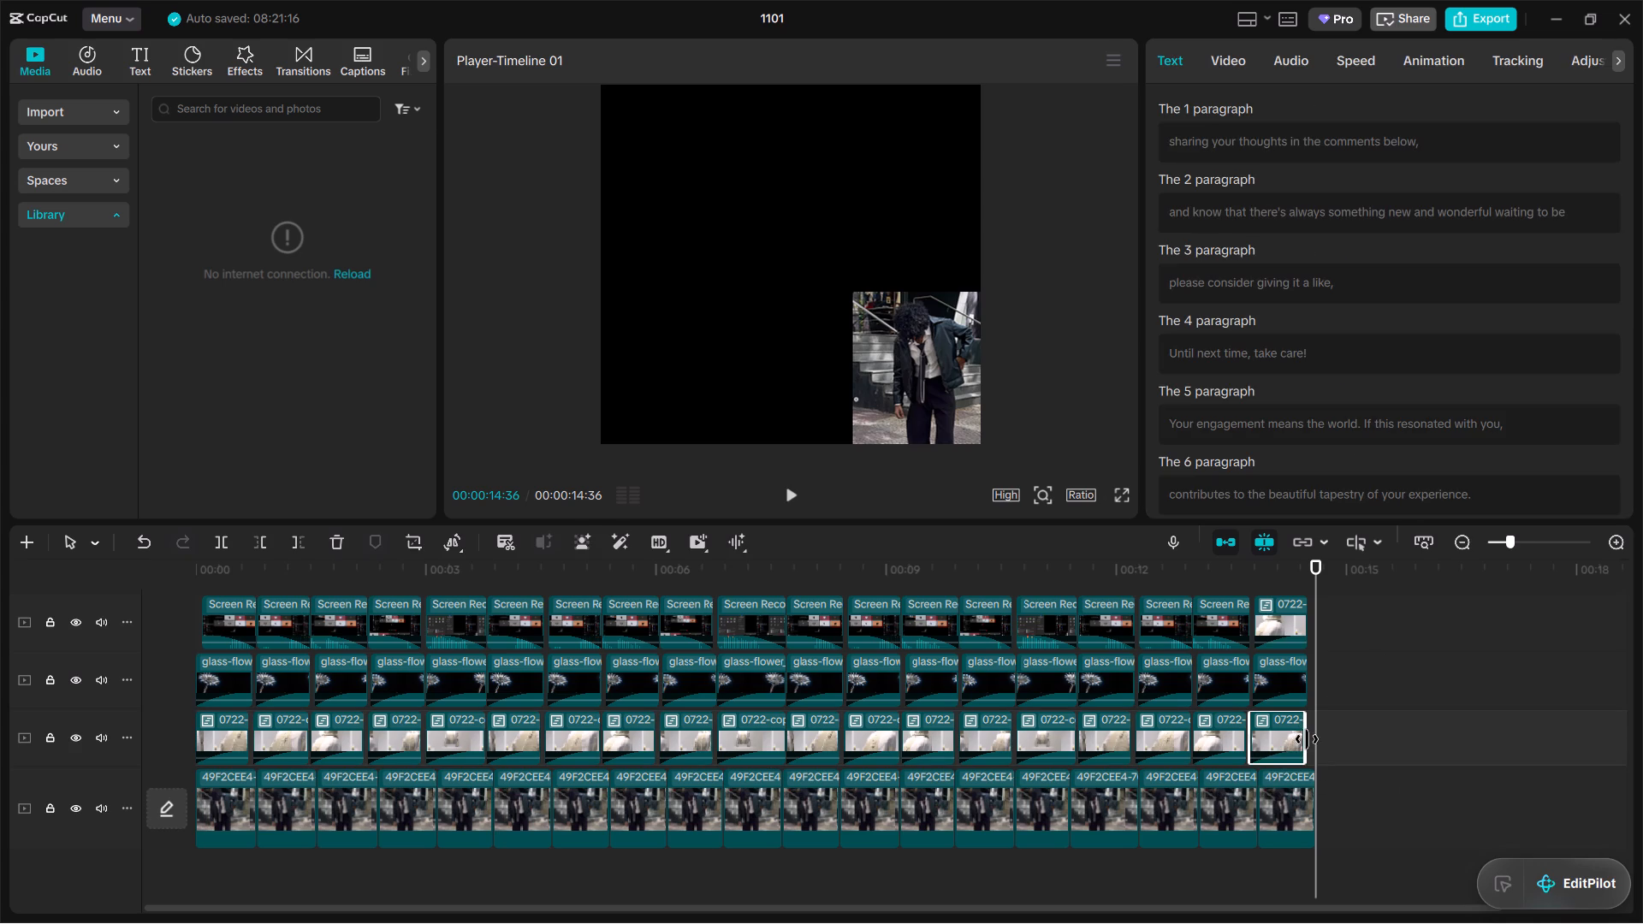
click(1307, 739)
click(1266, 668)
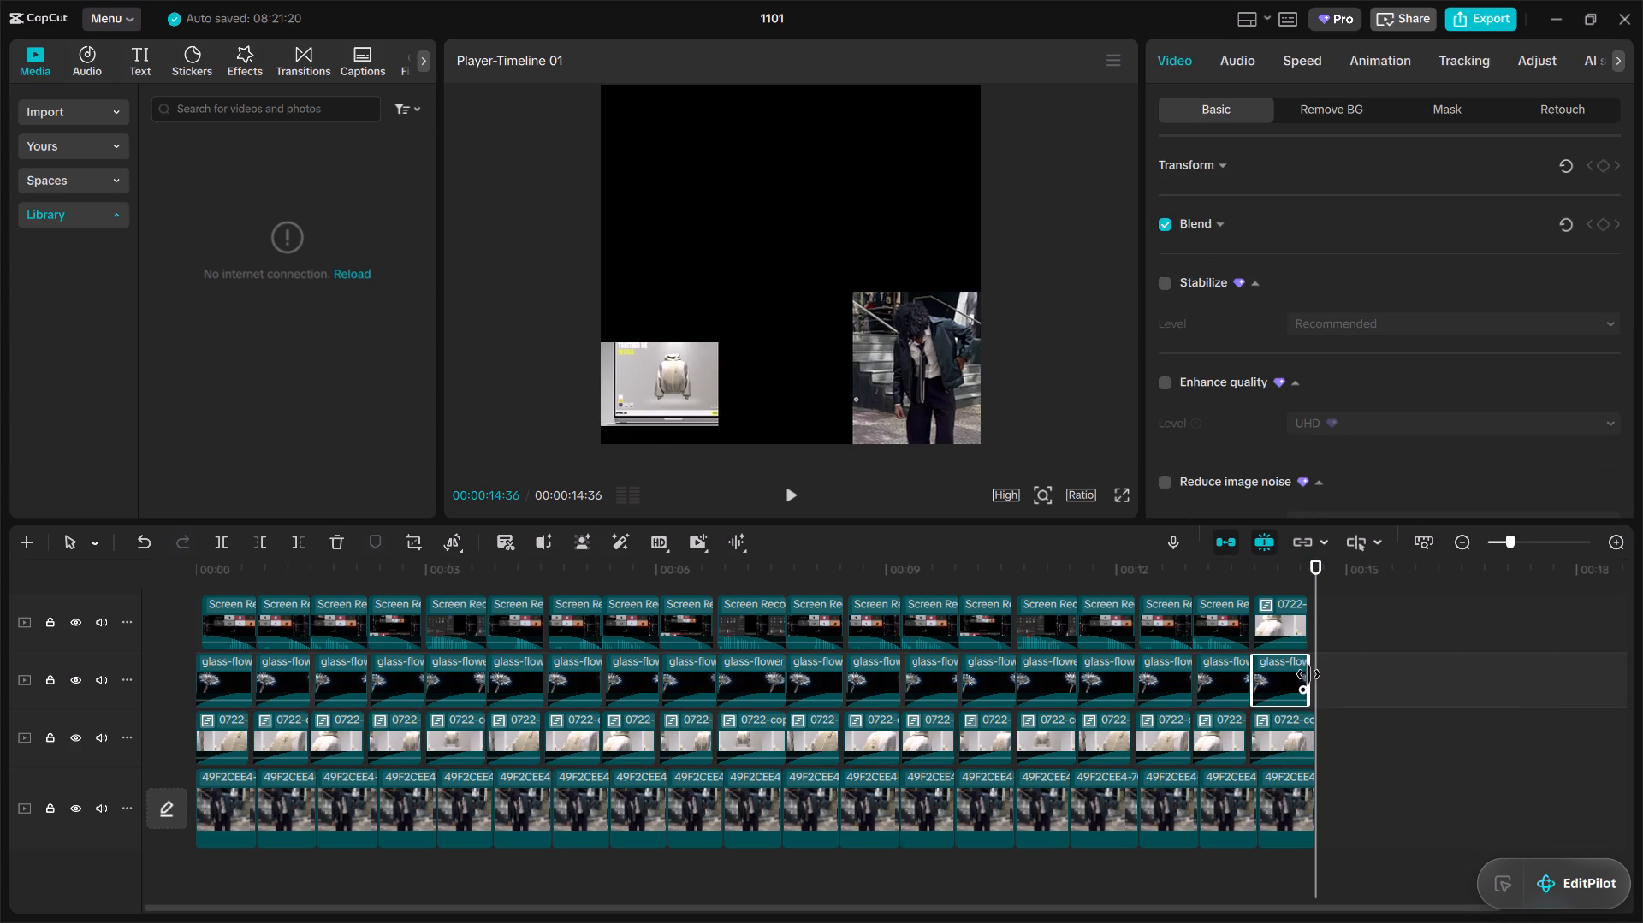
click(1308, 674)
click(1286, 619)
drag(1306, 622, 1315, 622)
click(1353, 660)
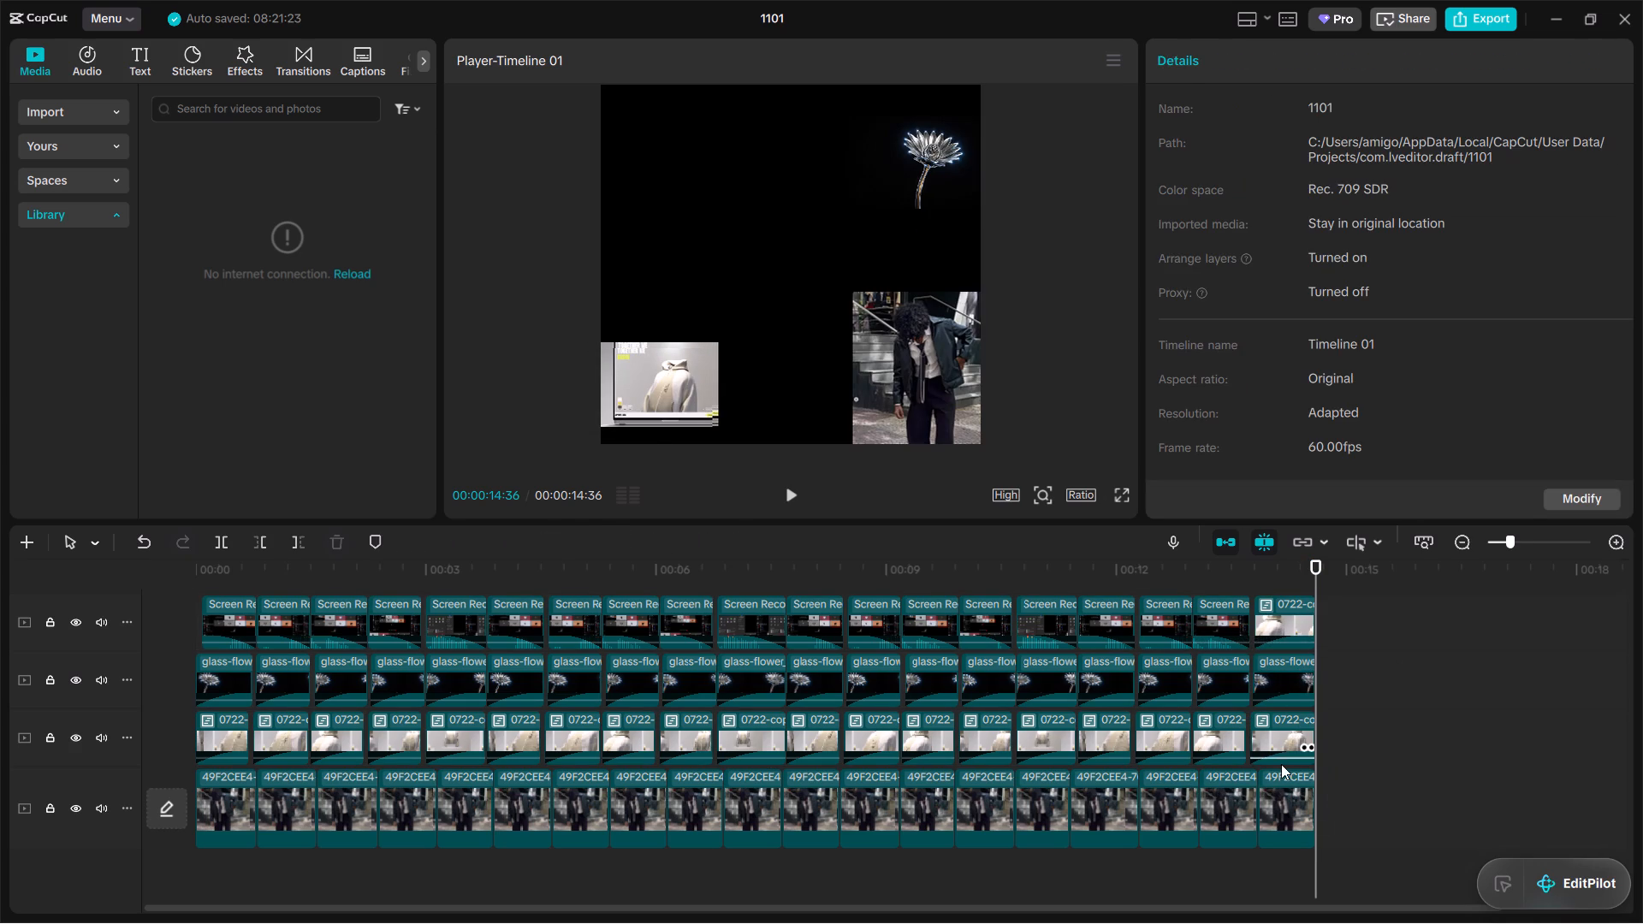
Adjust the start of the third layer's last 0722 clip to about 00:00:13:47.
click(1284, 736)
drag(1246, 735, 1249, 735)
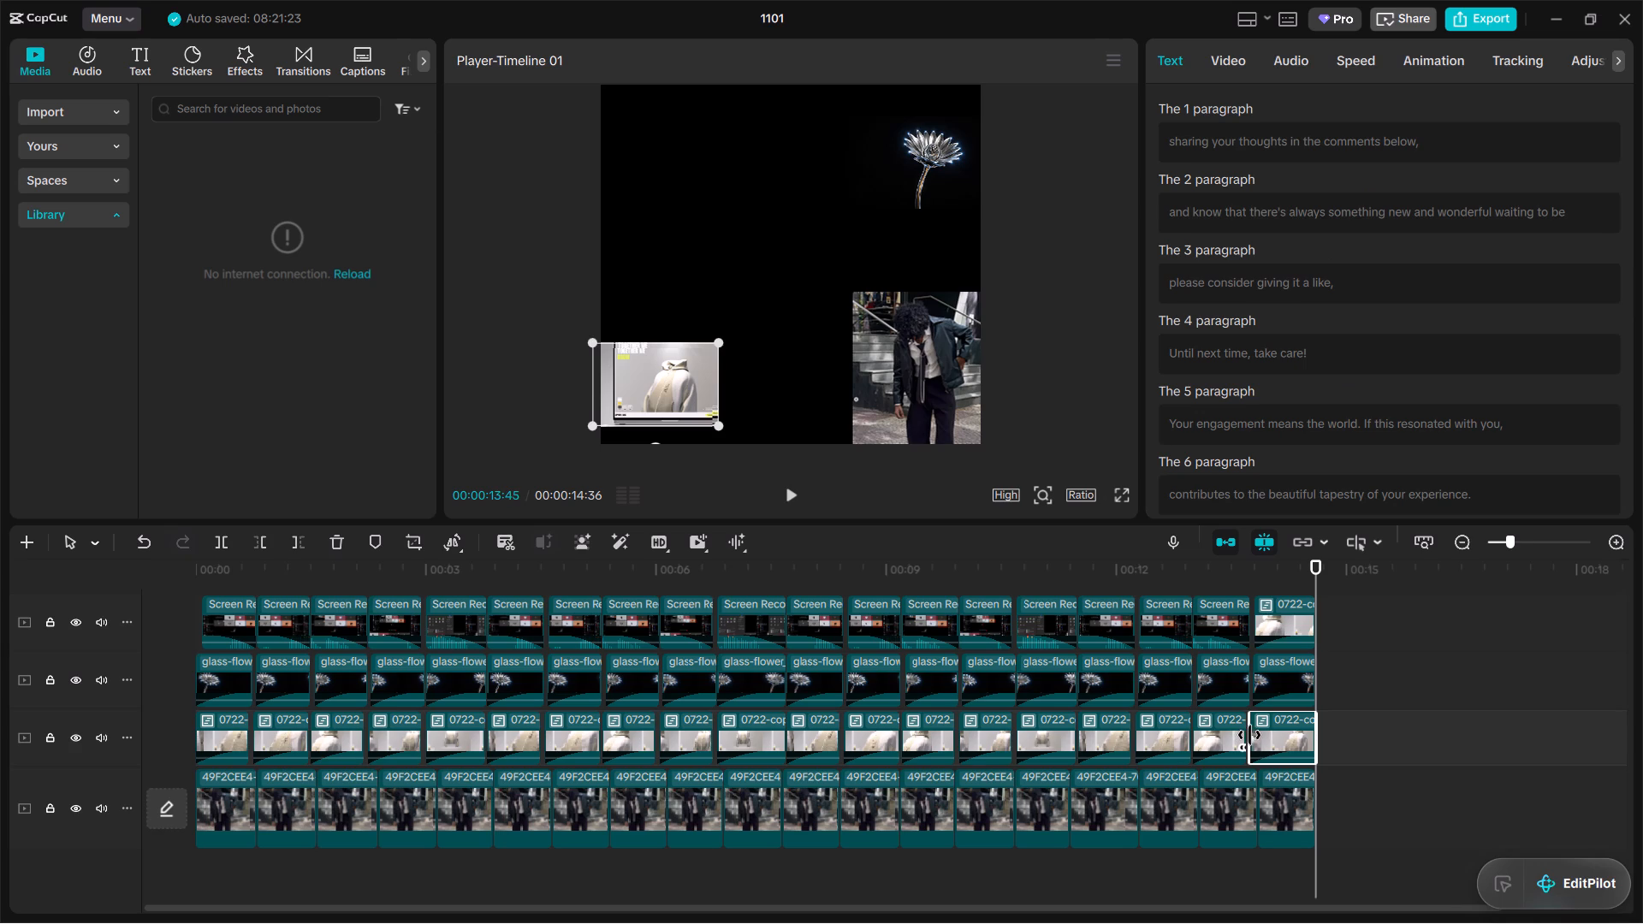
drag(1249, 735, 1255, 735)
click(1347, 726)
drag(1316, 576, 1220, 578)
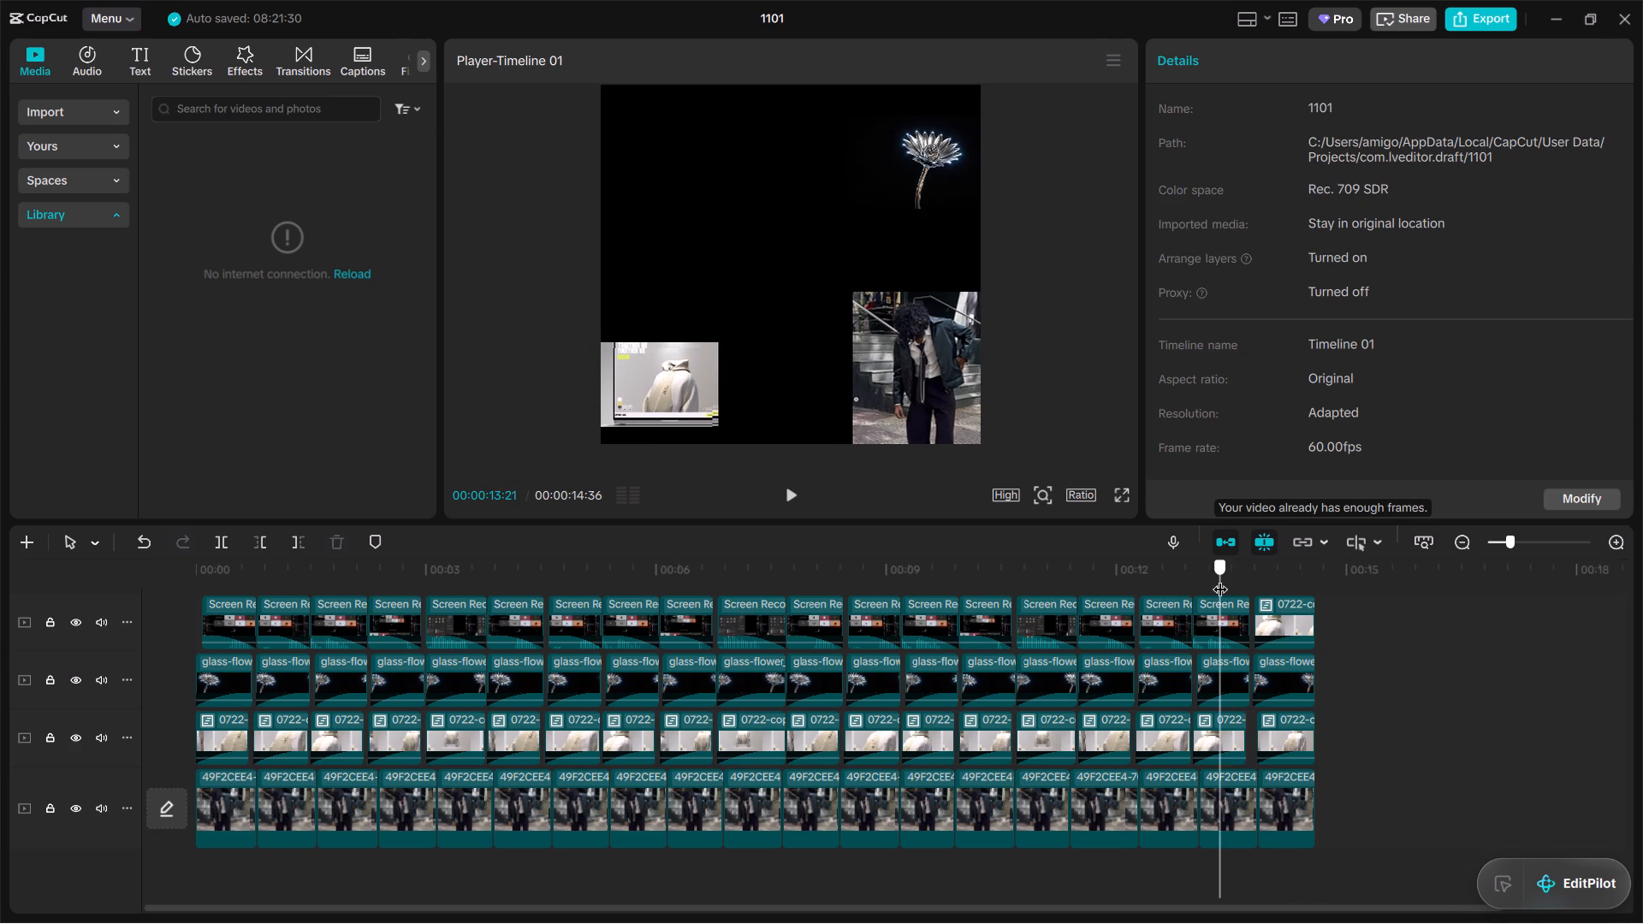
drag(1220, 578, 1250, 578)
click(1275, 724)
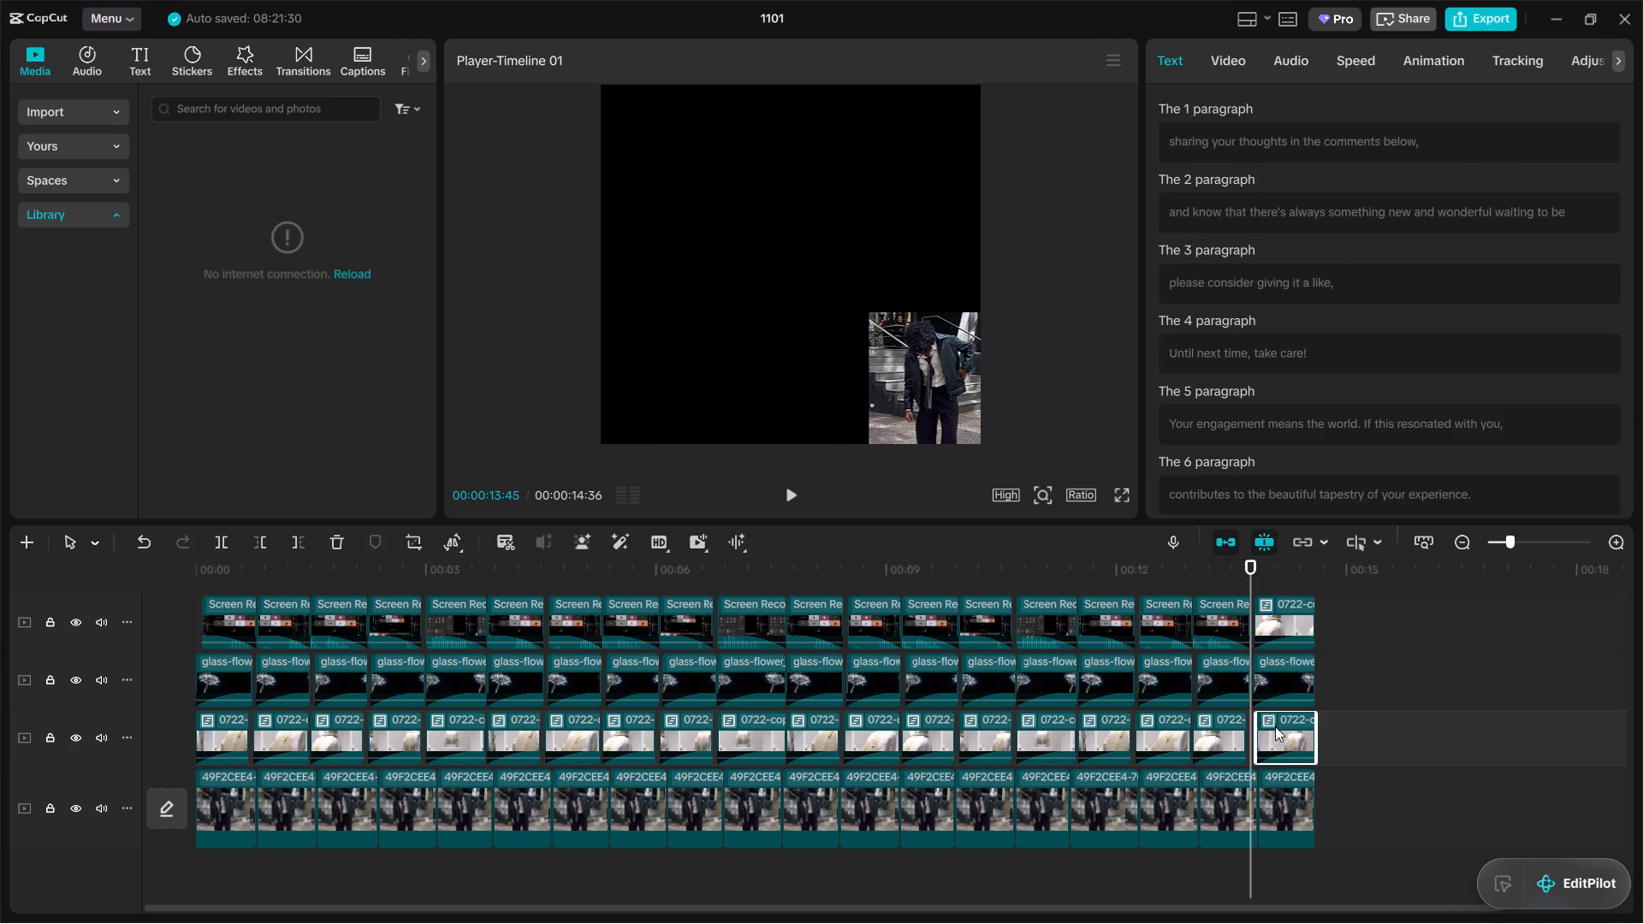
click(1251, 737)
click(1254, 737)
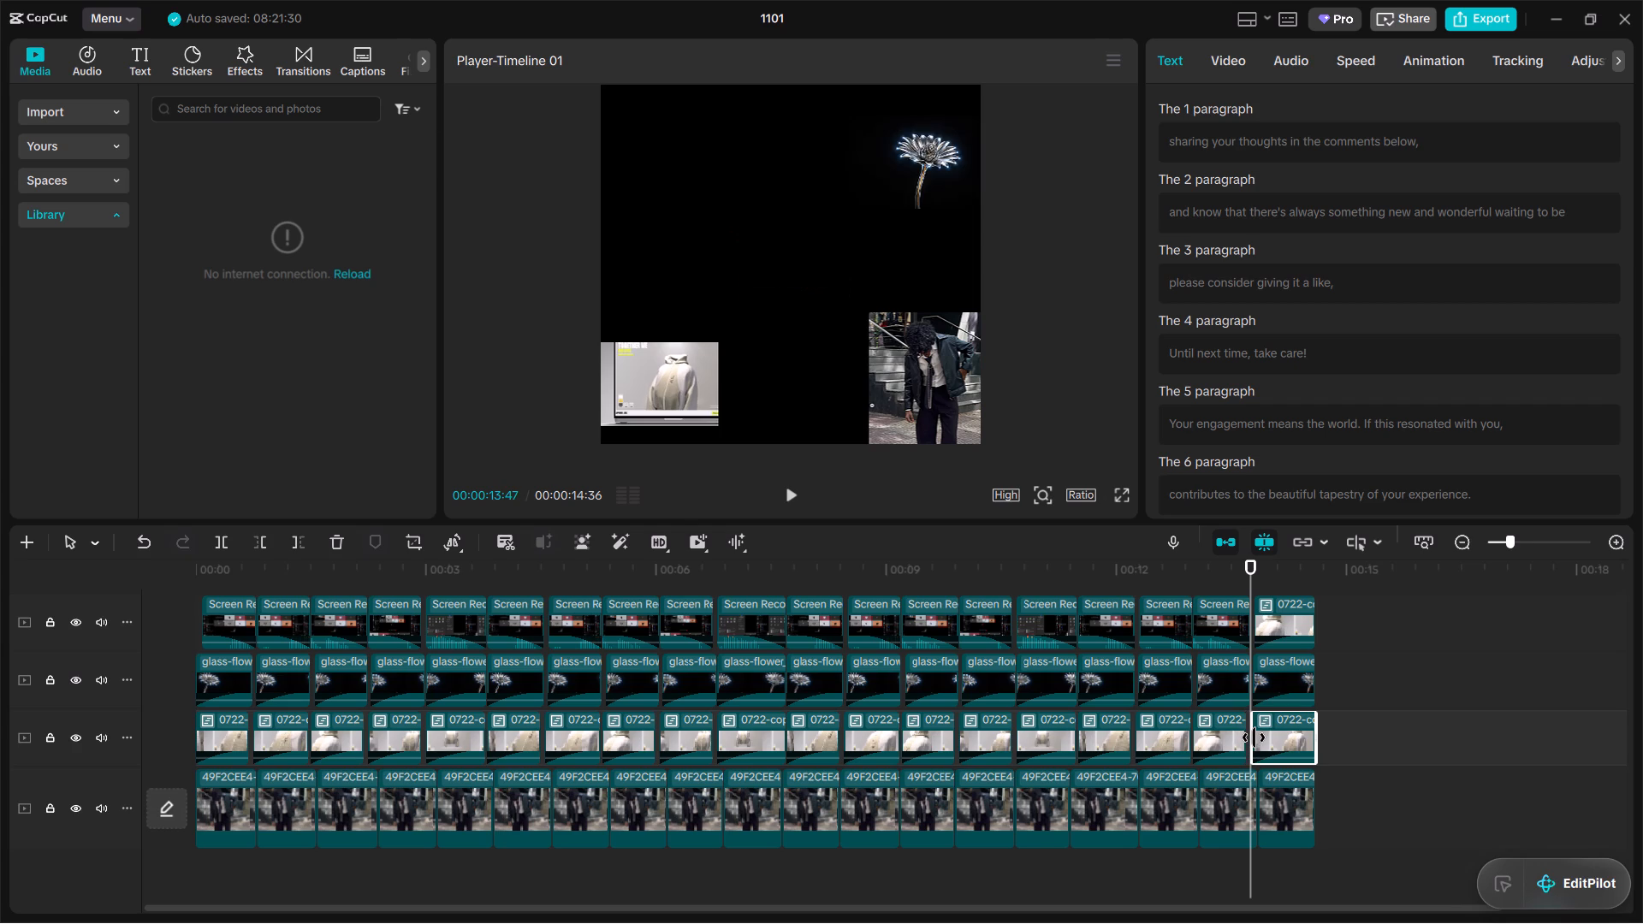
click(1393, 729)
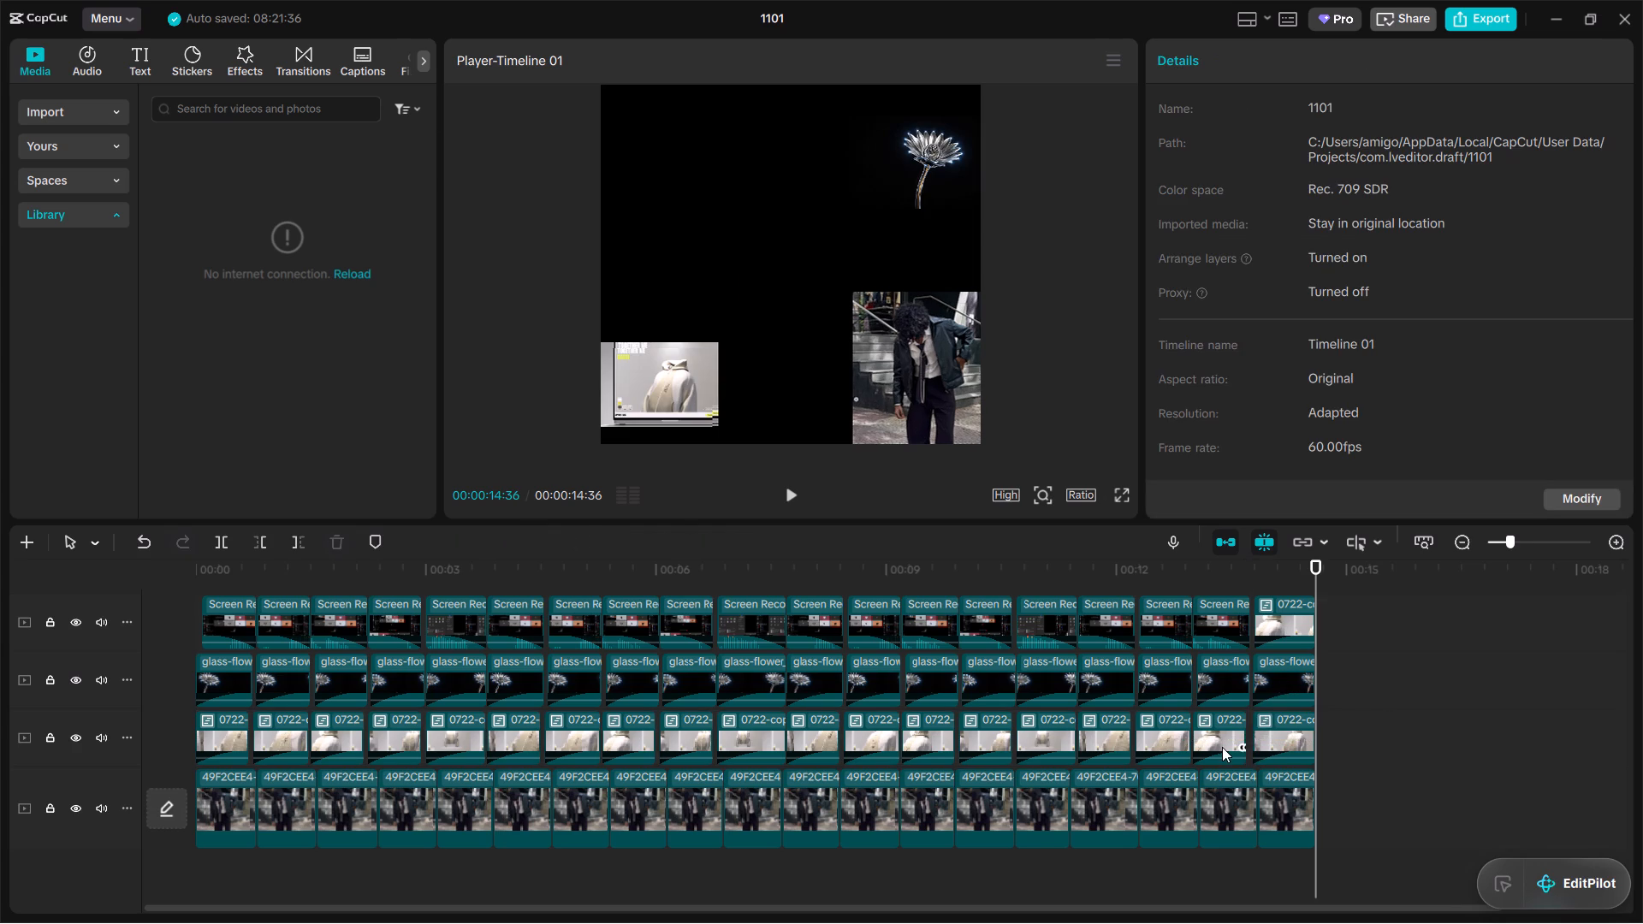
Extend the end of the third layer's second-to-last 0722 clip to meet the last one.
click(1222, 747)
click(1249, 741)
click(1418, 735)
Shift the first ten screen recording clips on the top layer earlier, end to end from 00:00:00:00.
drag(228, 619, 220, 622)
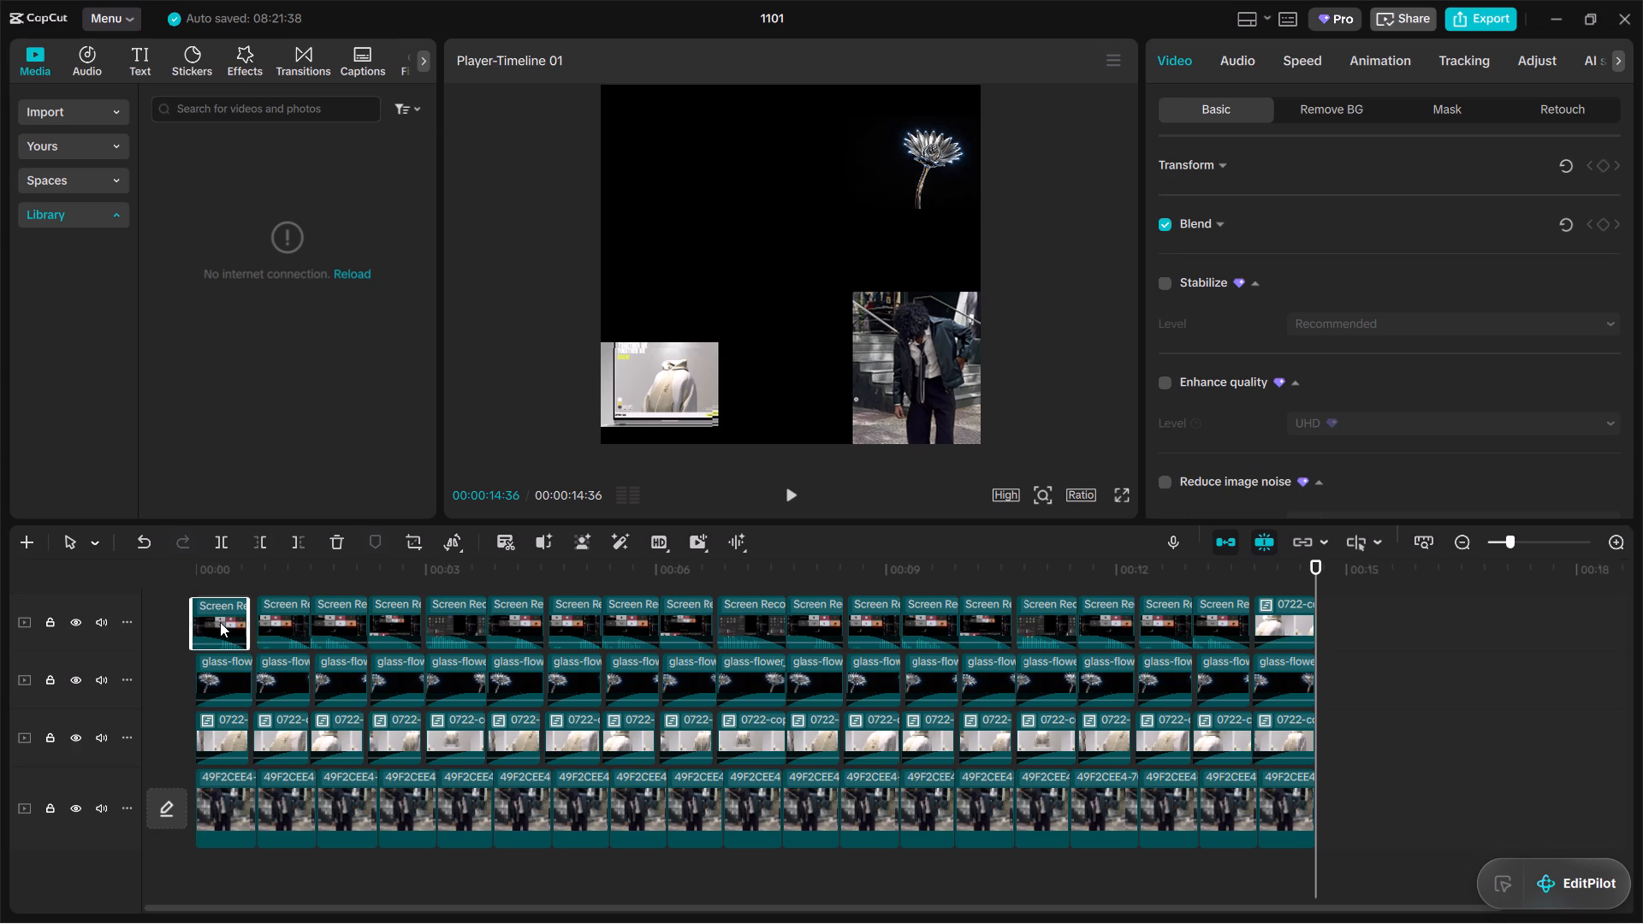
drag(277, 626, 266, 628)
drag(353, 625, 341, 625)
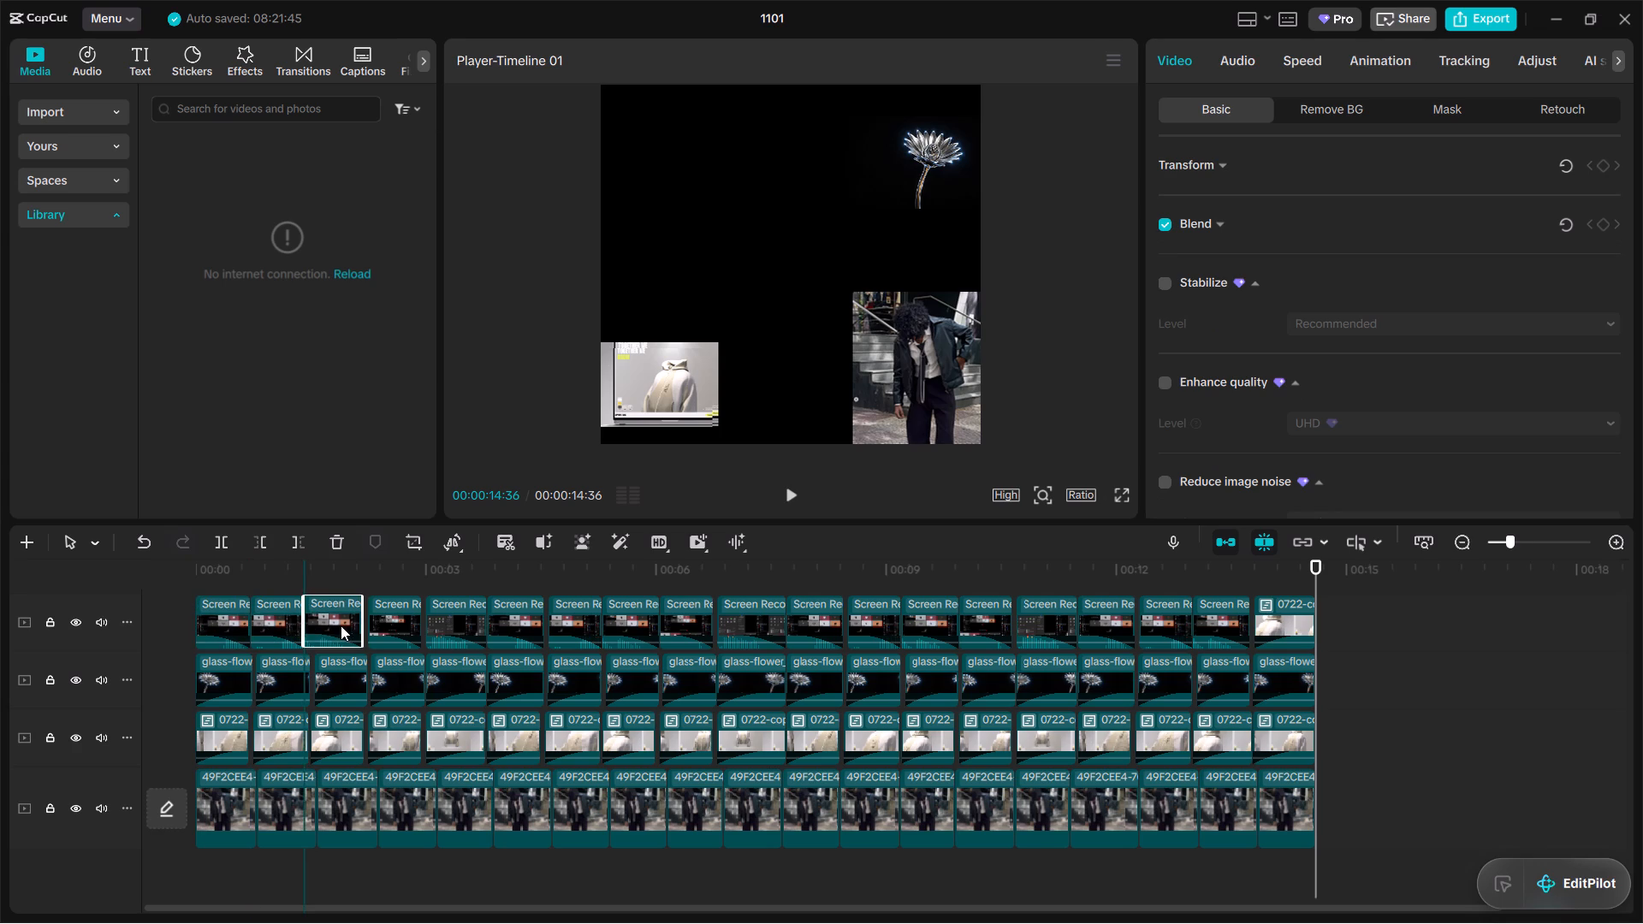
drag(341, 625, 341, 625)
drag(400, 622, 390, 624)
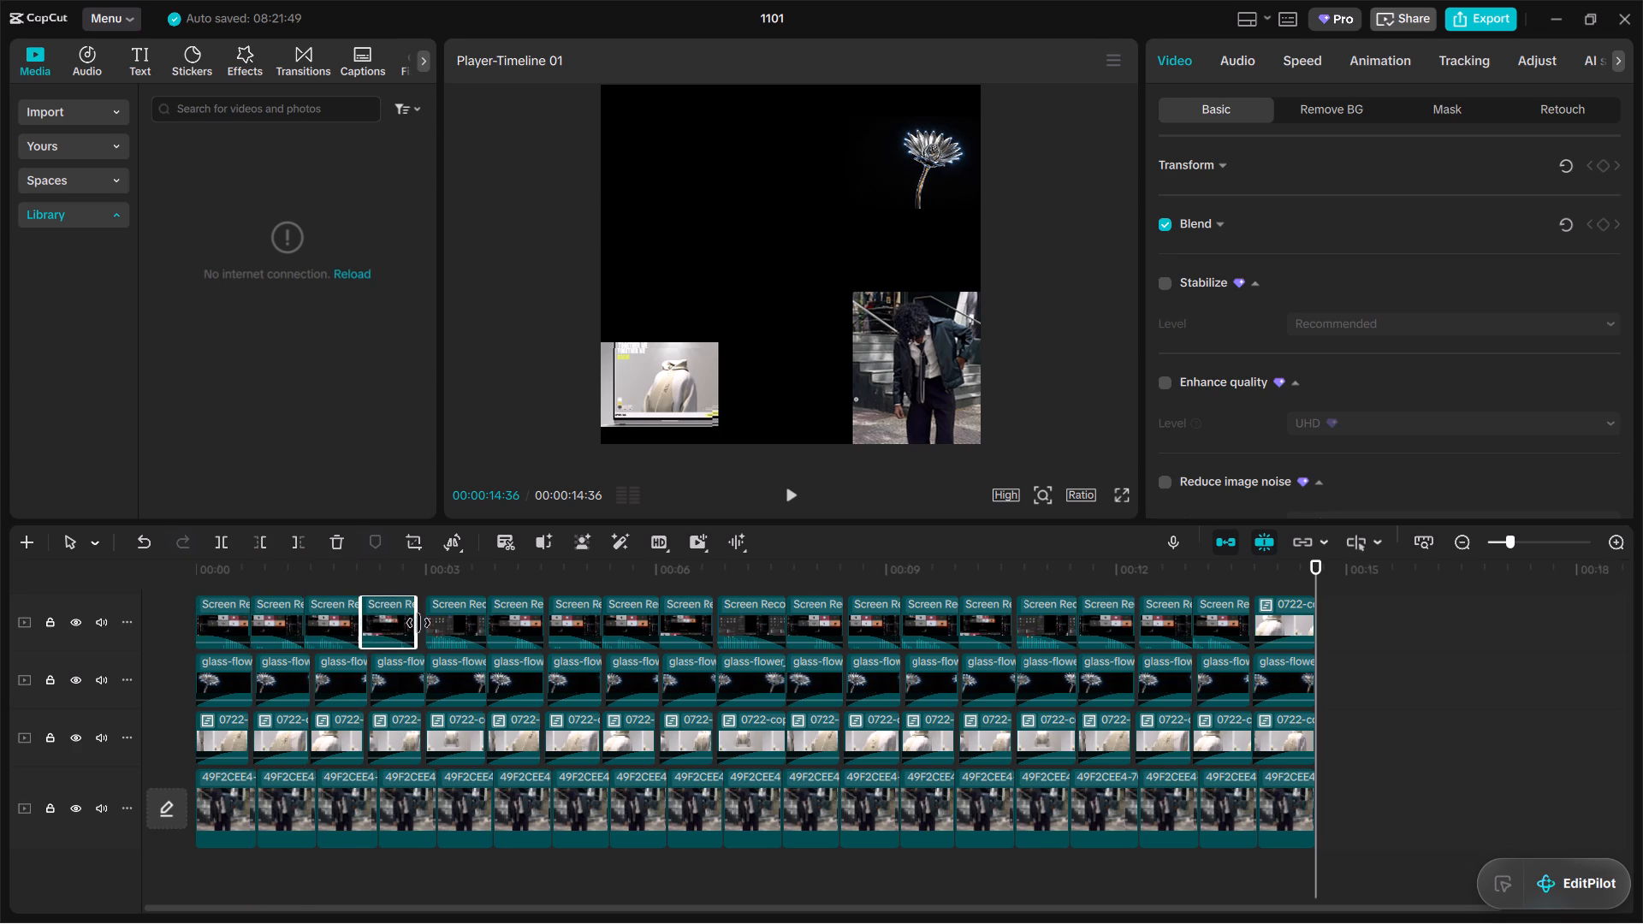
drag(444, 623, 432, 623)
drag(505, 627, 501, 627)
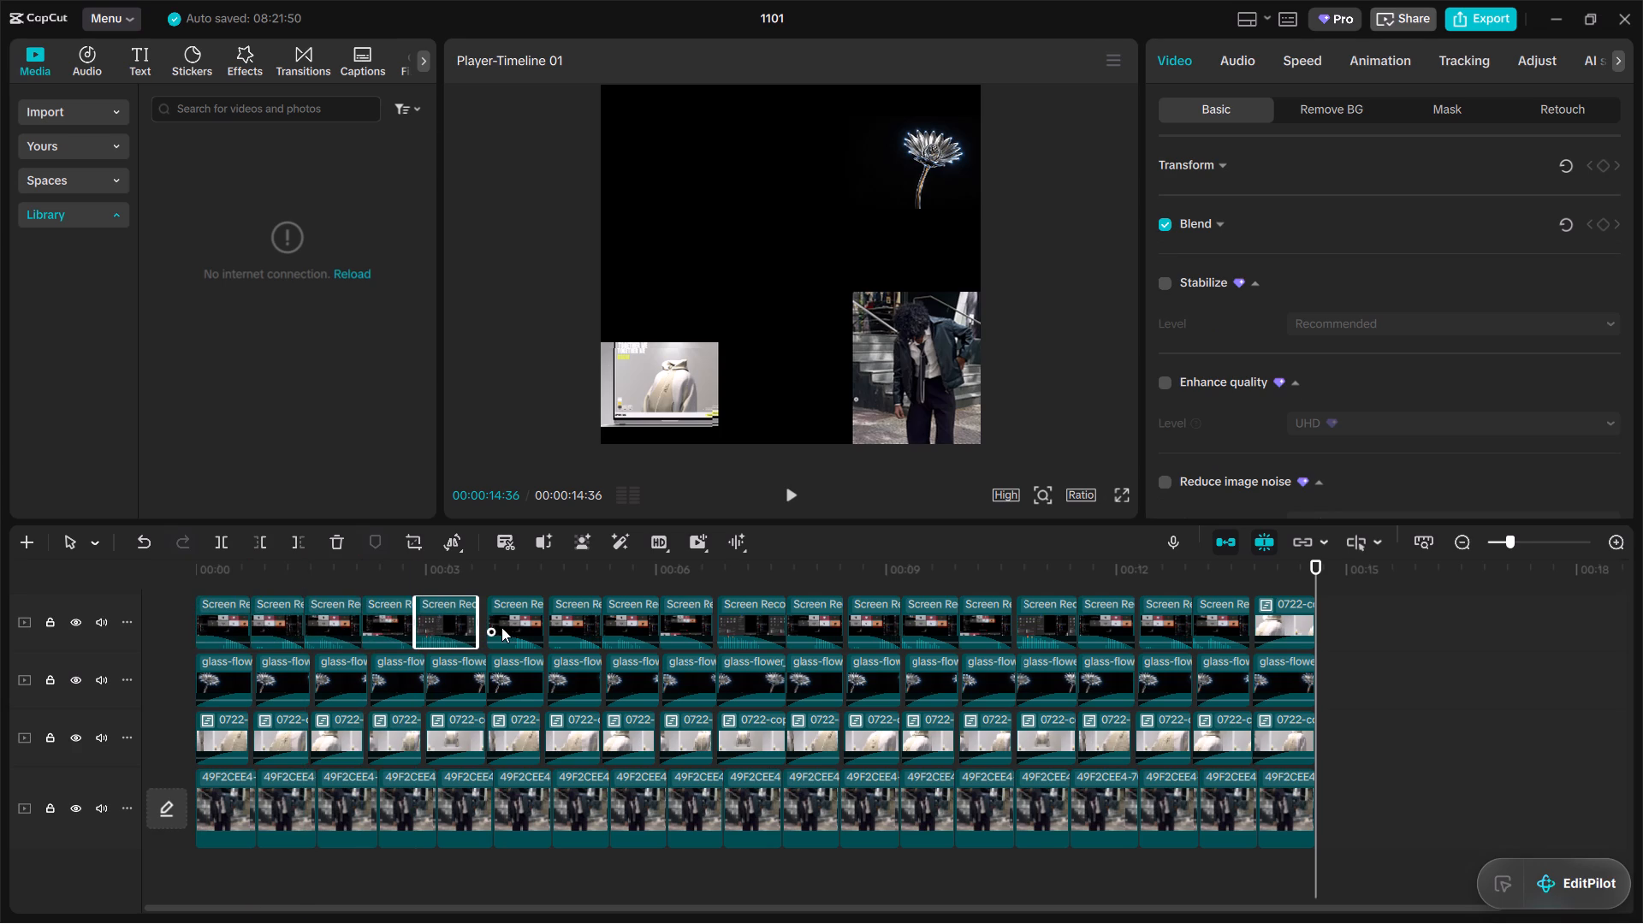
drag(501, 627, 495, 628)
drag(572, 628, 554, 627)
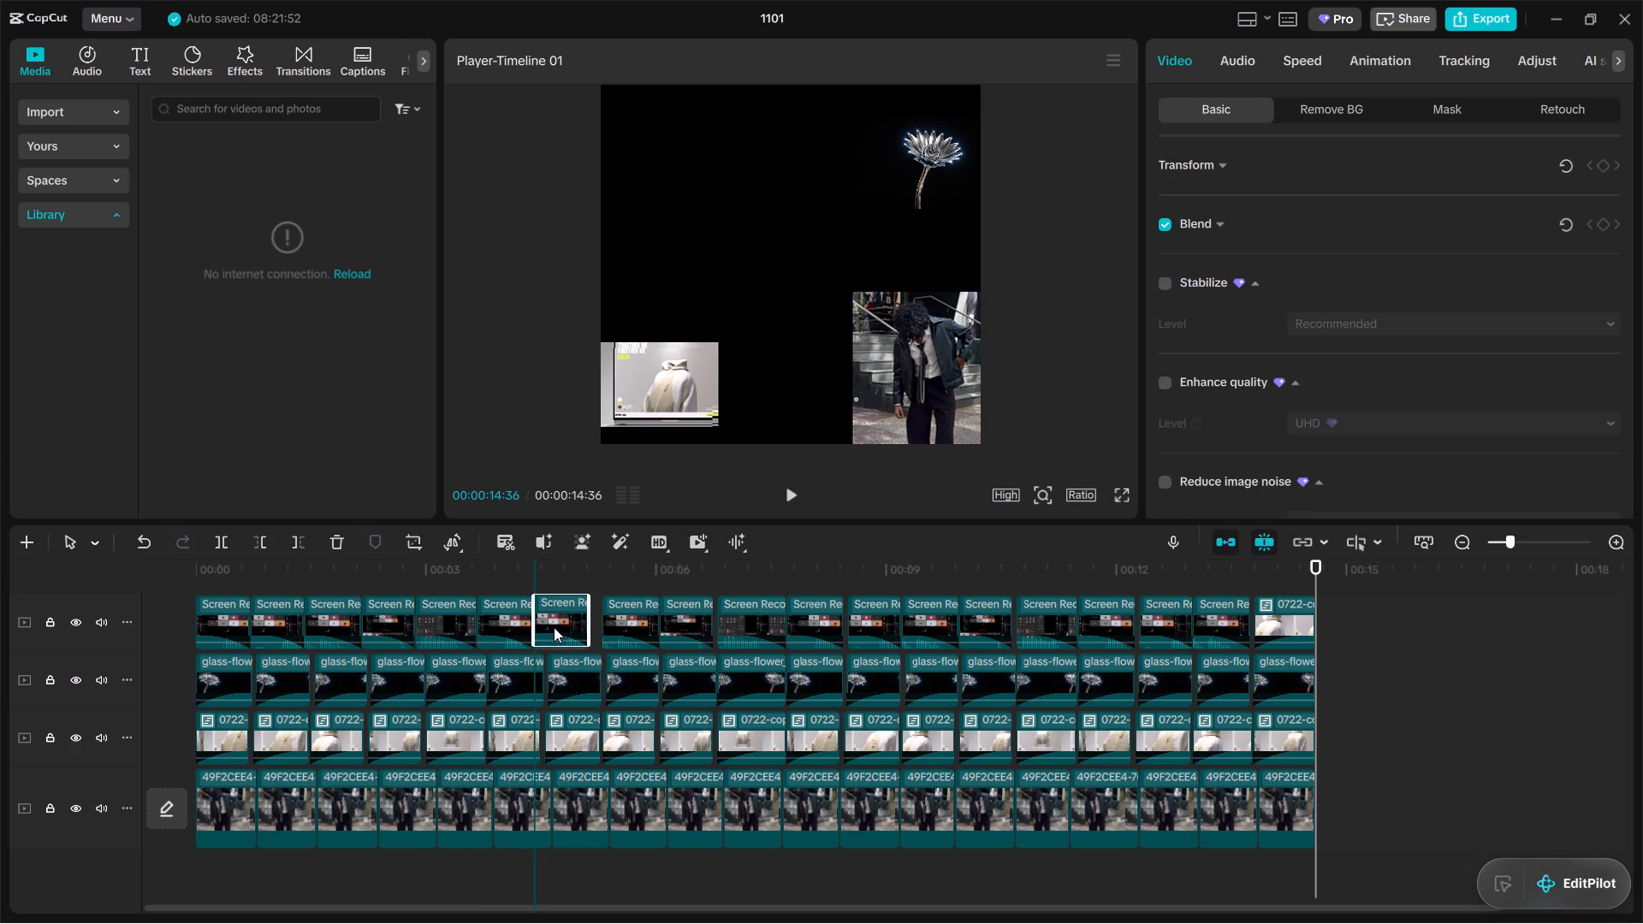
drag(554, 627, 559, 630)
drag(640, 630, 626, 632)
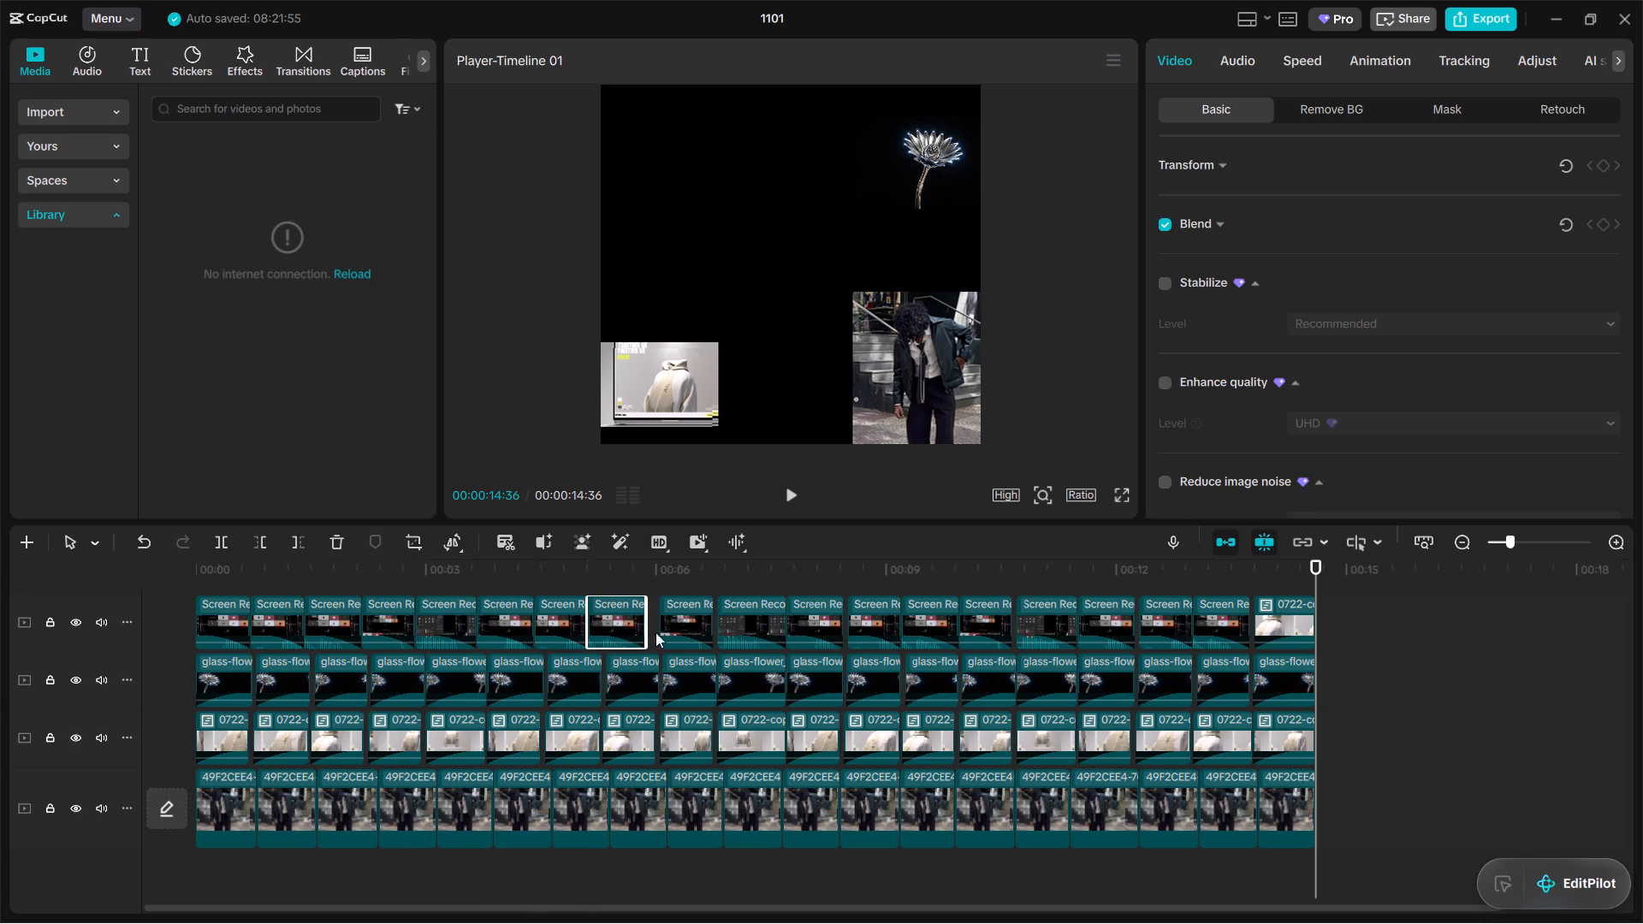
drag(684, 632, 673, 632)
drag(749, 625, 738, 625)
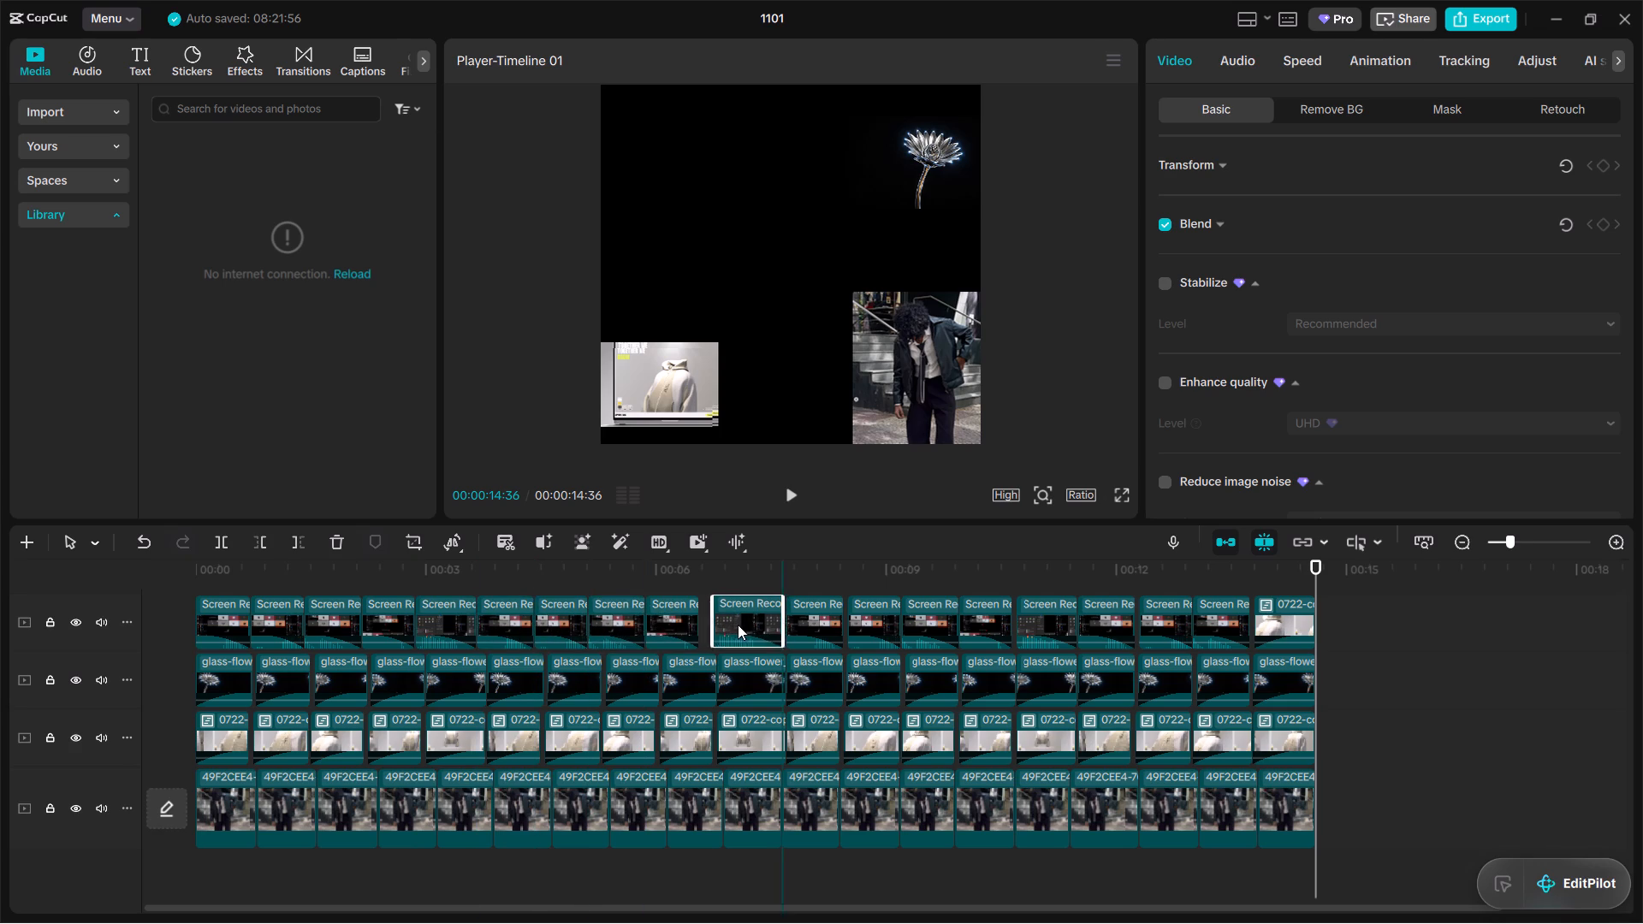
drag(738, 625, 737, 625)
Shift the remaining eight screen recording clips on the top layer earlier, each directly after the previous one.
drag(804, 617, 787, 619)
drag(877, 615, 860, 617)
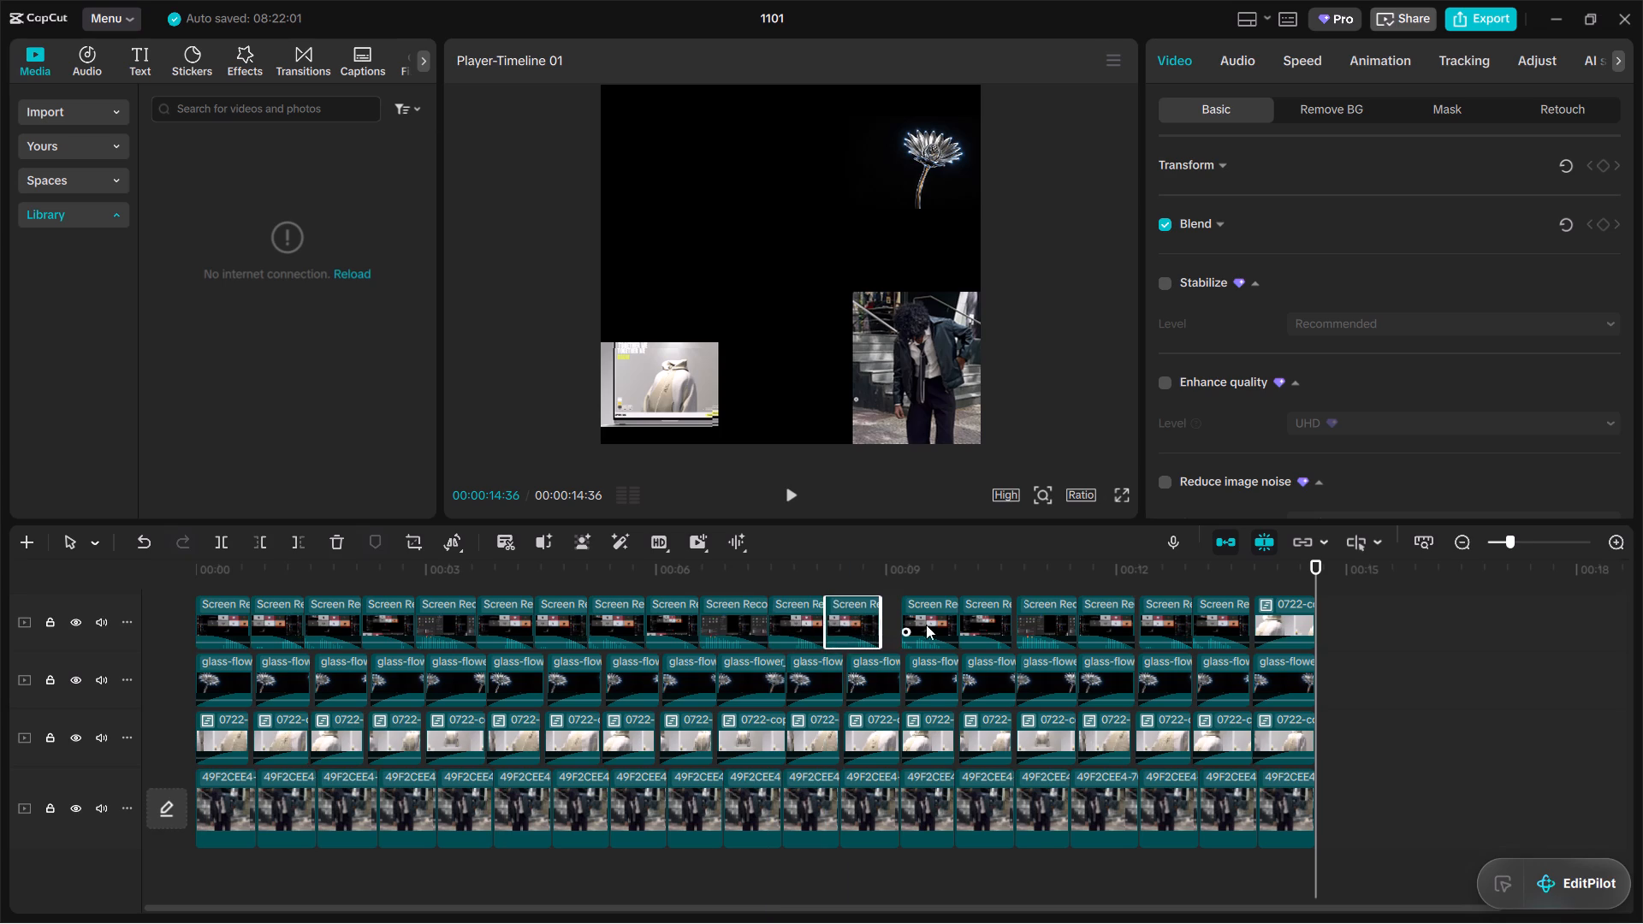
click(949, 628)
drag(939, 627, 926, 627)
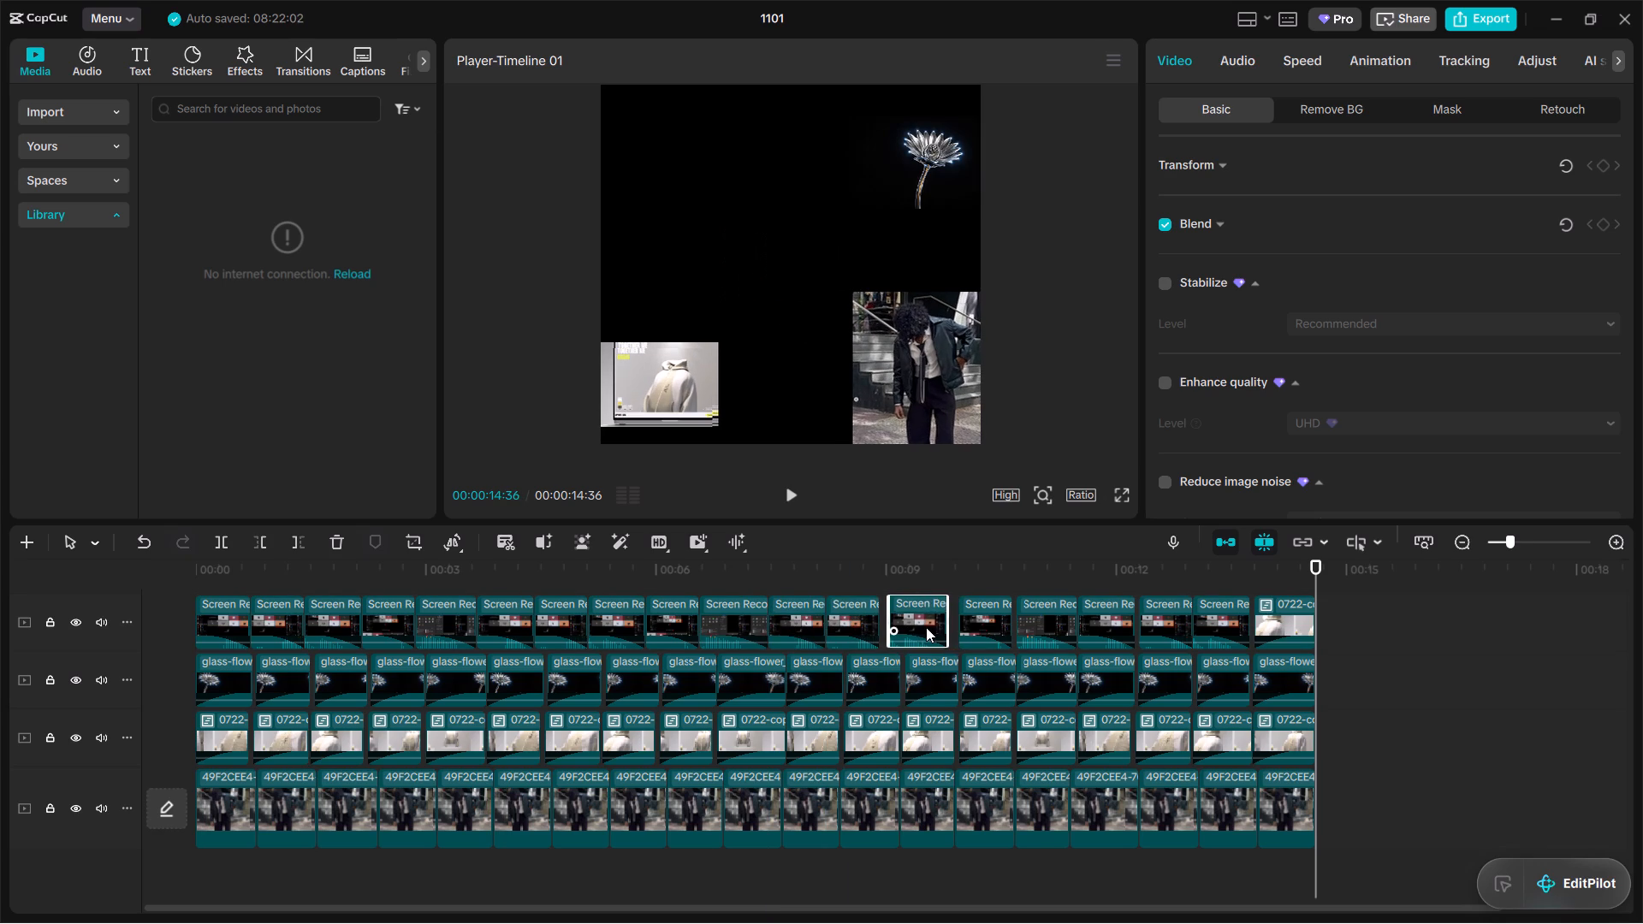
drag(926, 627, 922, 629)
drag(991, 625, 969, 630)
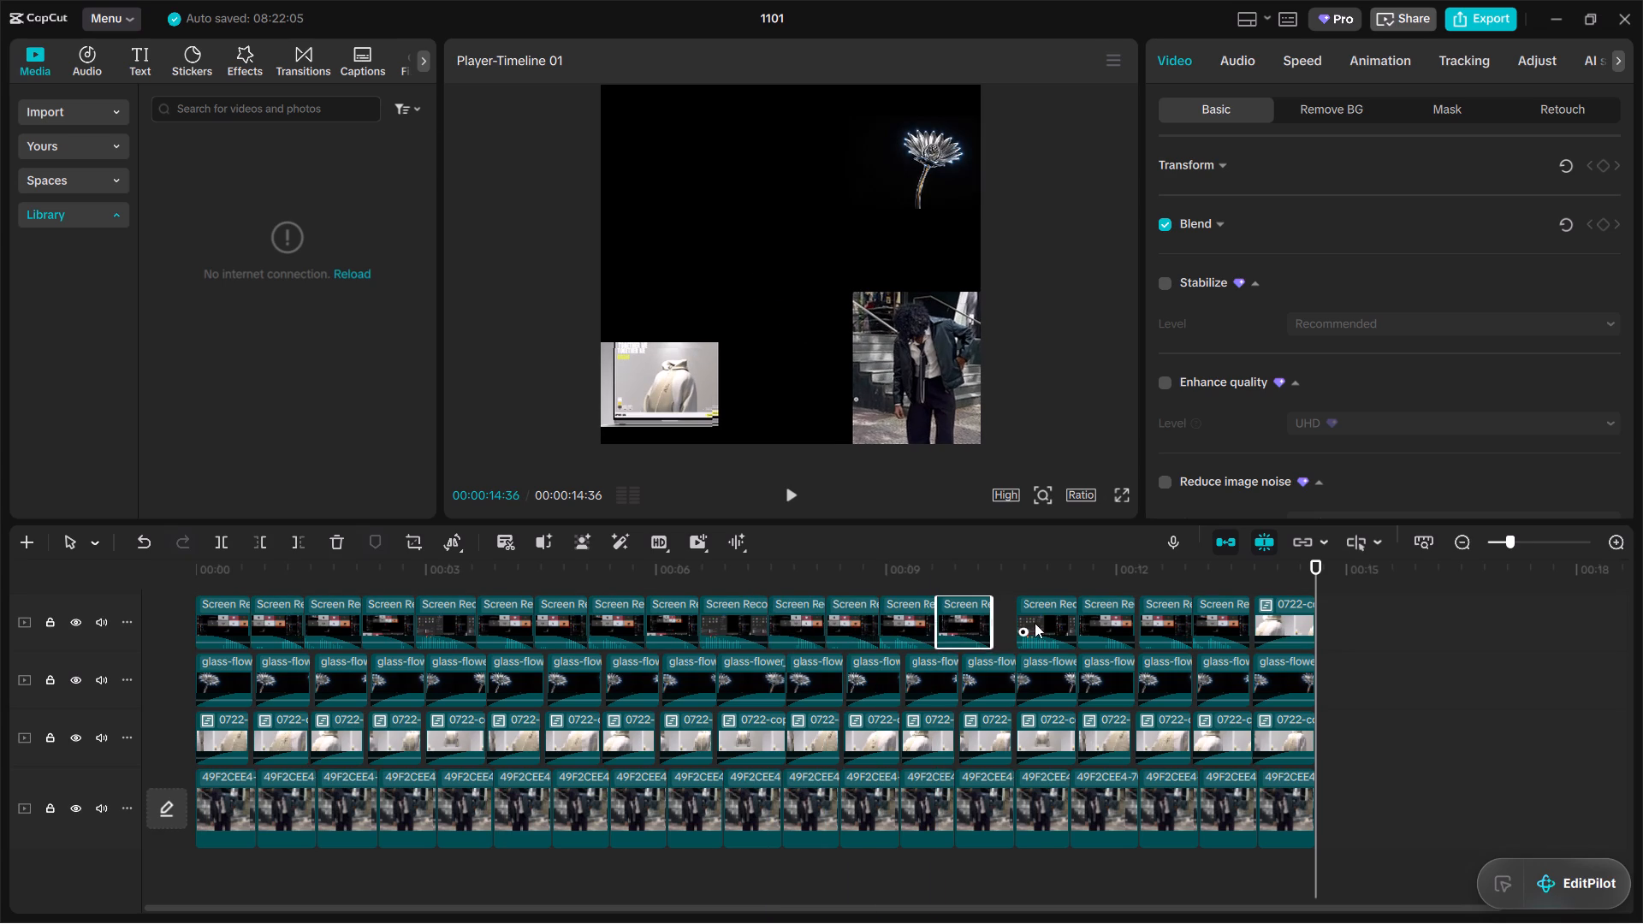
drag(1060, 623, 1035, 625)
drag(1112, 617, 1078, 624)
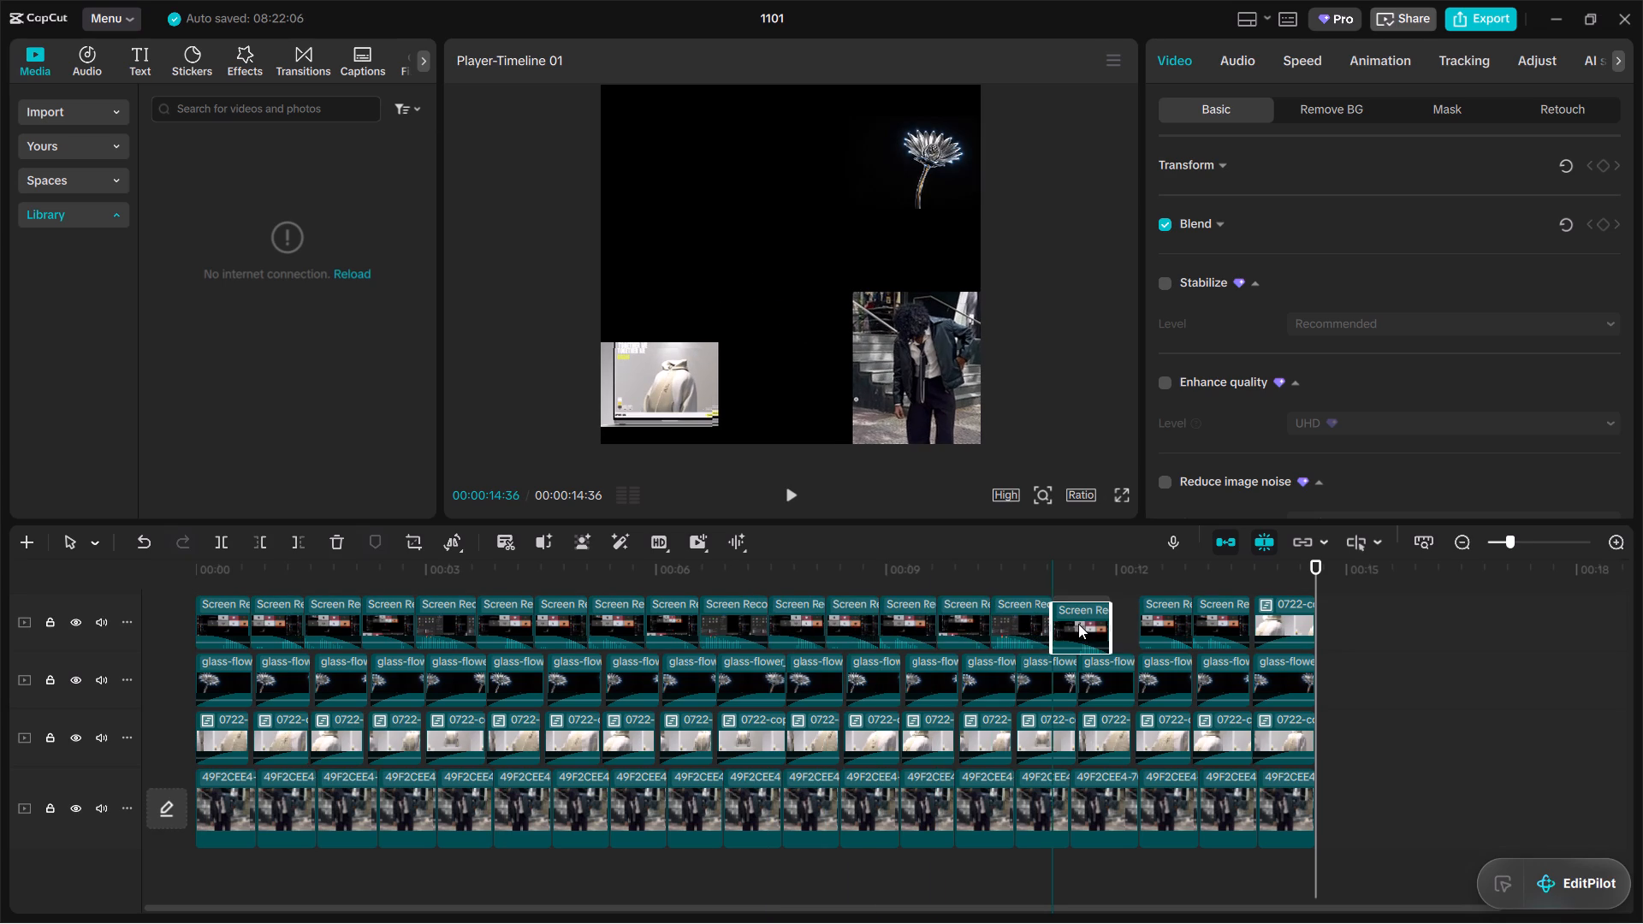
drag(1078, 624, 1085, 617)
drag(1162, 627, 1132, 631)
drag(1225, 619, 1195, 622)
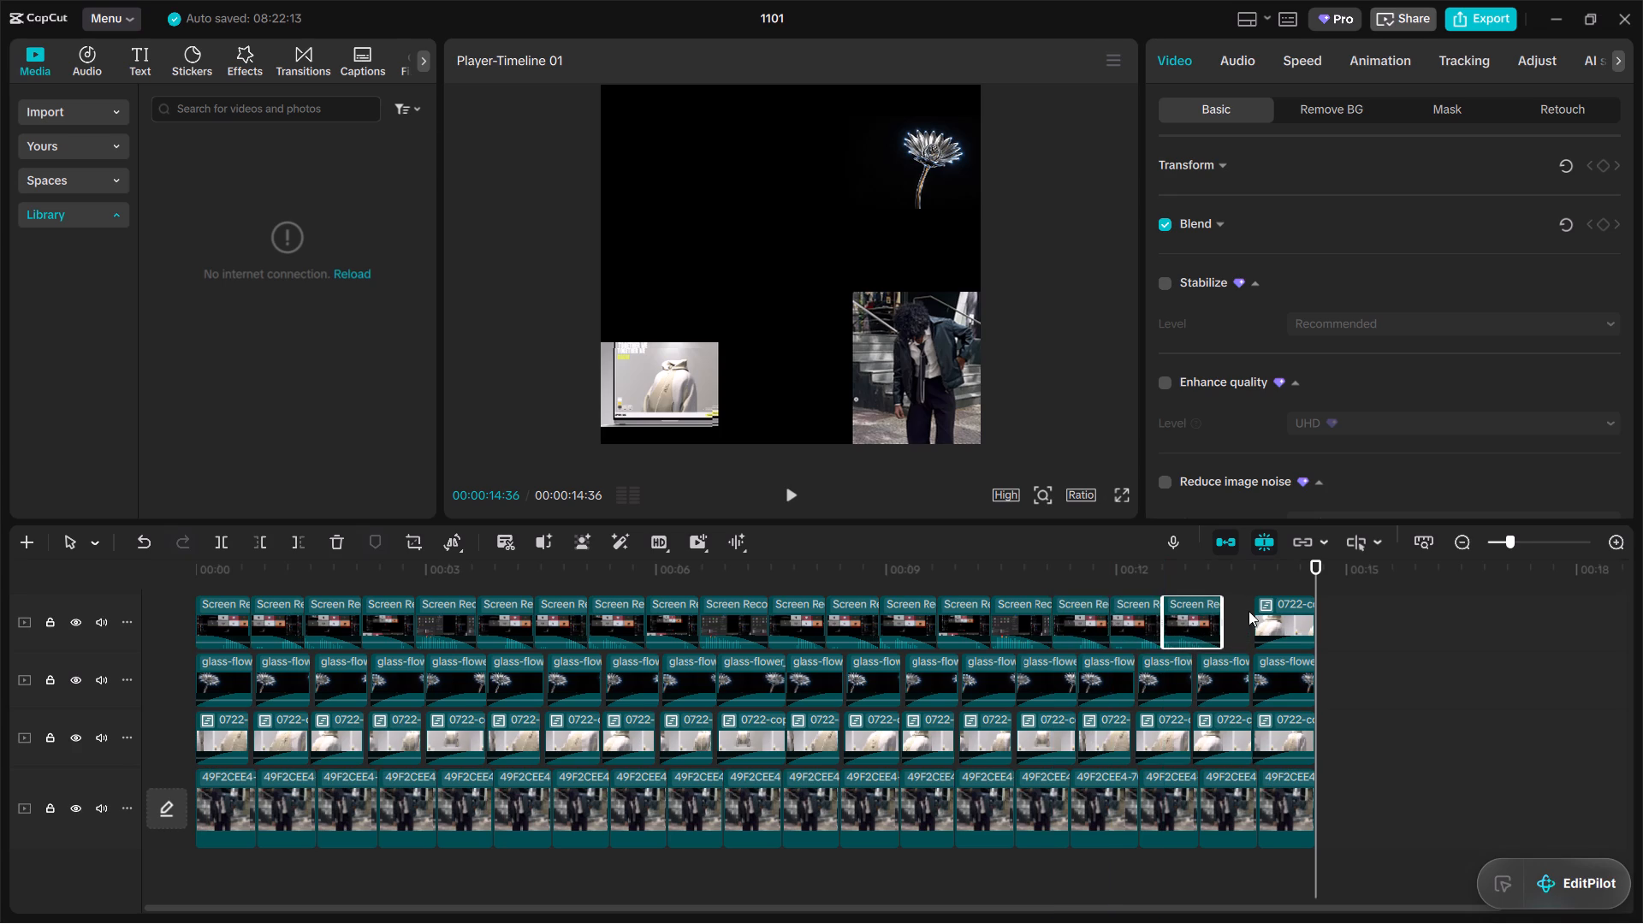
Move the 0722 clip at the end of the top layer slightly earlier.
drag(1291, 611, 1263, 614)
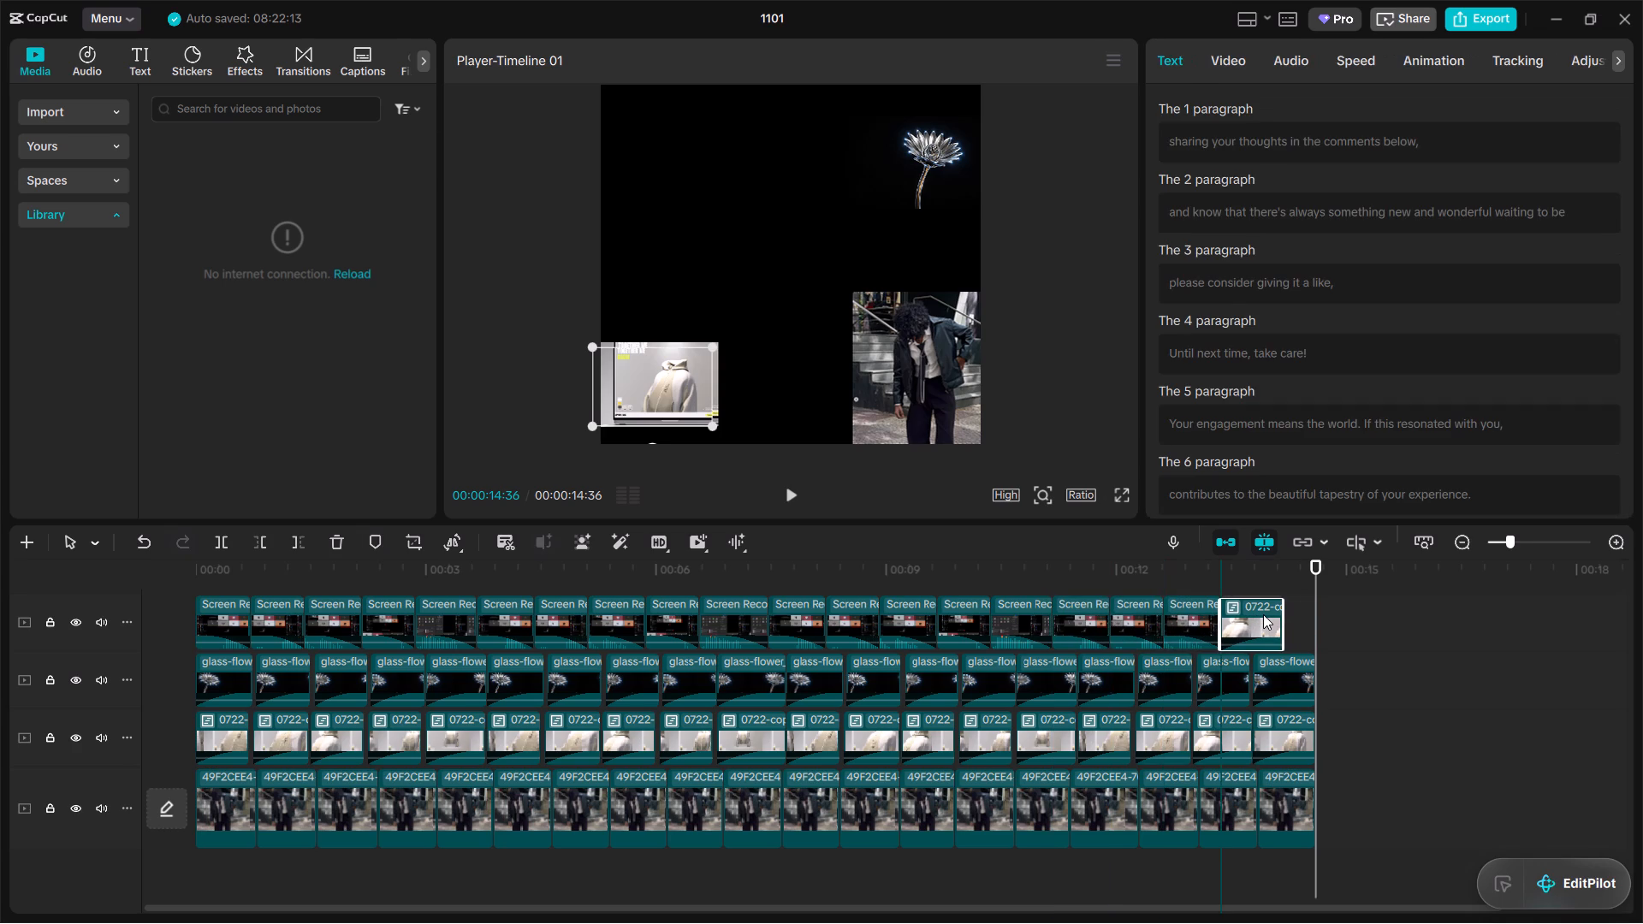
drag(1263, 614, 1283, 614)
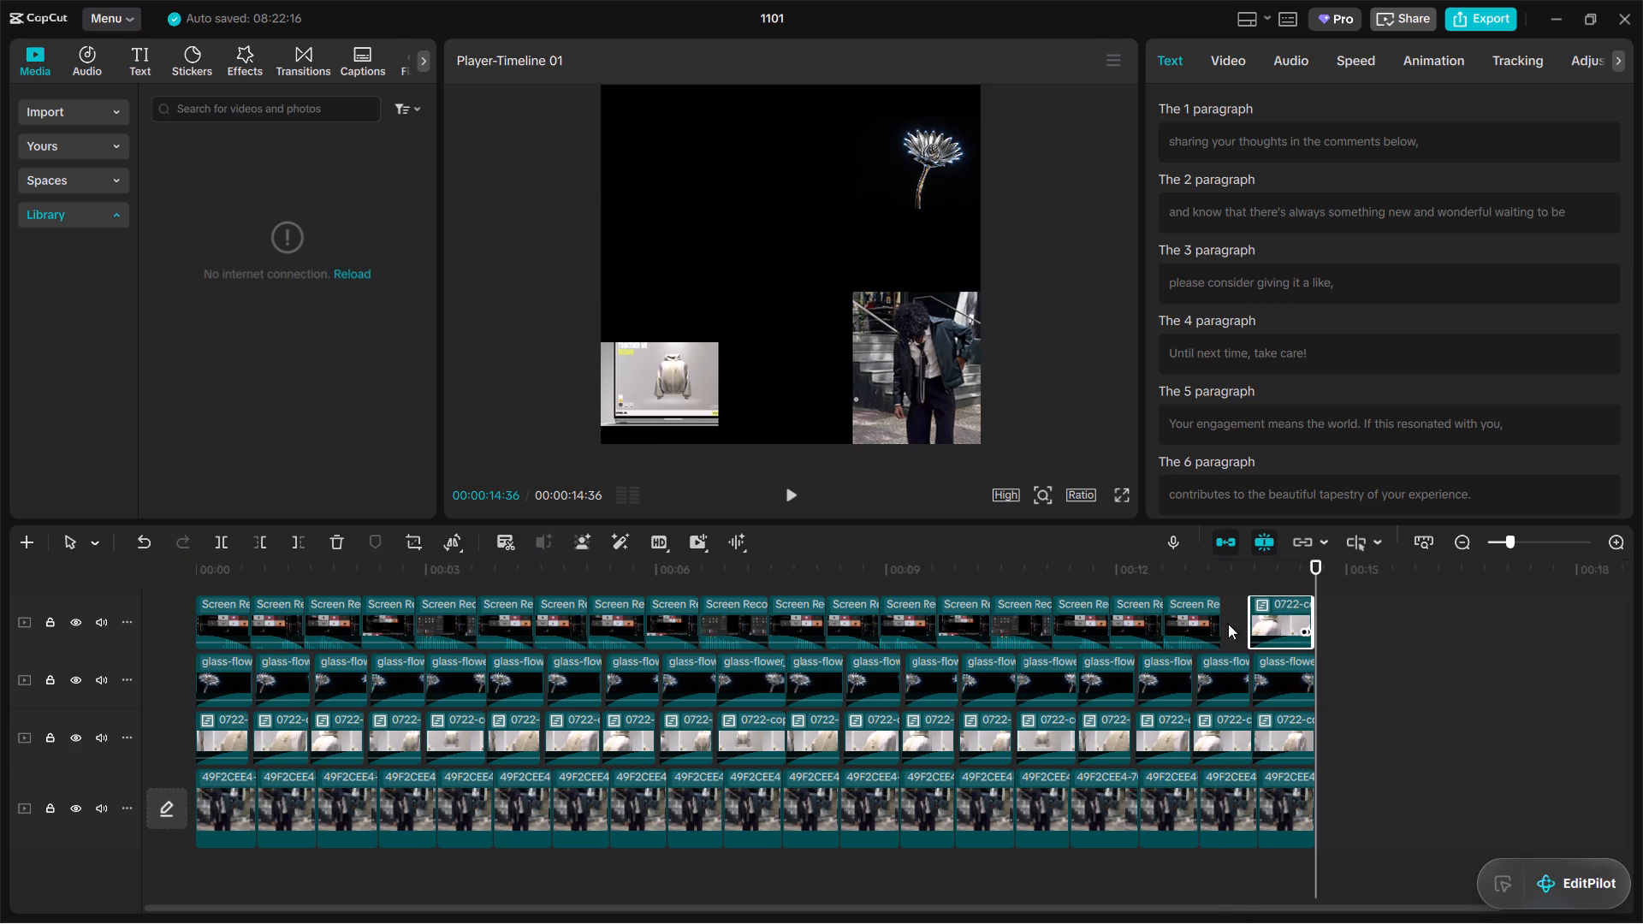
Extend the end of the top layer's last screen recording clip to meet the closing 0722 clip.
click(1199, 624)
drag(1220, 624, 1226, 624)
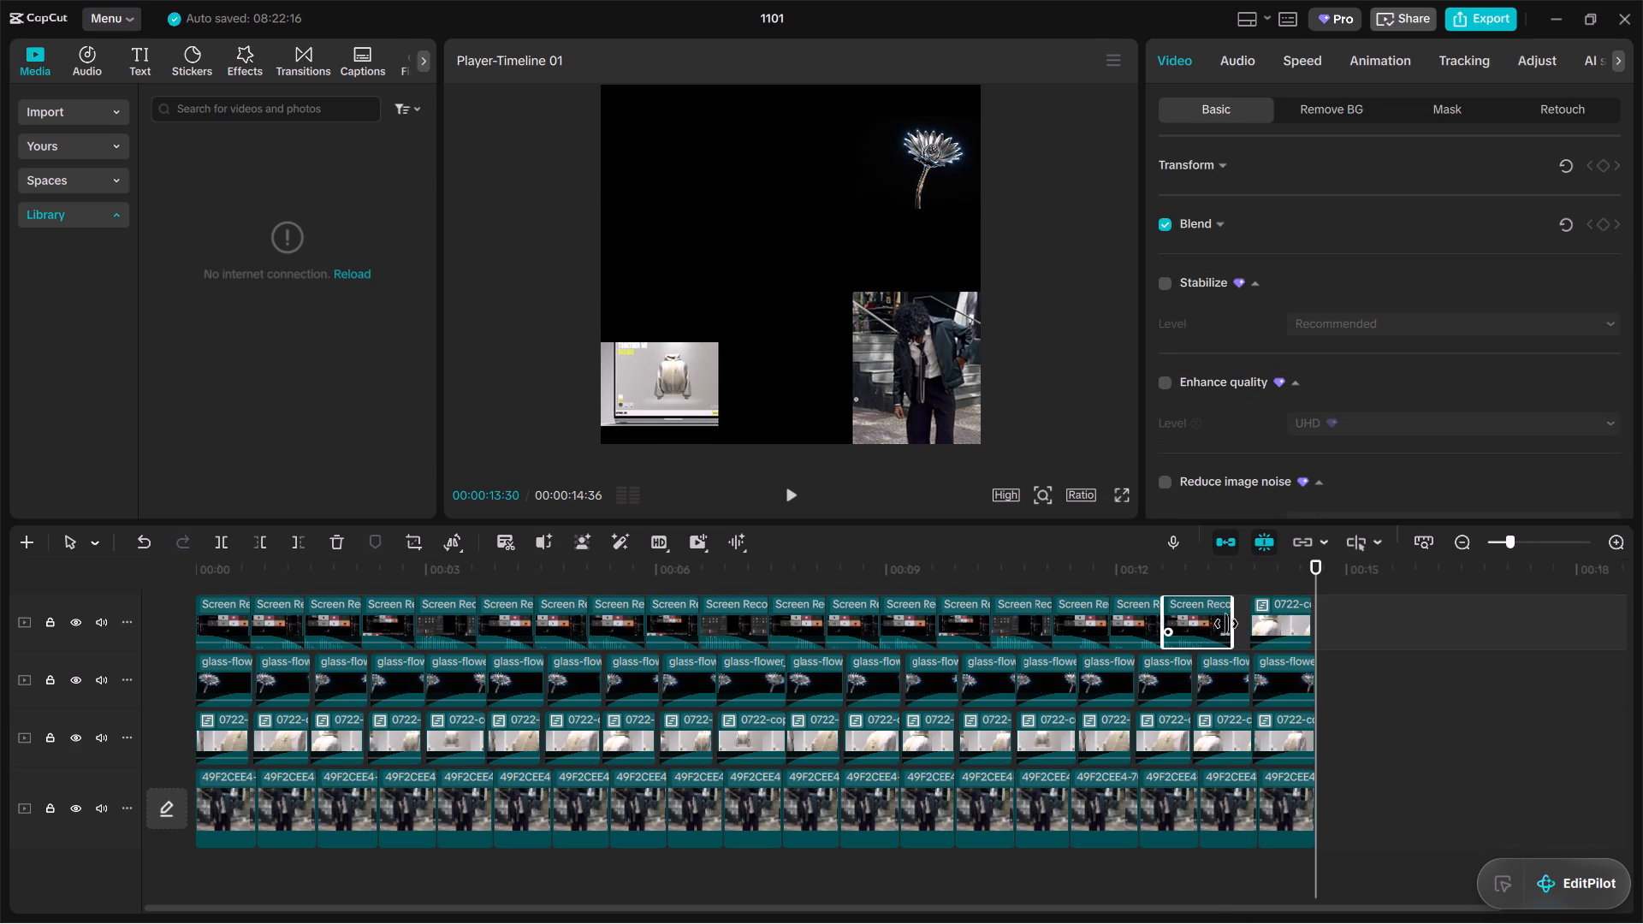
drag(1226, 624, 1246, 624)
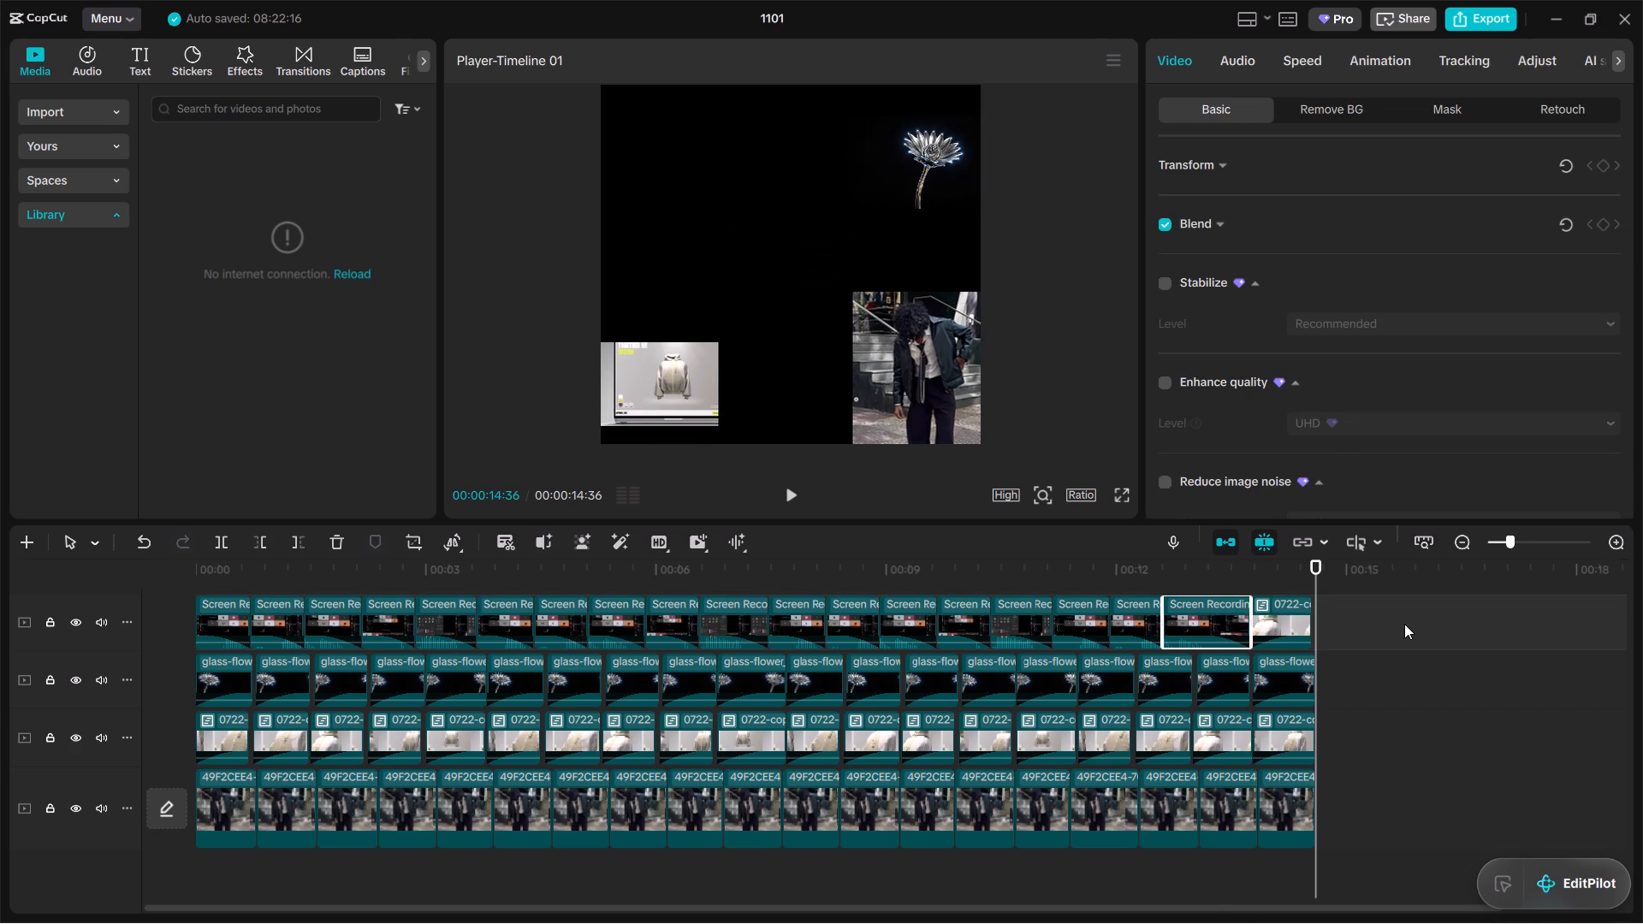
click(1405, 624)
click(1220, 621)
click(1426, 643)
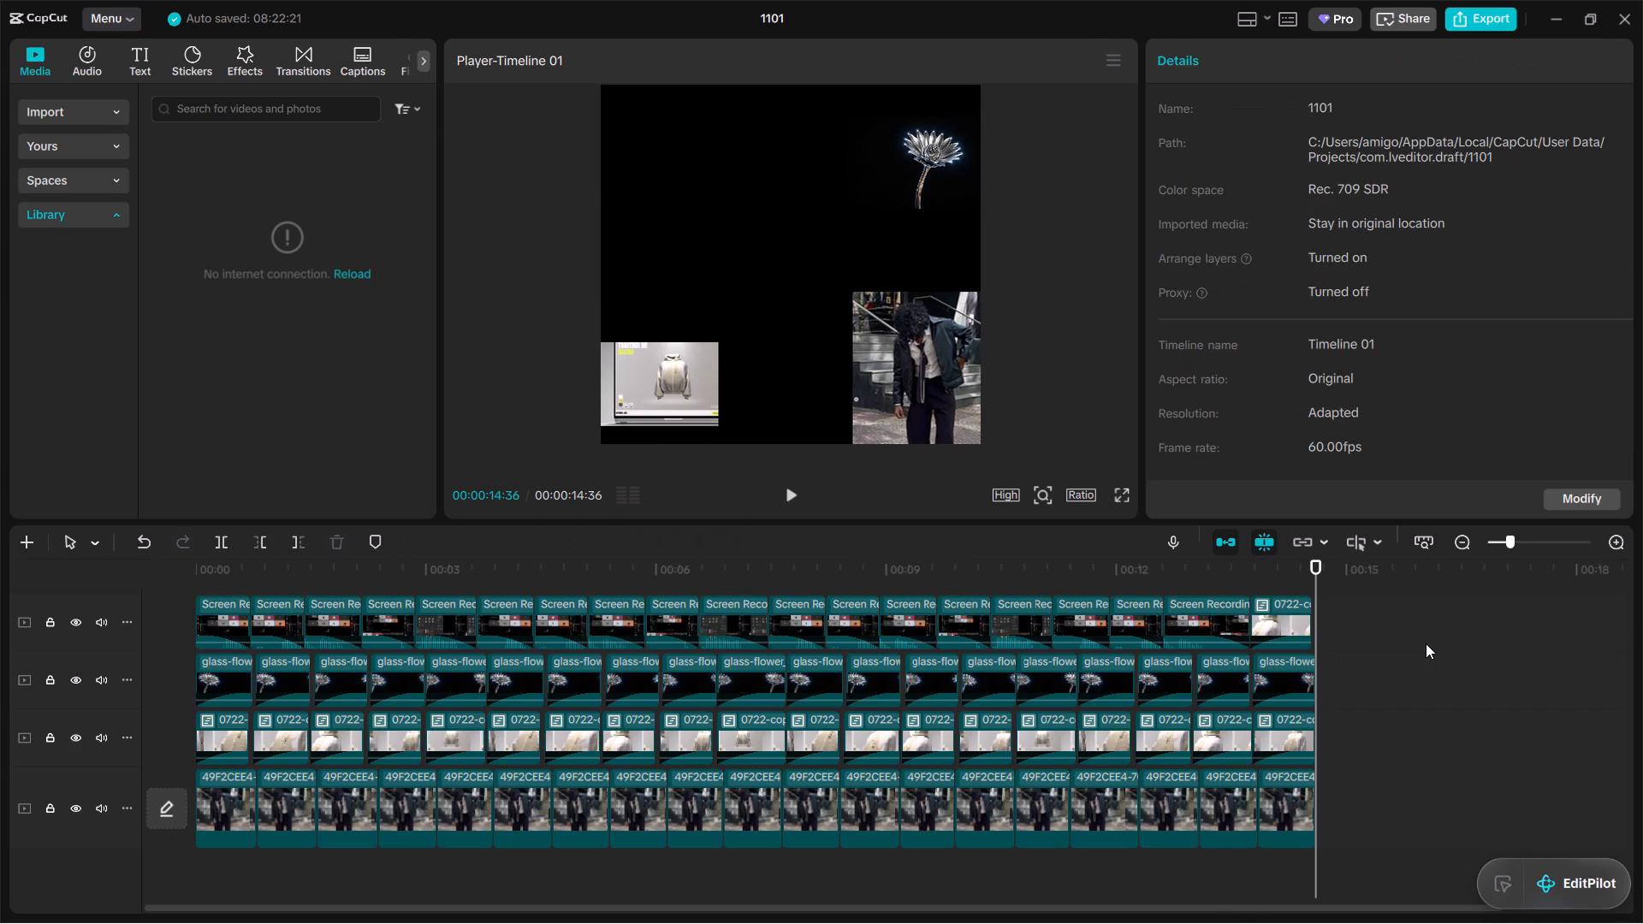
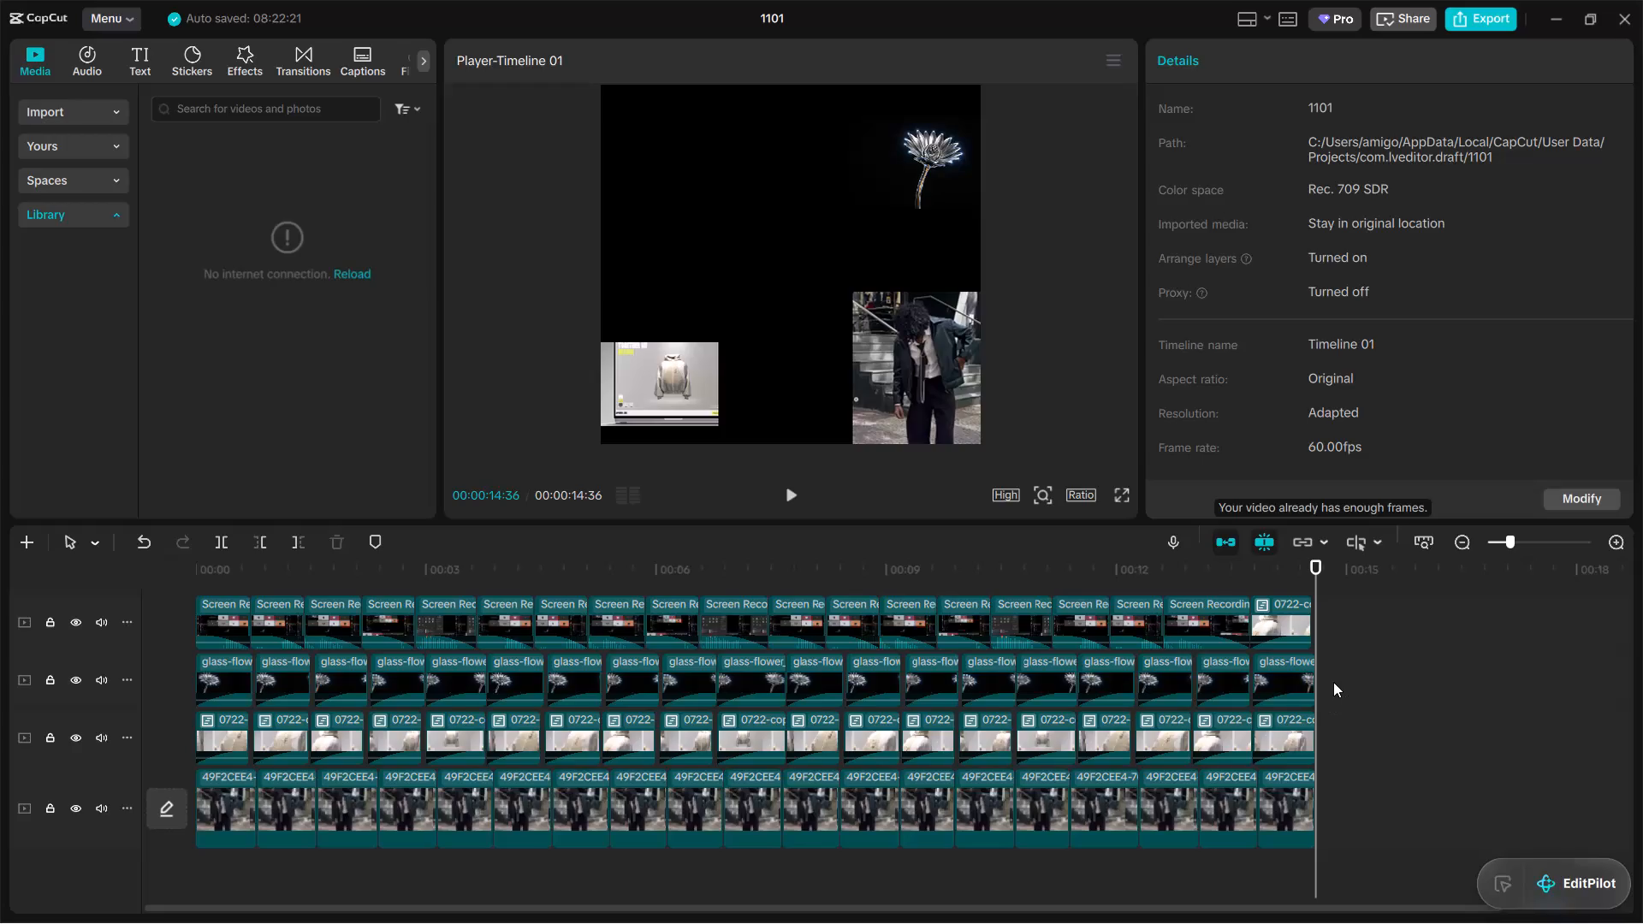
Extend the end of the closing 0722 clip on the top layer to match the end of the other layers.
click(1278, 632)
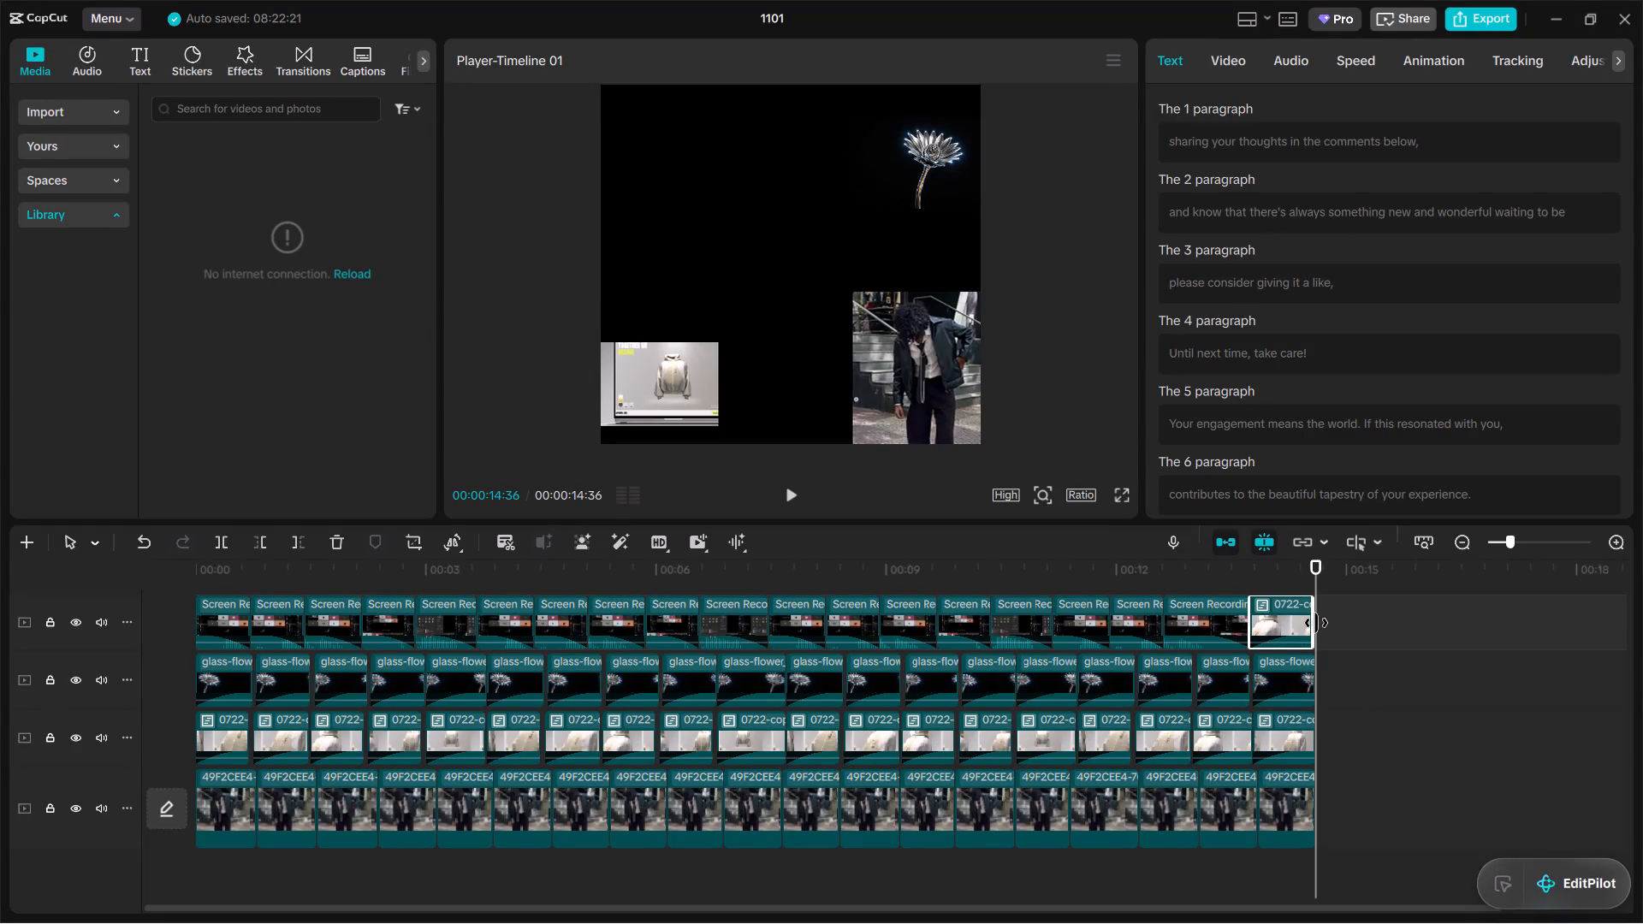
click(1316, 623)
click(1383, 655)
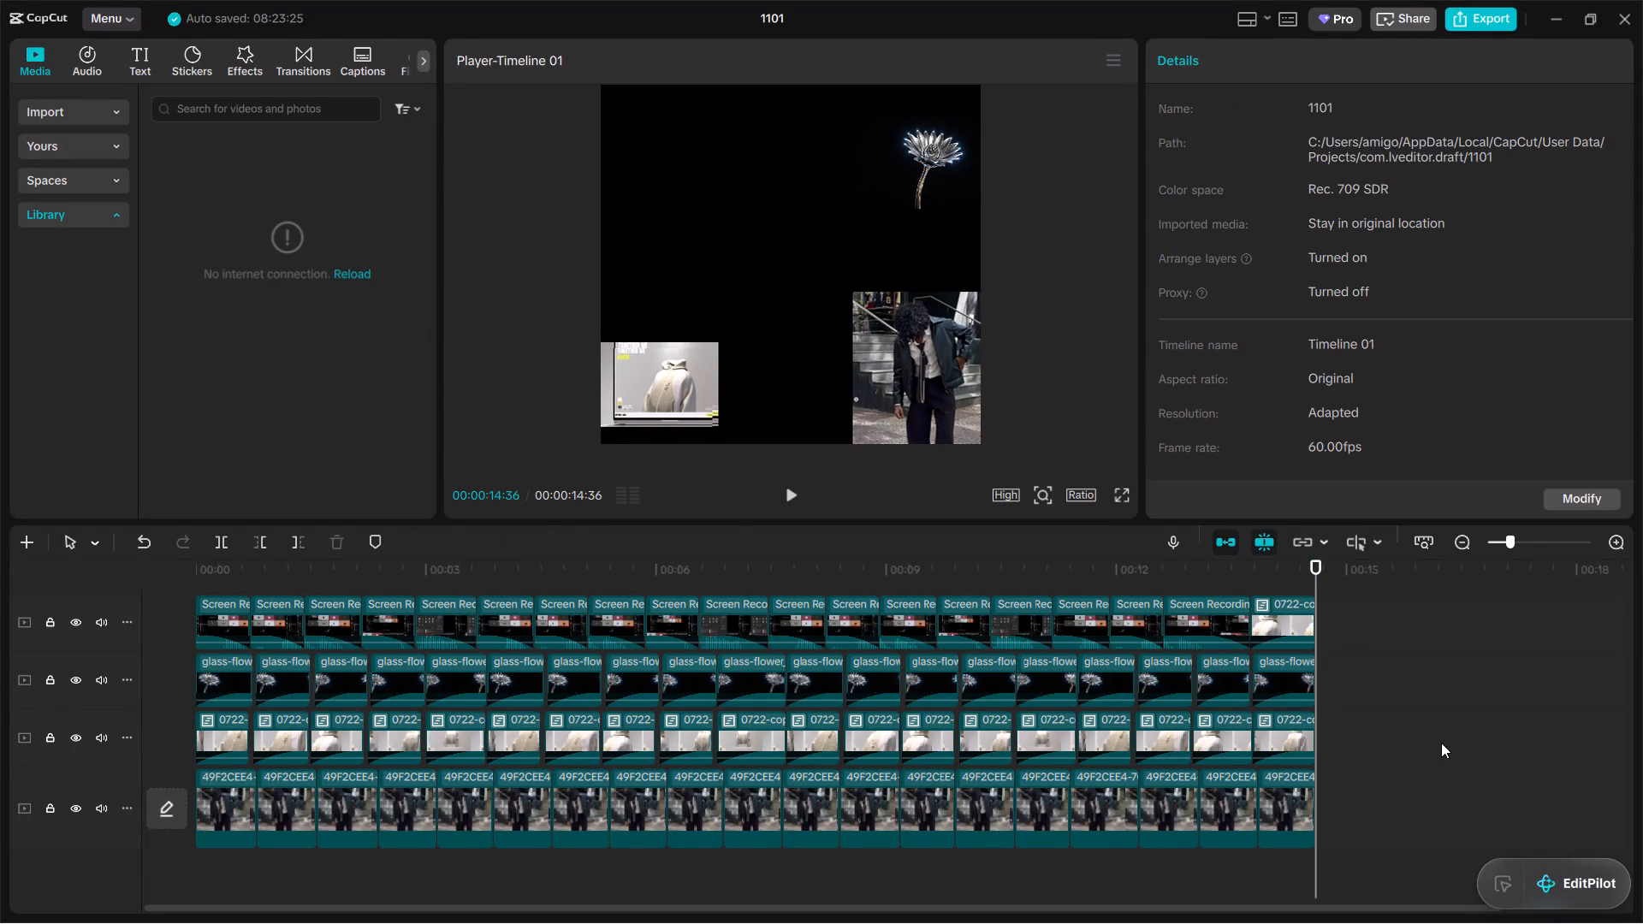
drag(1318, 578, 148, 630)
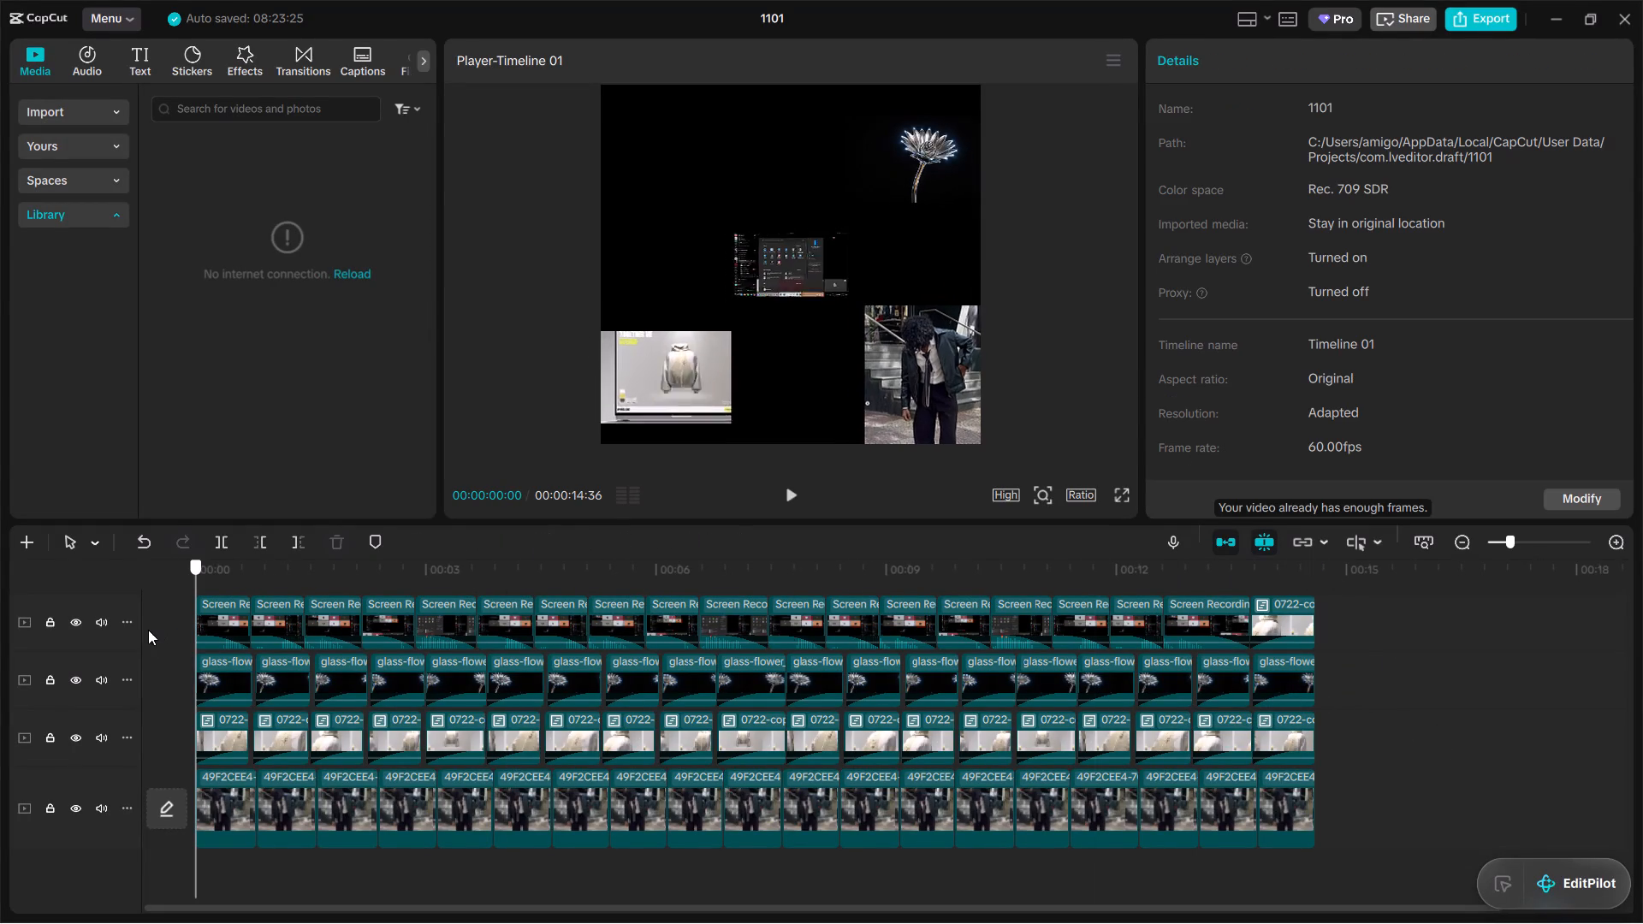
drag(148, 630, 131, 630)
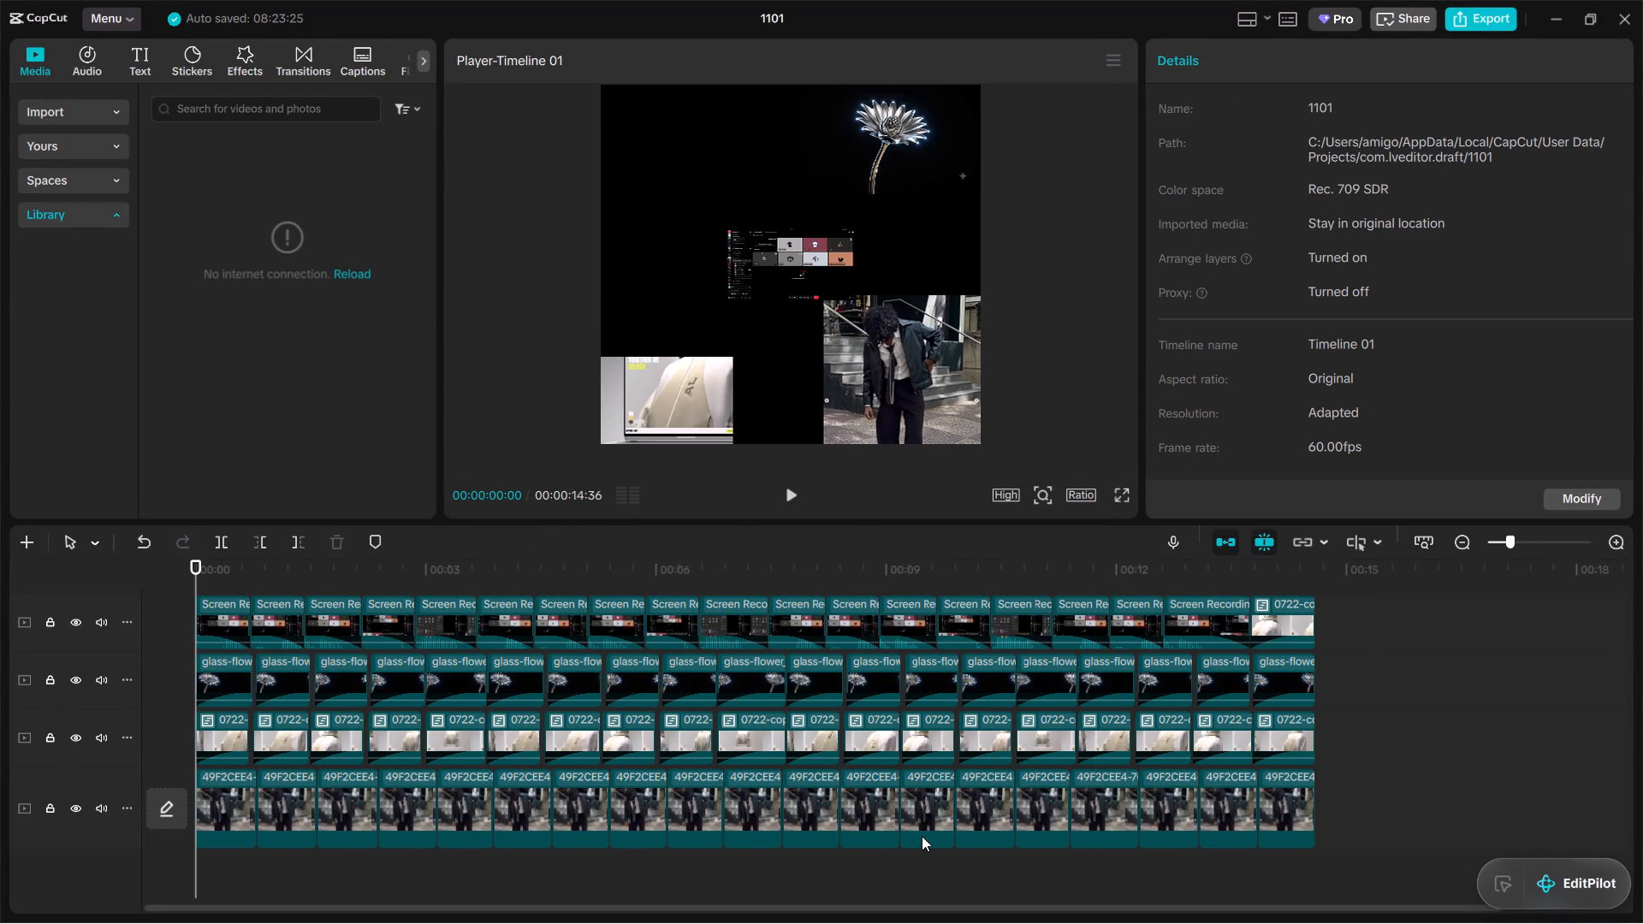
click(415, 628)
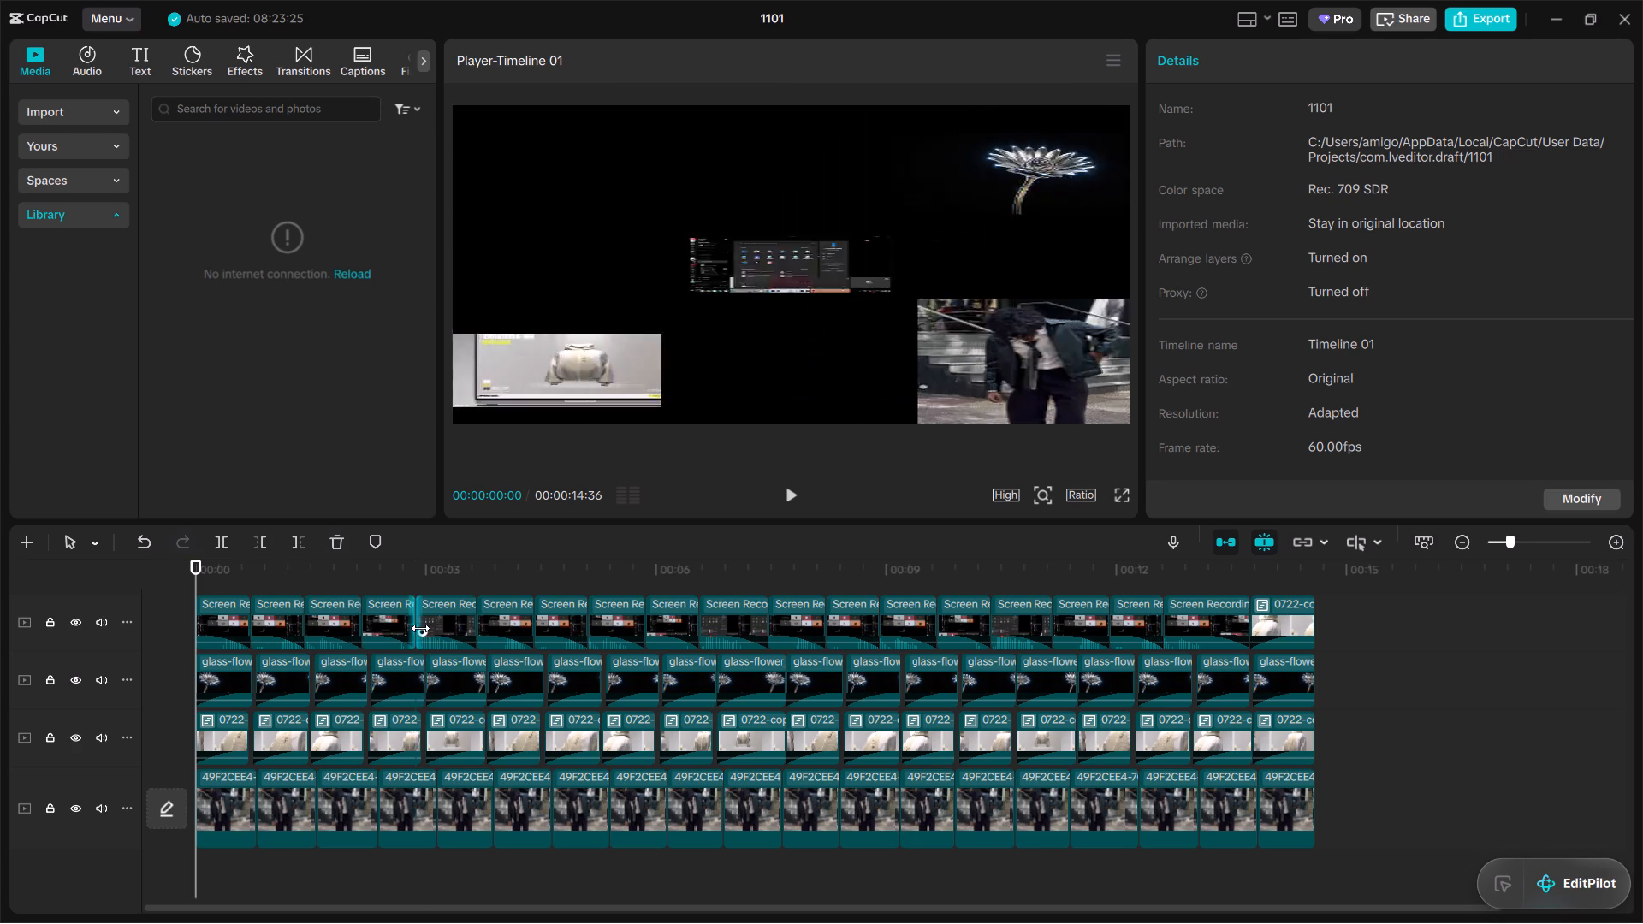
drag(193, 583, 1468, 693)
Extend the starts of the 12th and the 15th to 17th 0722 clips on the third layer to meet their preceding clips.
click(871, 731)
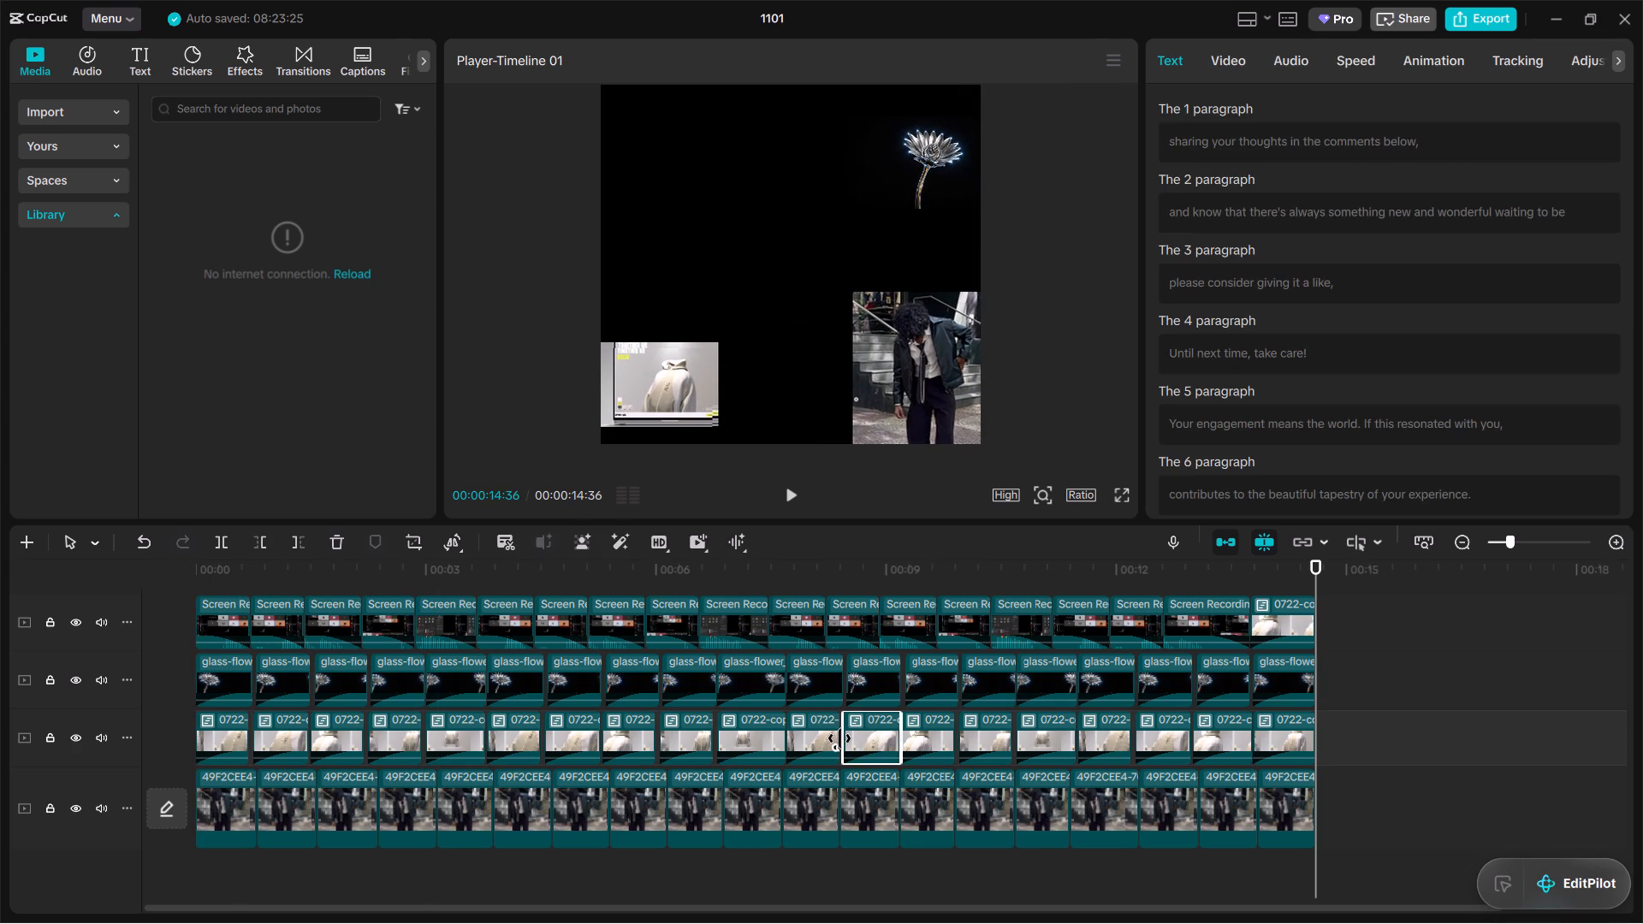
click(842, 736)
click(1437, 729)
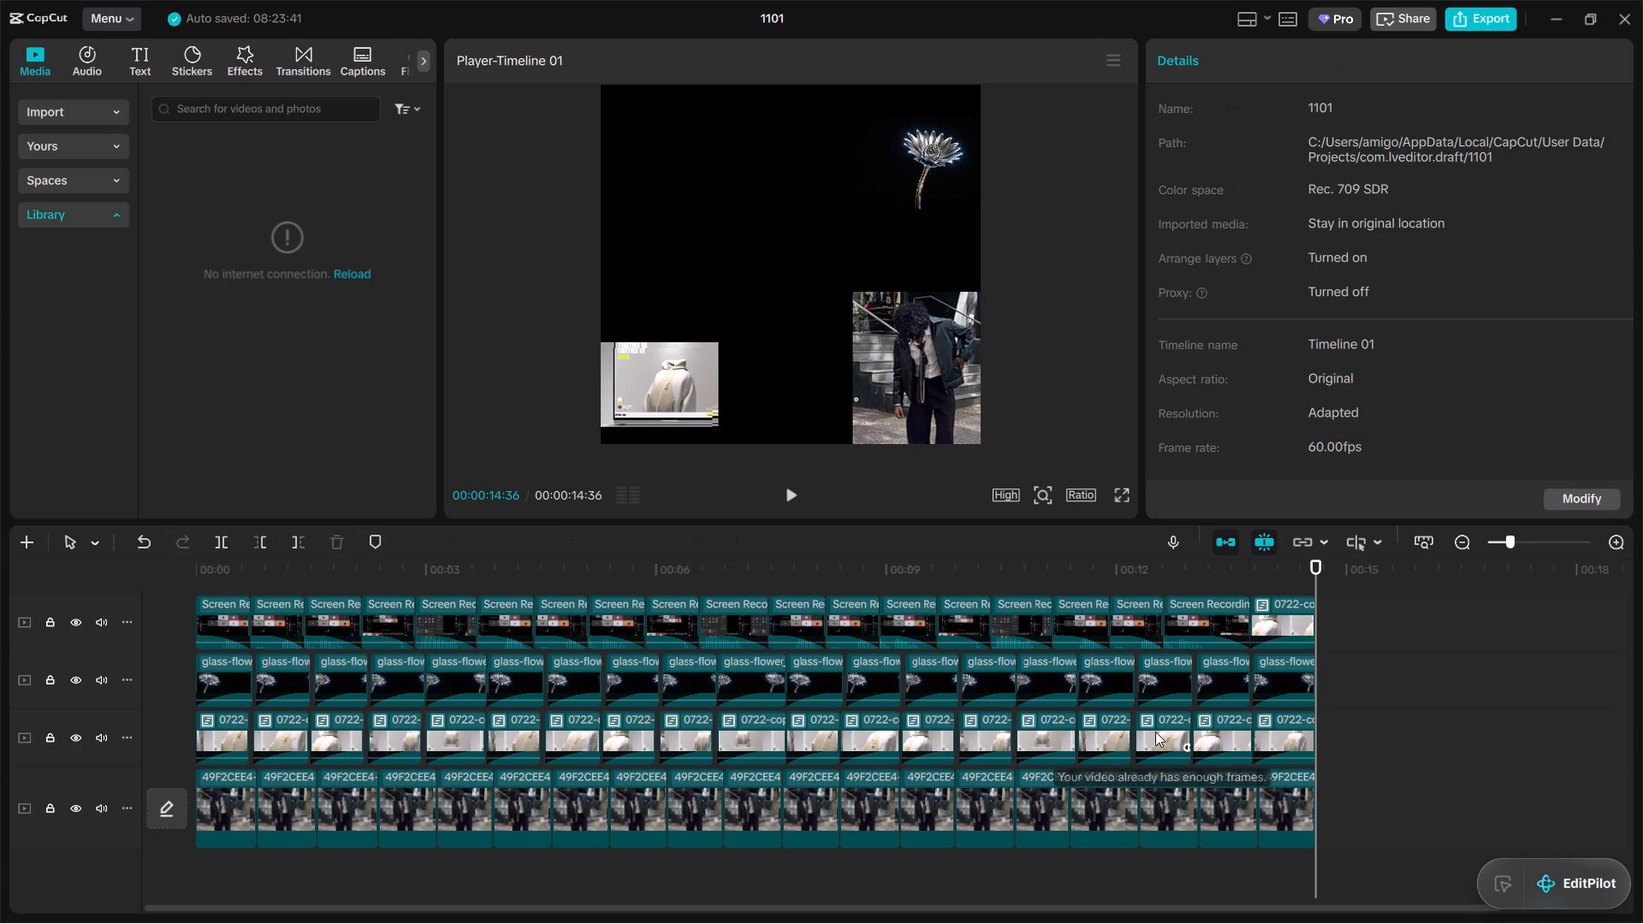
click(1155, 731)
click(1132, 737)
click(1102, 738)
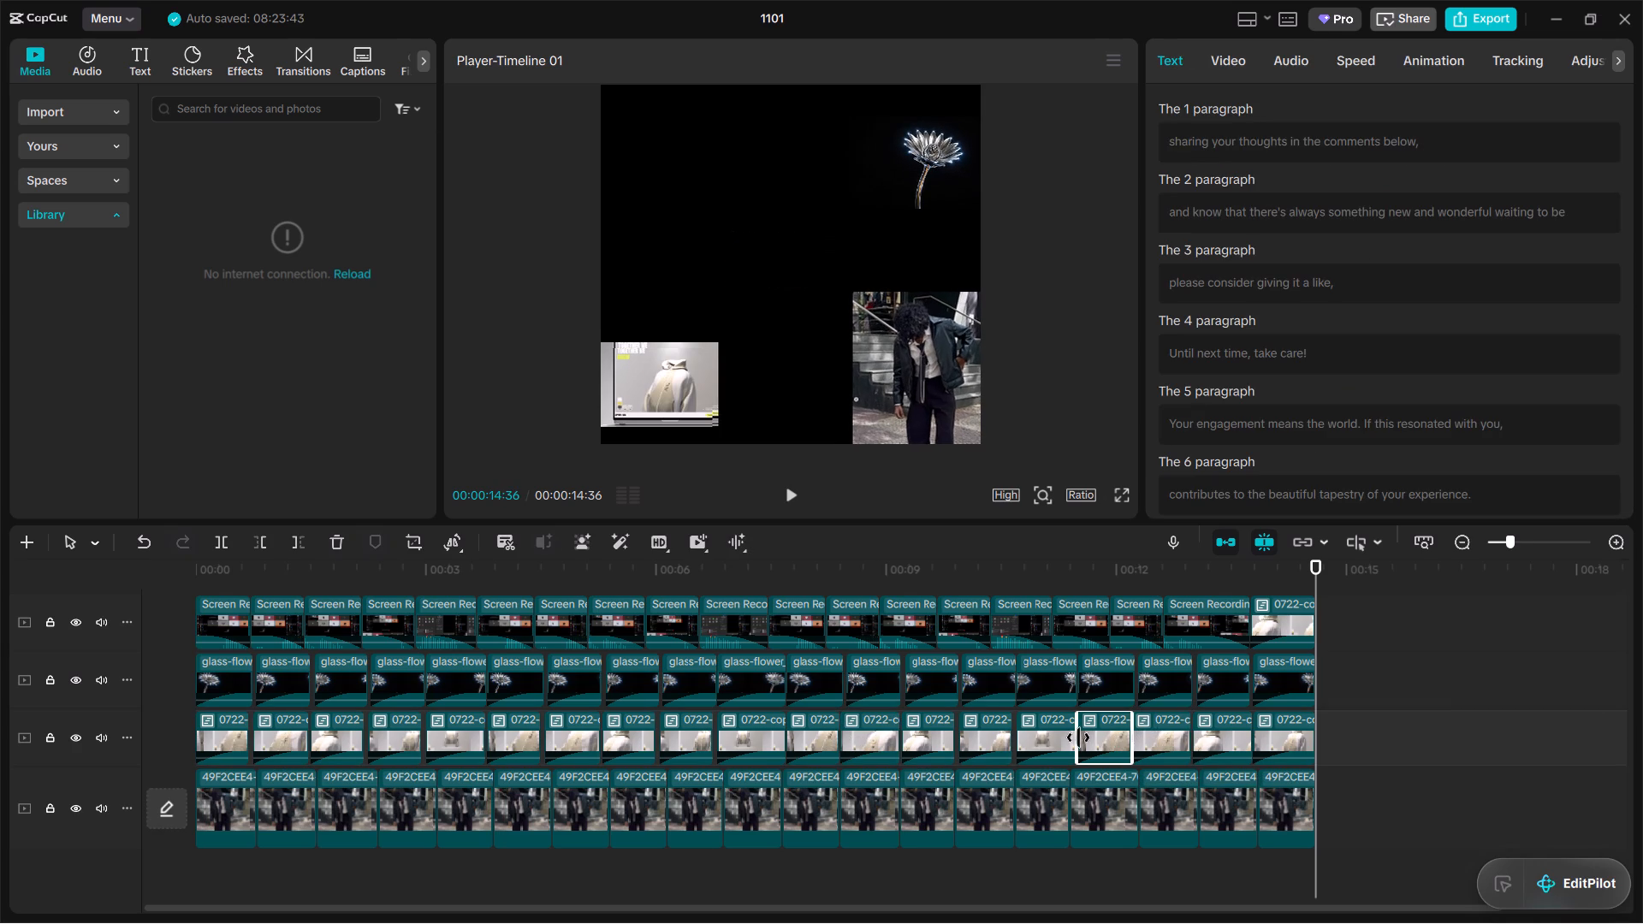
click(1077, 737)
click(1055, 737)
drag(1015, 737, 1007, 737)
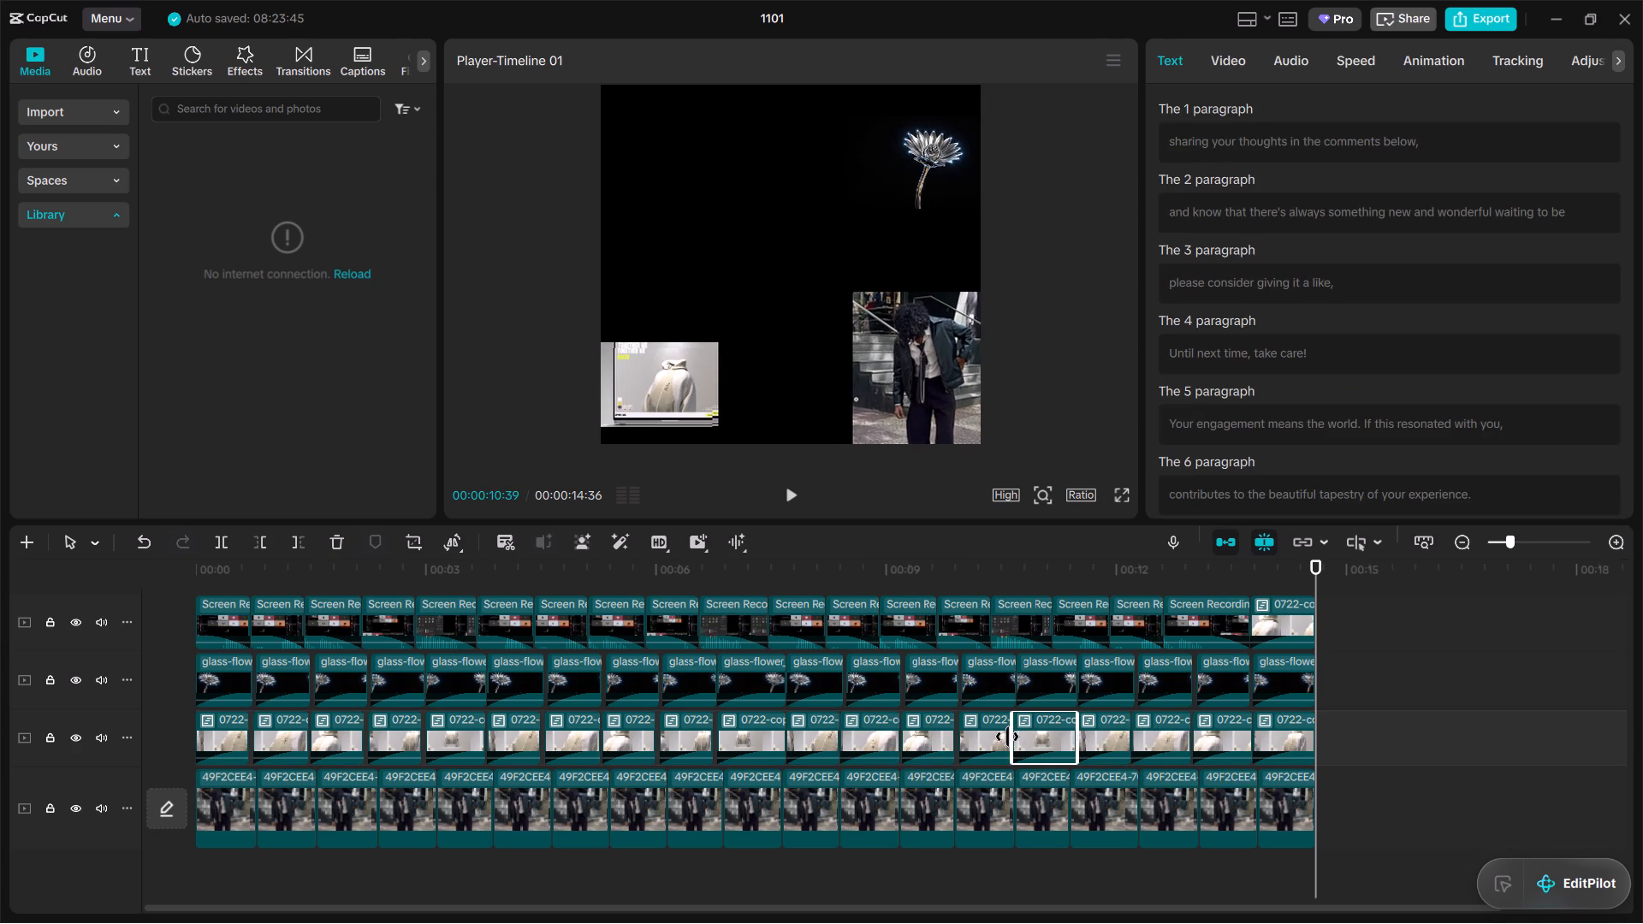
drag(1007, 737, 1004, 737)
Extend the starts of the 13th and 14th 0722 clips on the third layer back to their neighbours, keeping the 11th clip in place.
click(983, 737)
drag(958, 737, 945, 741)
click(920, 741)
drag(899, 741, 897, 741)
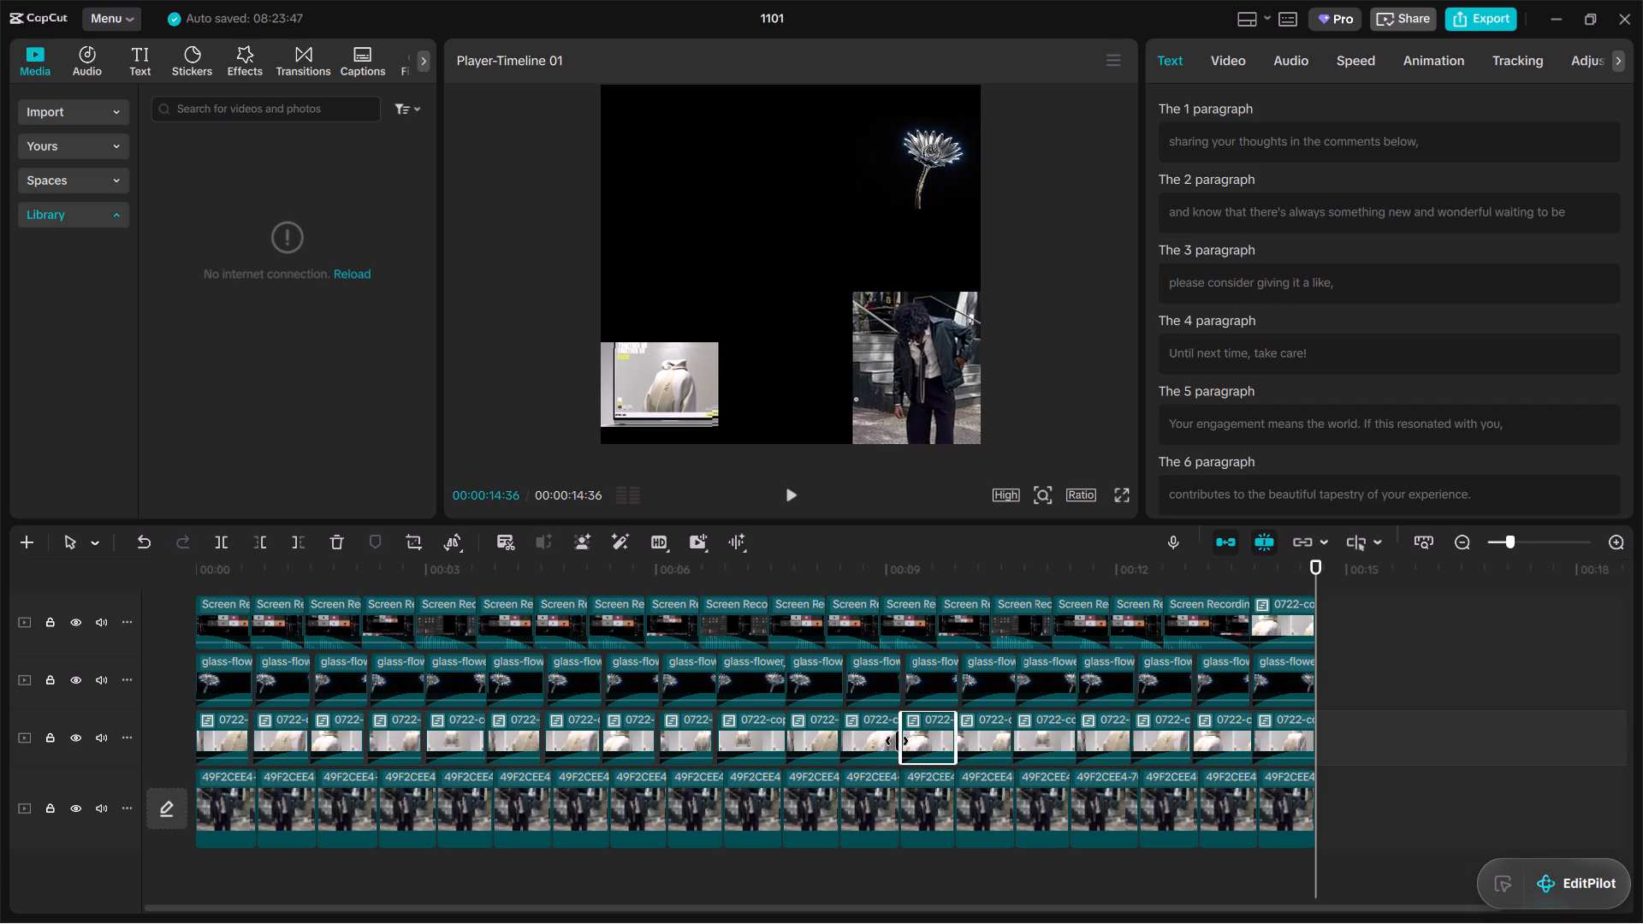
drag(897, 741, 890, 741)
click(881, 739)
drag(833, 731, 819, 731)
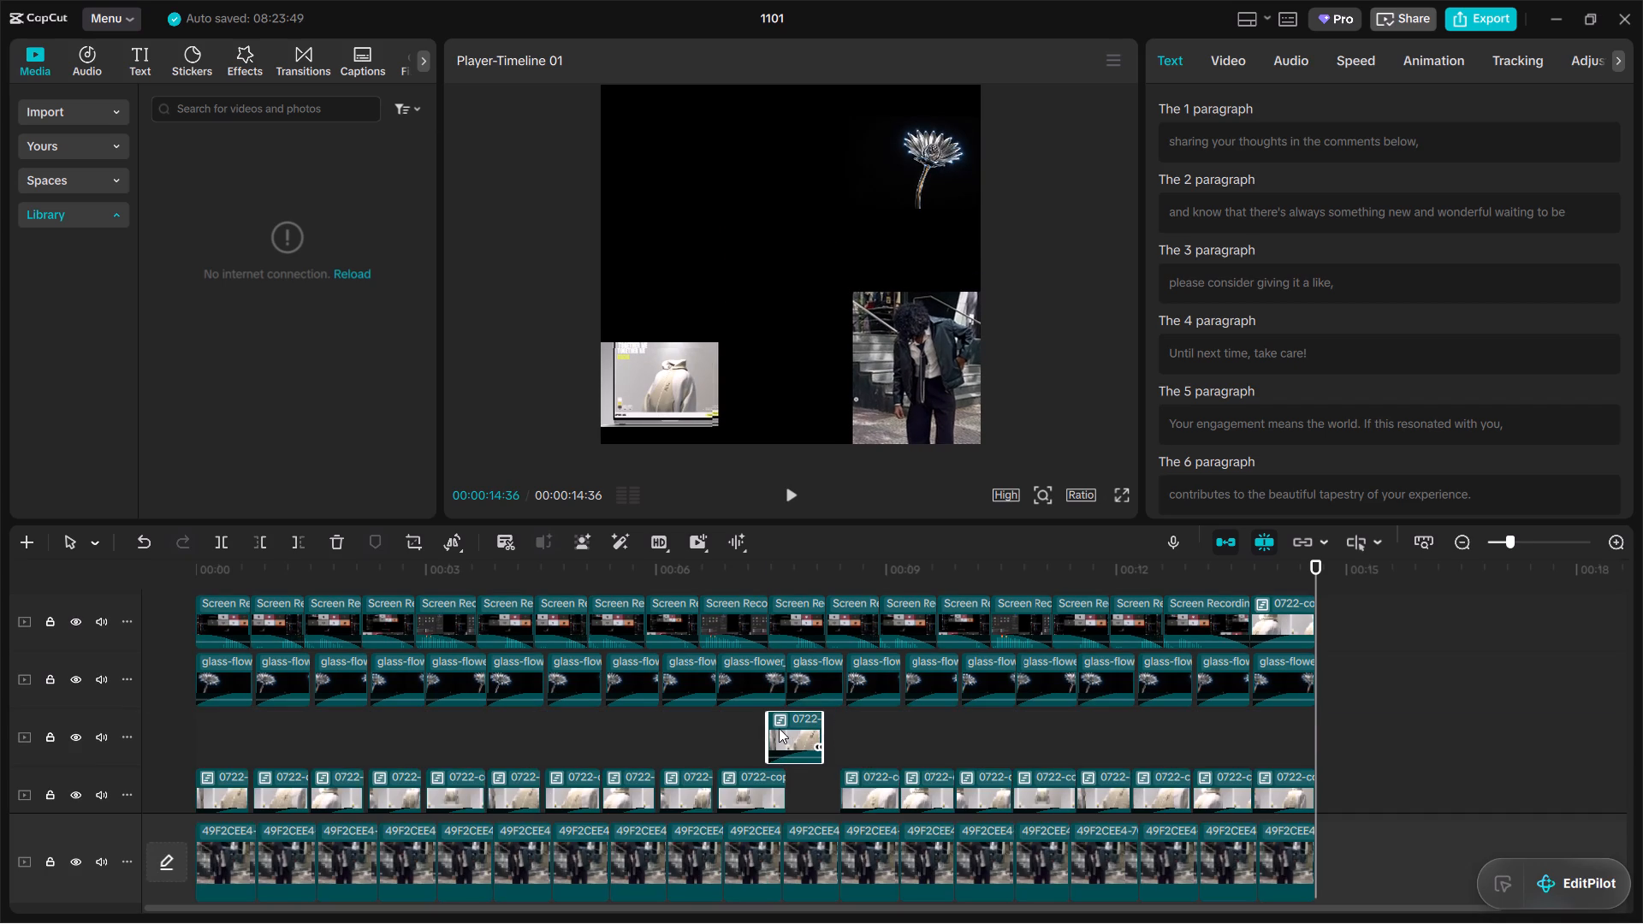
drag(792, 736, 811, 790)
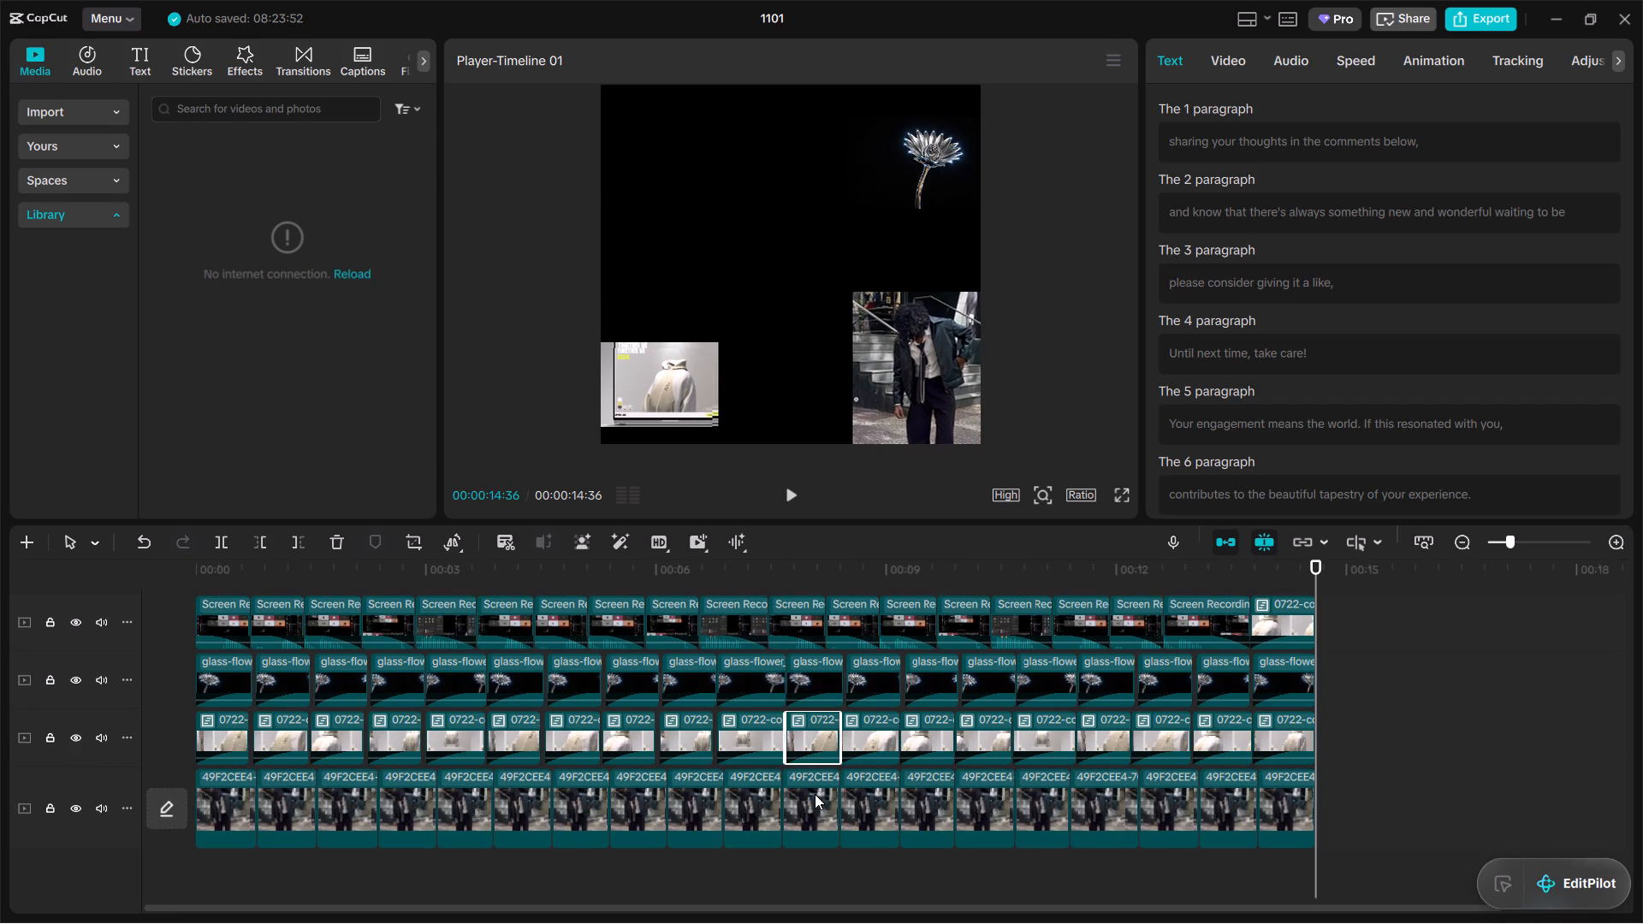
Close the gaps between the 6th and 10th 0722 clips on the third layer by extending the clip edges to their neighbours.
click(732, 728)
drag(721, 730, 708, 733)
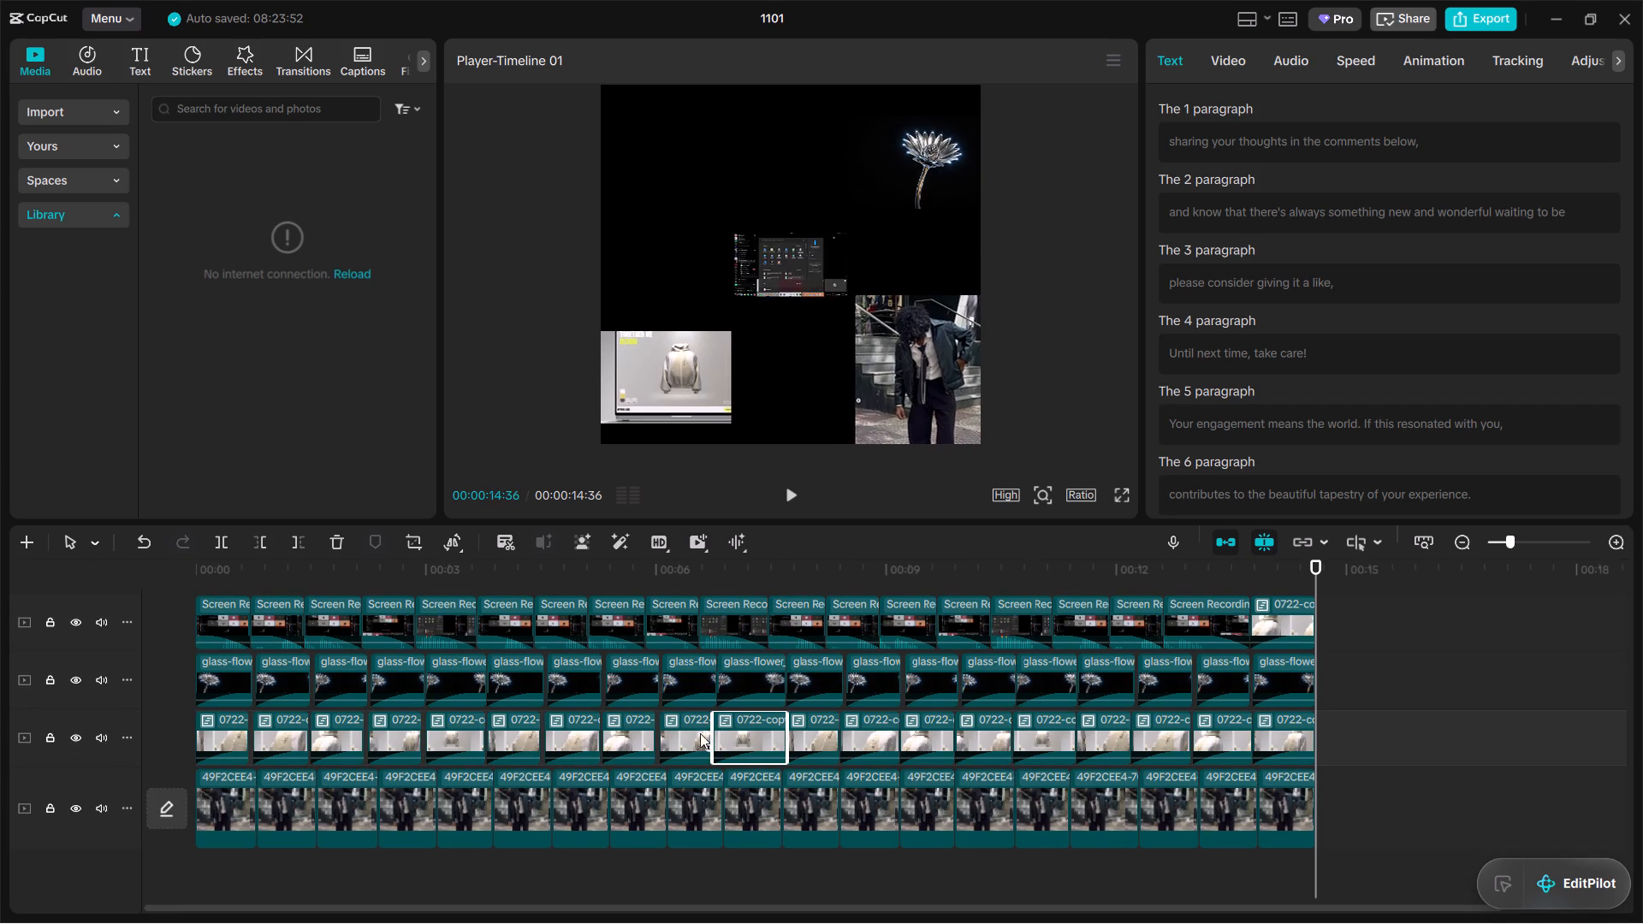
click(681, 734)
drag(660, 736, 645, 736)
click(626, 734)
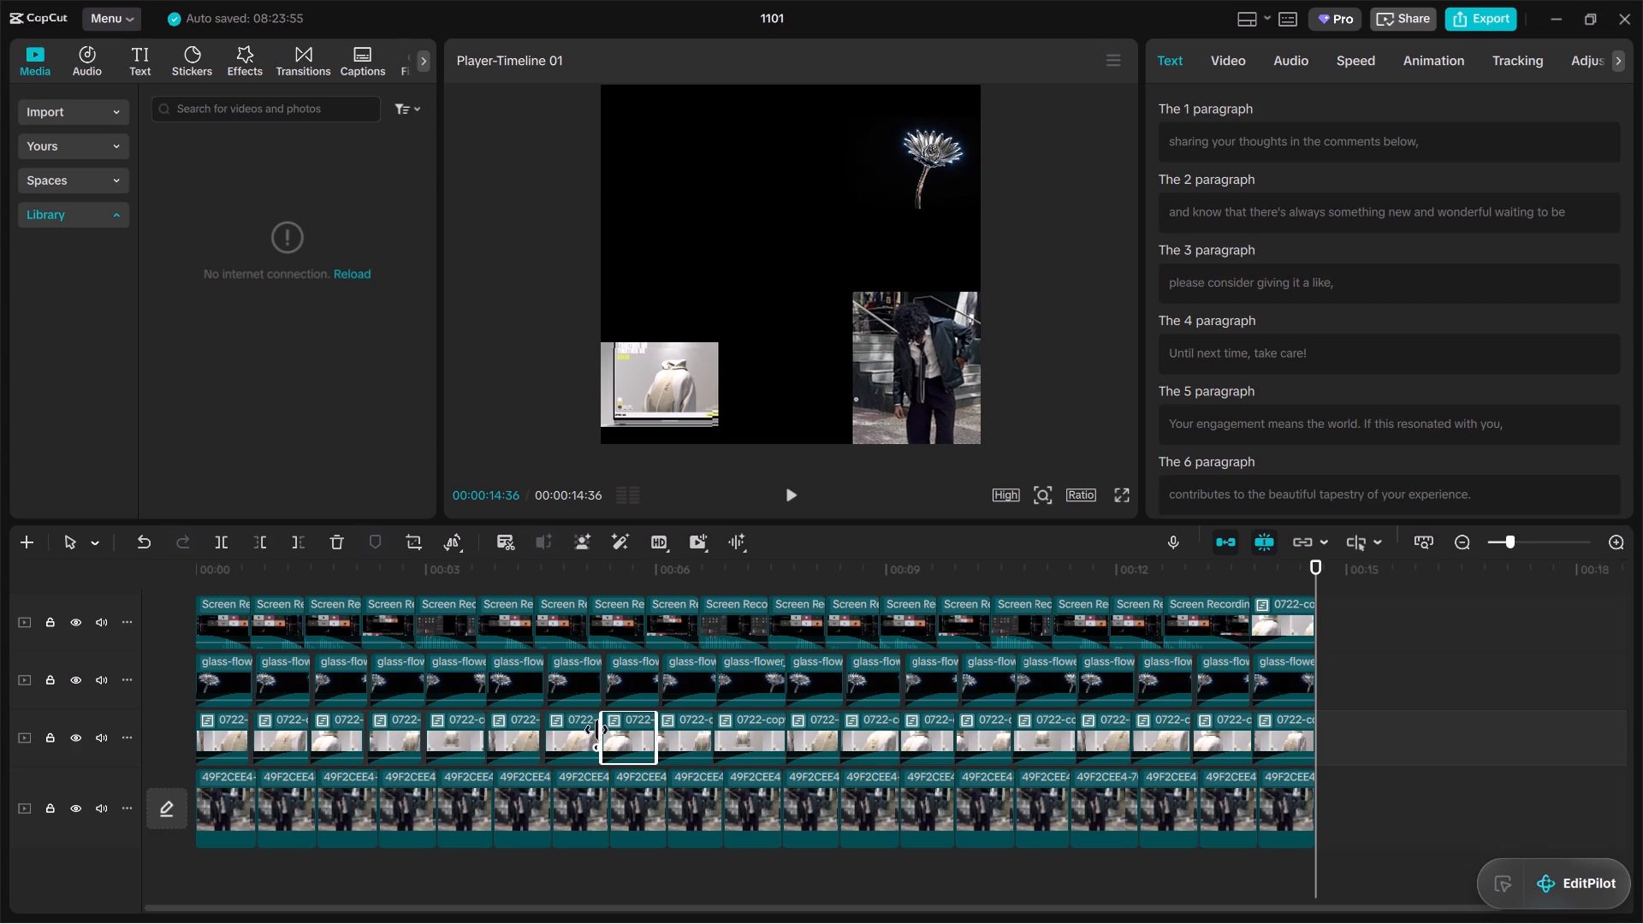
click(599, 729)
click(560, 728)
drag(537, 731, 520, 733)
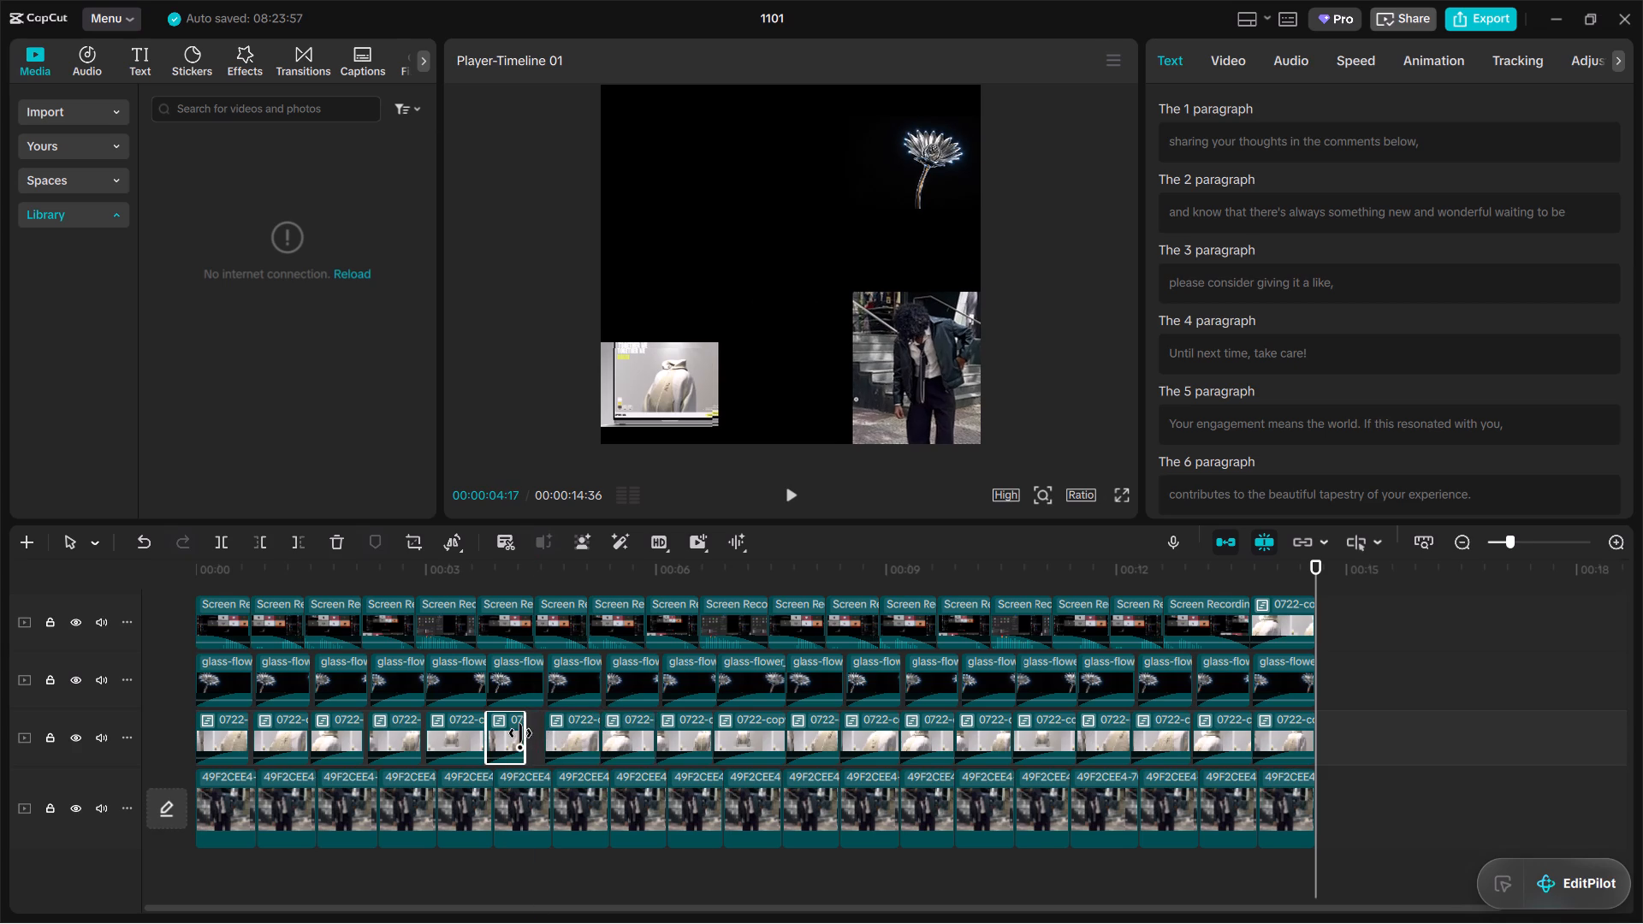
drag(520, 733, 546, 739)
click(579, 730)
Extend the second to fifth 0722 clips on the third layer so no gaps remain between them.
click(459, 731)
drag(486, 734, 492, 735)
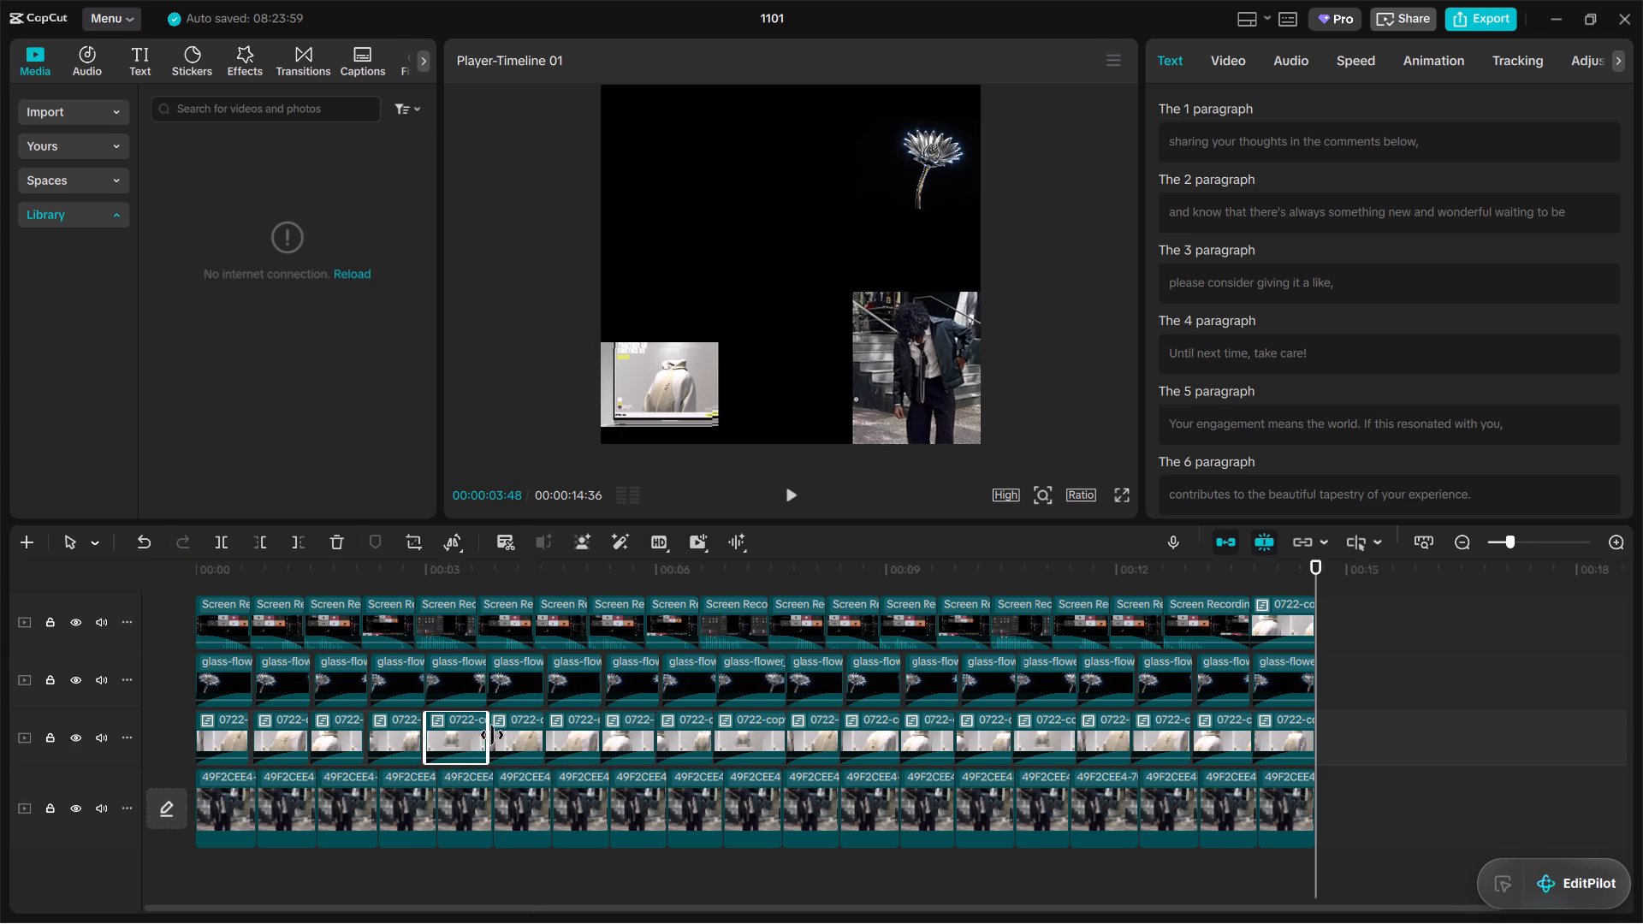
drag(492, 735, 501, 736)
drag(422, 727, 413, 727)
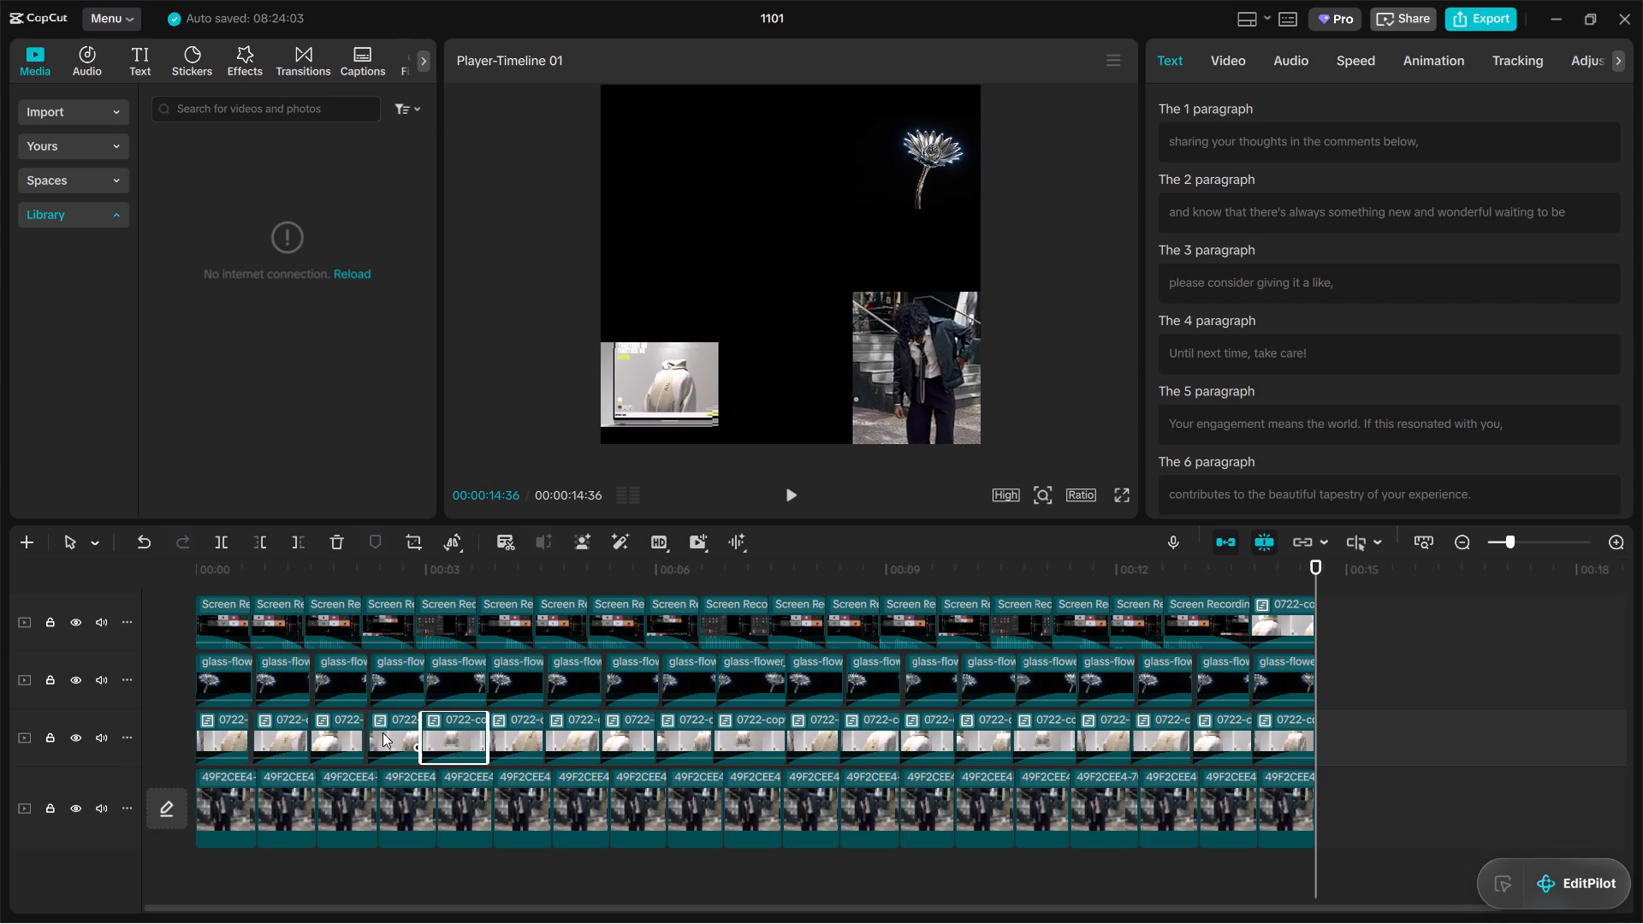
click(383, 732)
drag(369, 737, 347, 742)
click(343, 743)
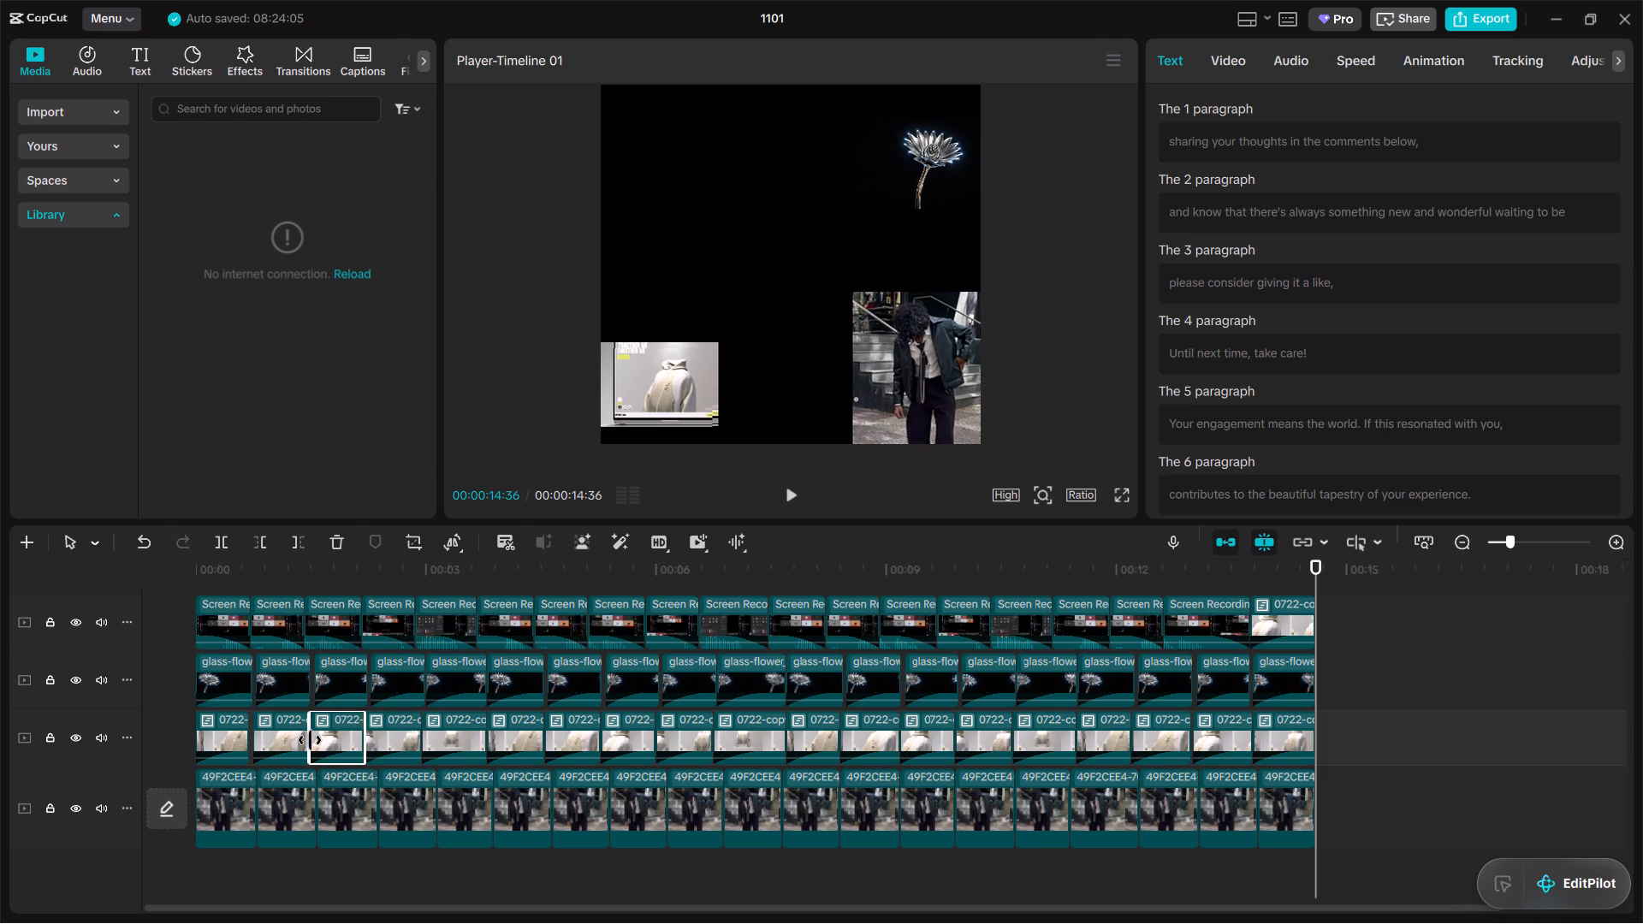
drag(310, 740, 298, 740)
click(288, 738)
drag(253, 732, 241, 732)
click(216, 736)
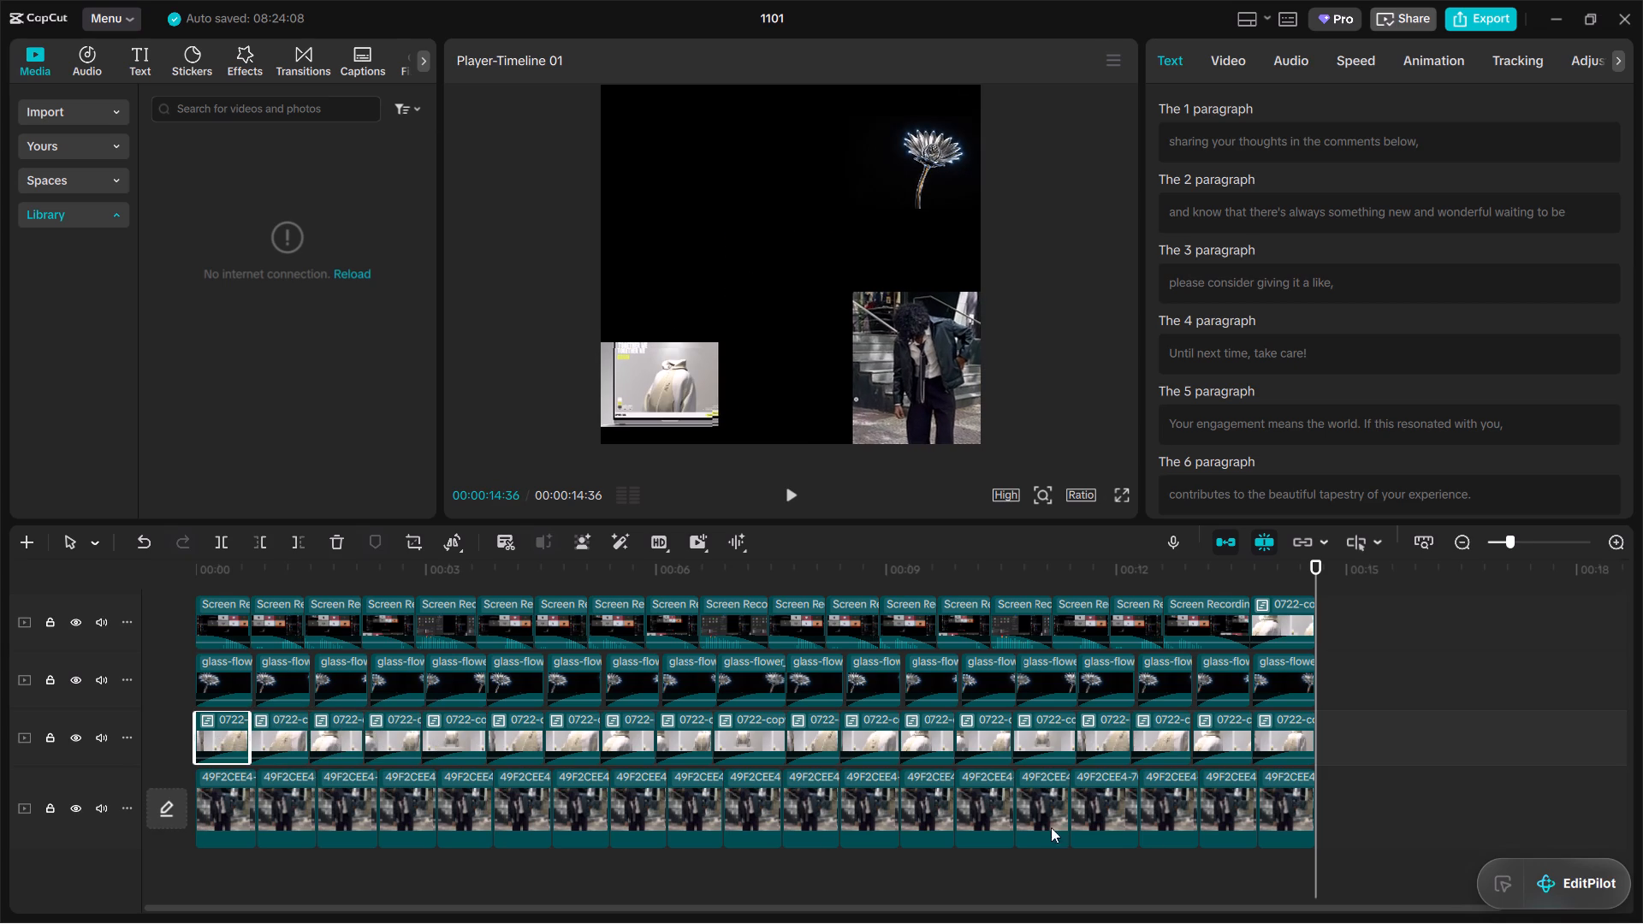
click(1408, 805)
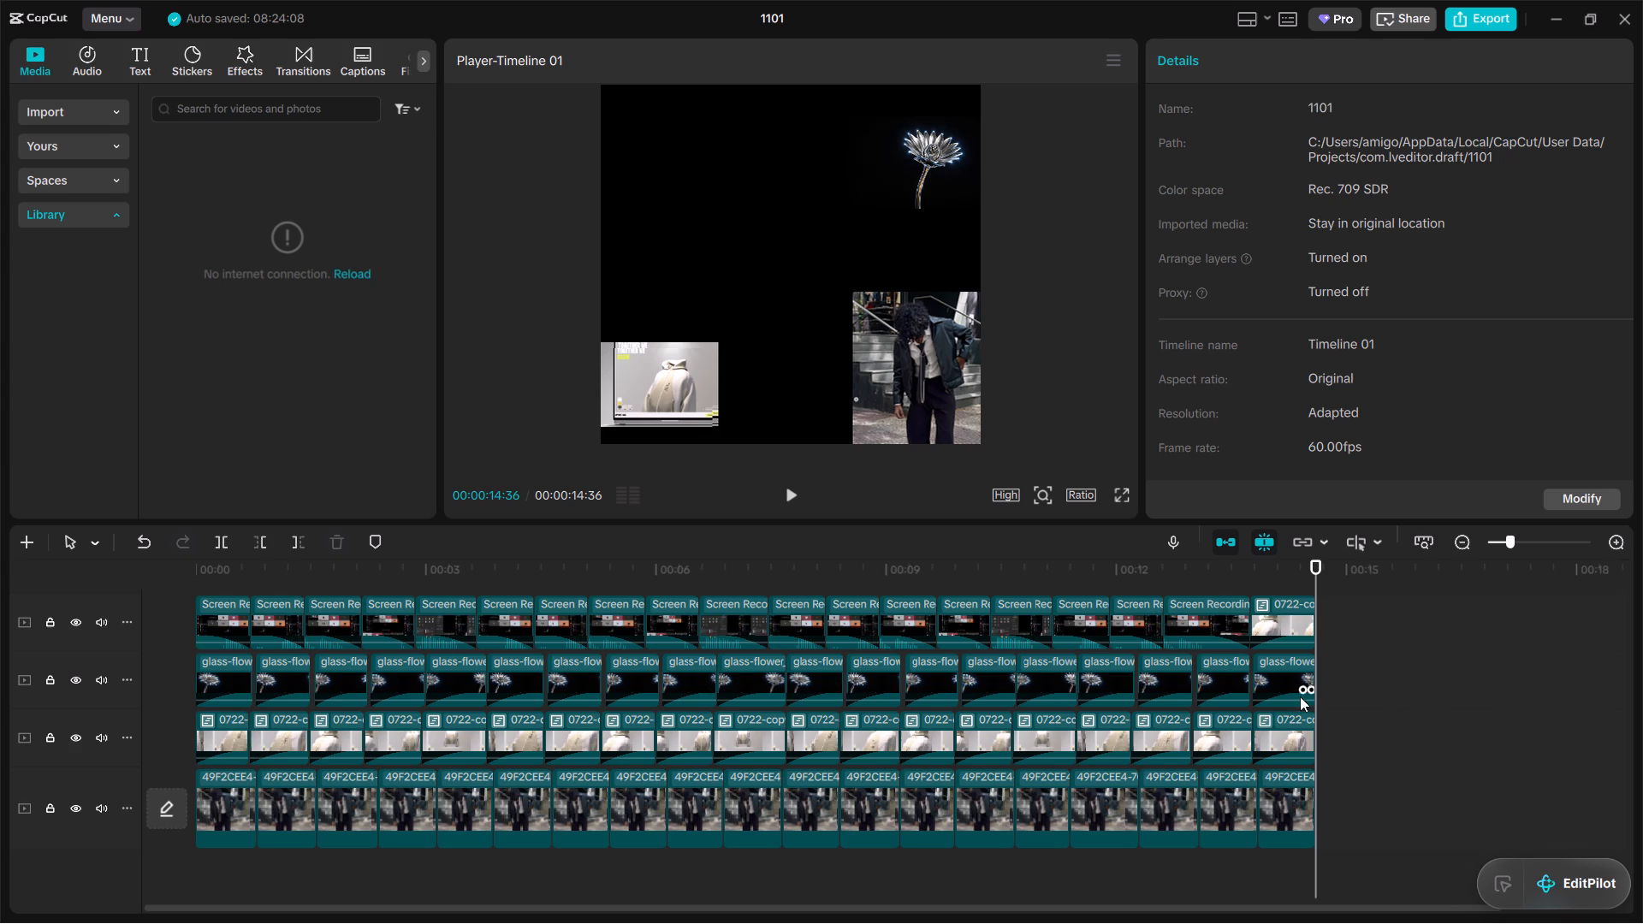
Extend the starts of the last four glass-flower clips on the second layer to meet their preceding clips.
click(1283, 674)
drag(1254, 683, 1245, 684)
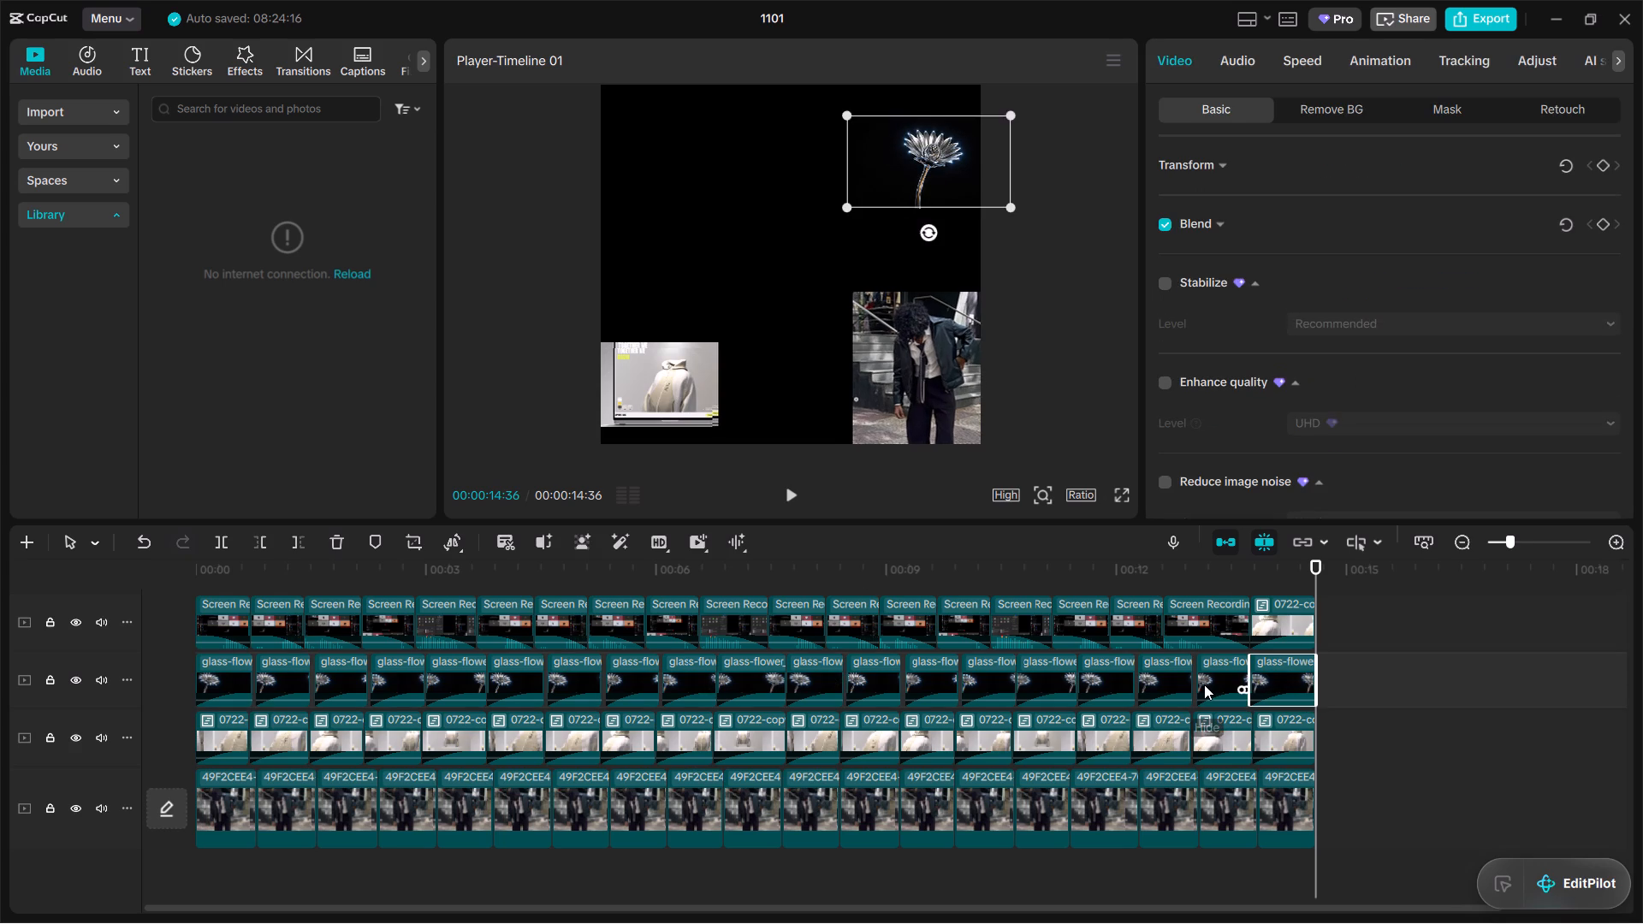
click(1207, 684)
drag(1201, 684, 1189, 685)
click(1166, 685)
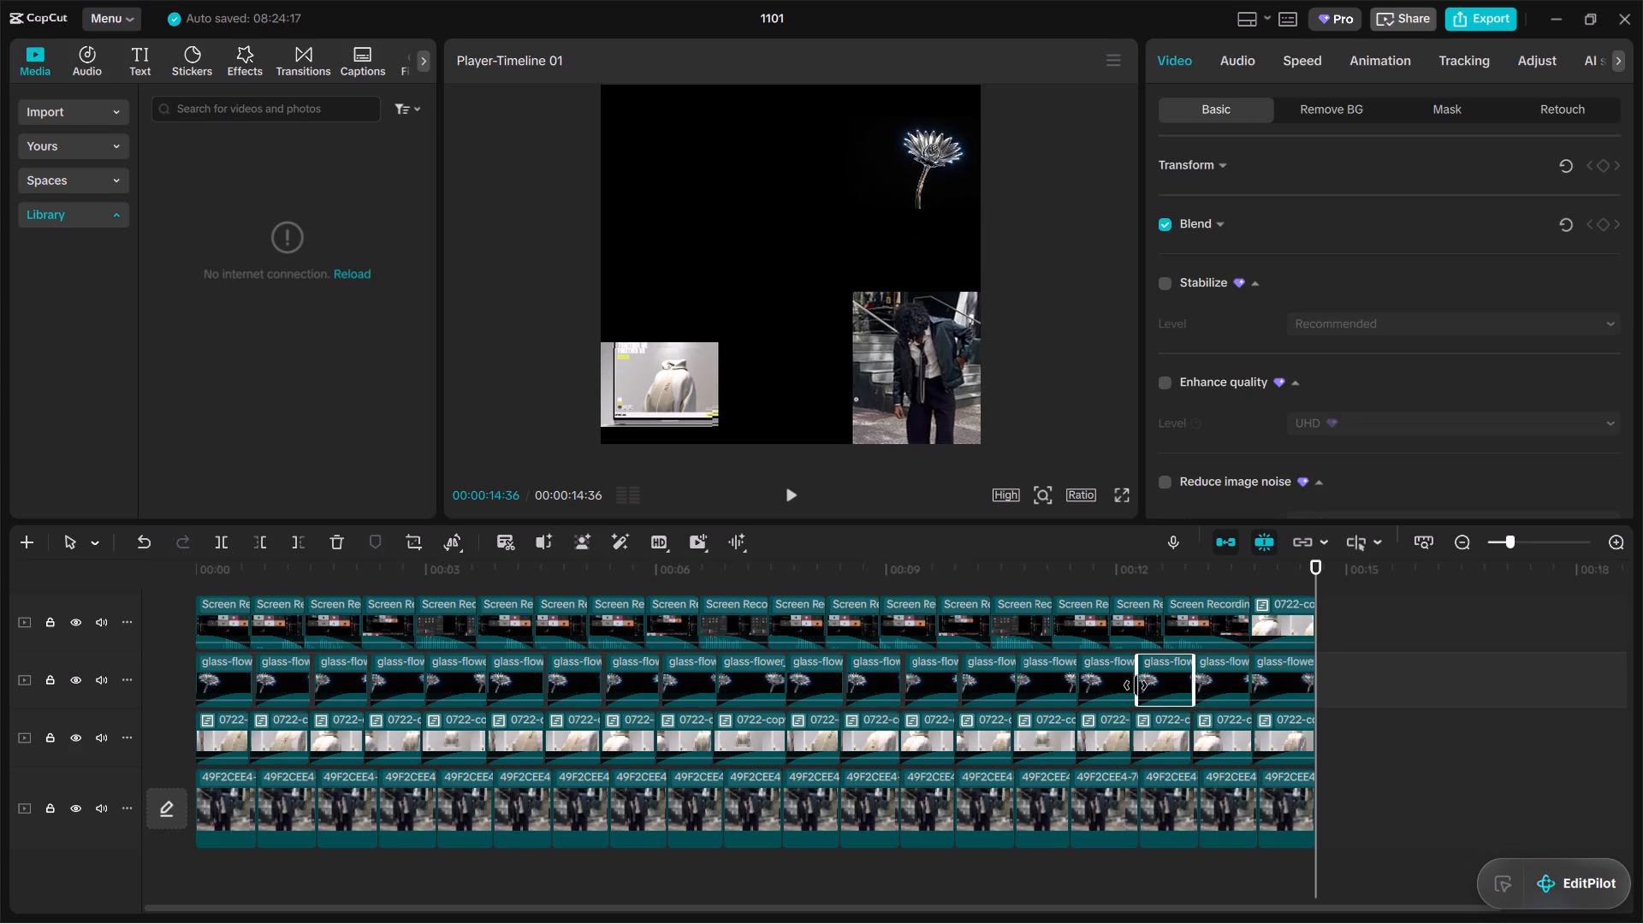
click(1130, 685)
click(1142, 685)
drag(1138, 685, 1124, 685)
click(1112, 685)
drag(1082, 685, 1069, 685)
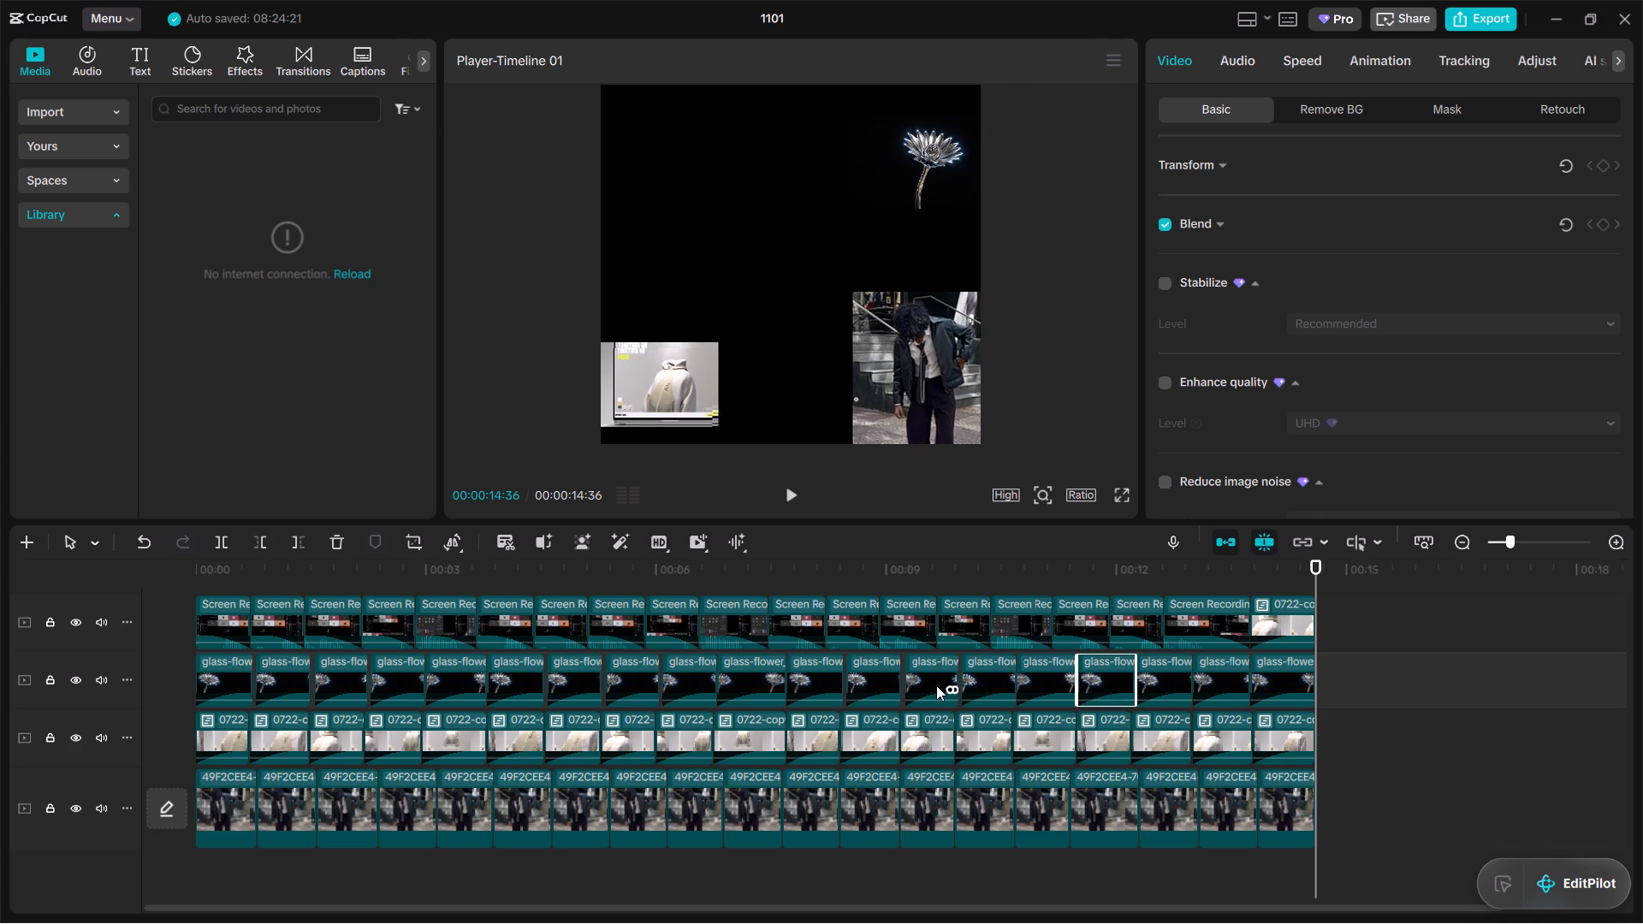
Extend the starts of the 13th, 12th, 8th and 7th glass-flower clips to meet their preceding clips.
click(936, 685)
drag(905, 684, 893, 684)
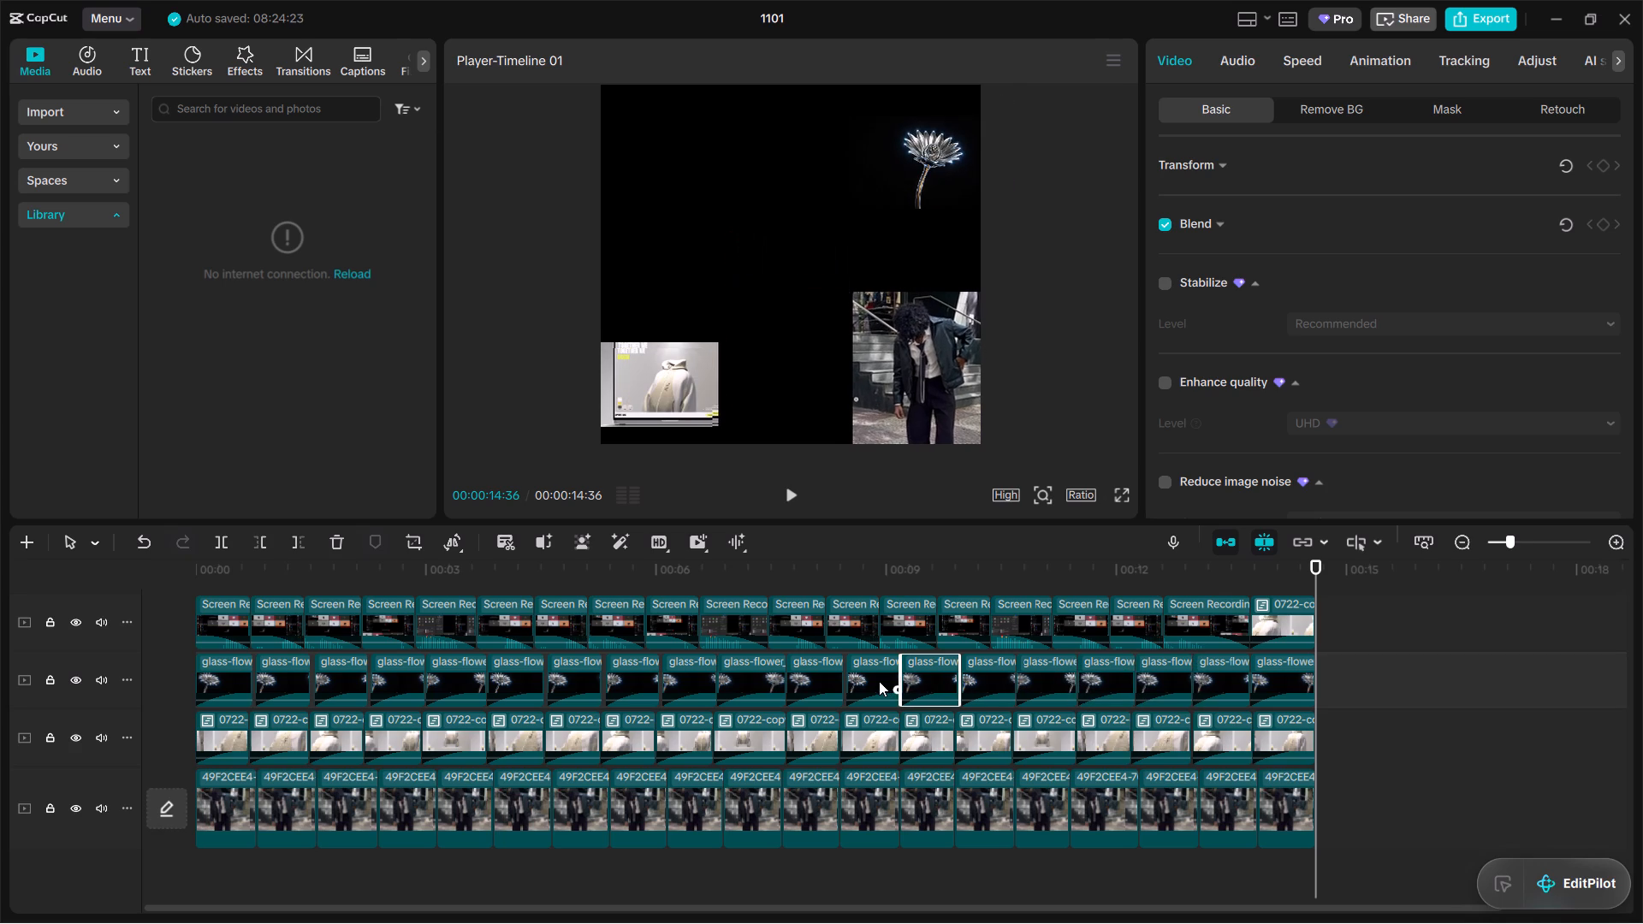
click(875, 681)
drag(845, 681, 828, 681)
click(804, 681)
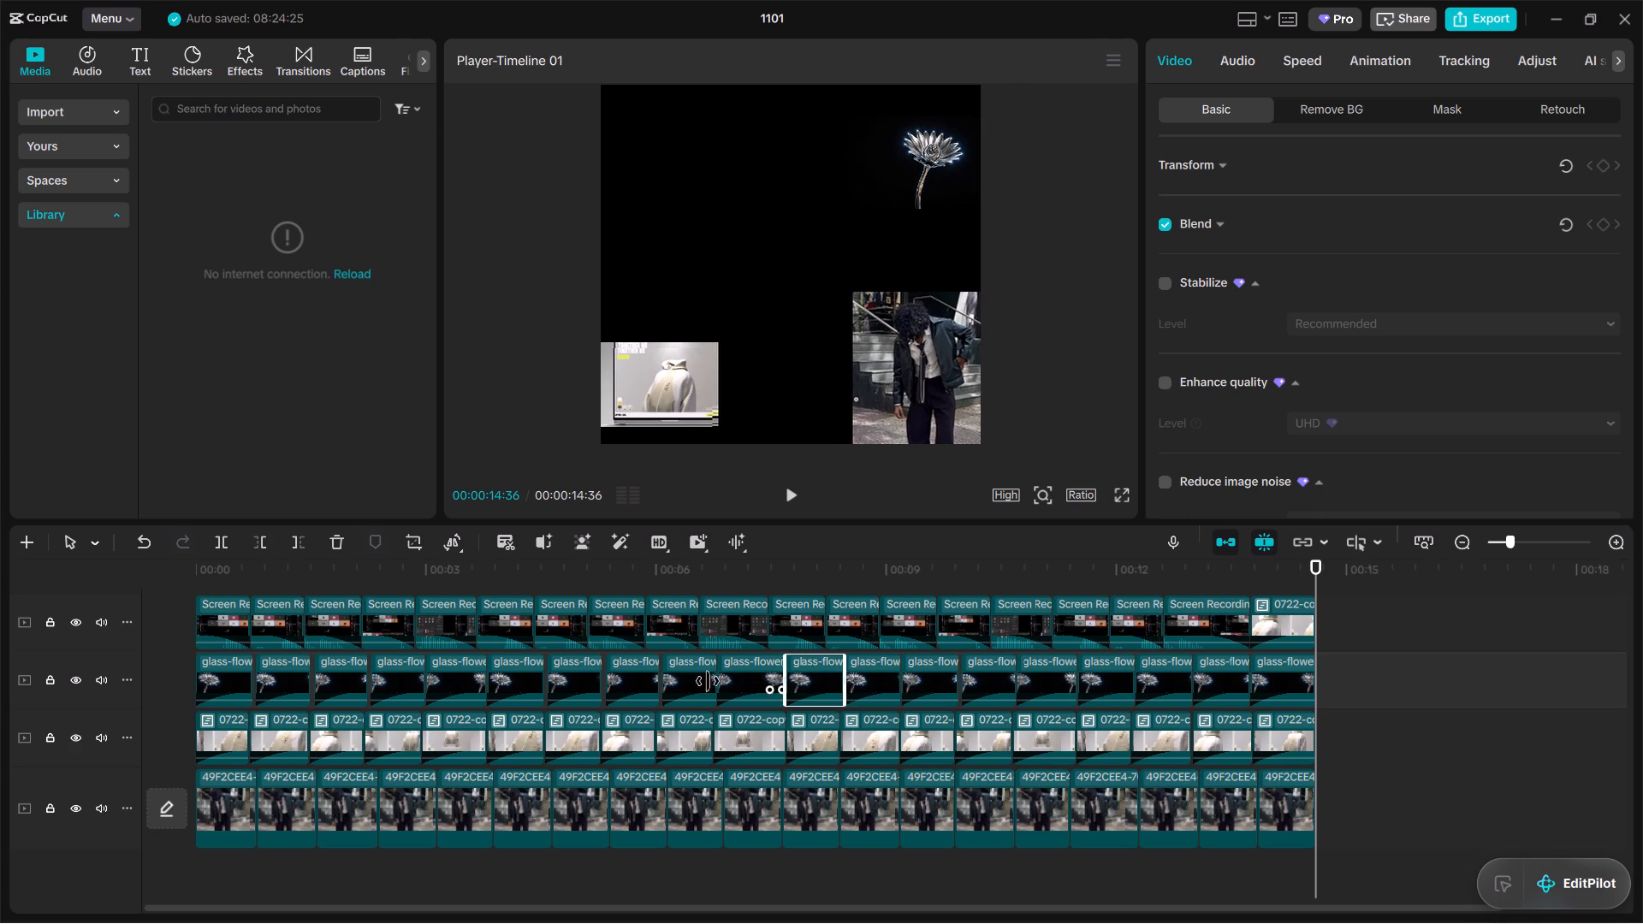
click(615, 680)
drag(608, 679, 576, 678)
click(566, 678)
drag(549, 682, 536, 684)
click(524, 684)
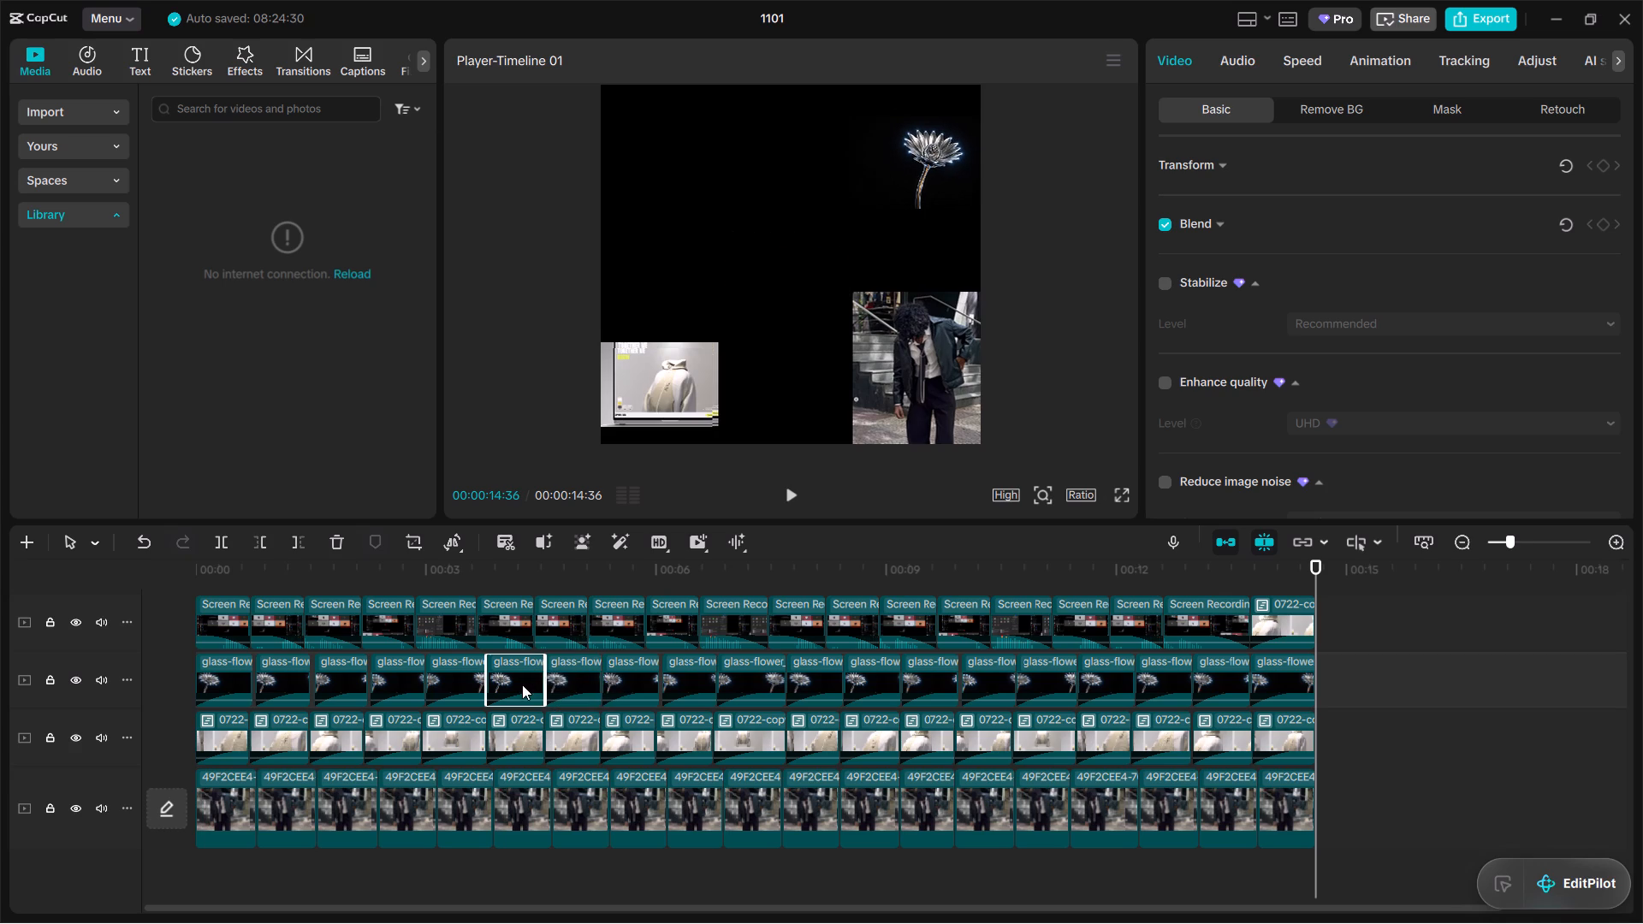
Extend the starts of the fourth, third and second glass-flower clips to close the gaps before them.
click(383, 686)
drag(372, 686, 341, 683)
click(341, 683)
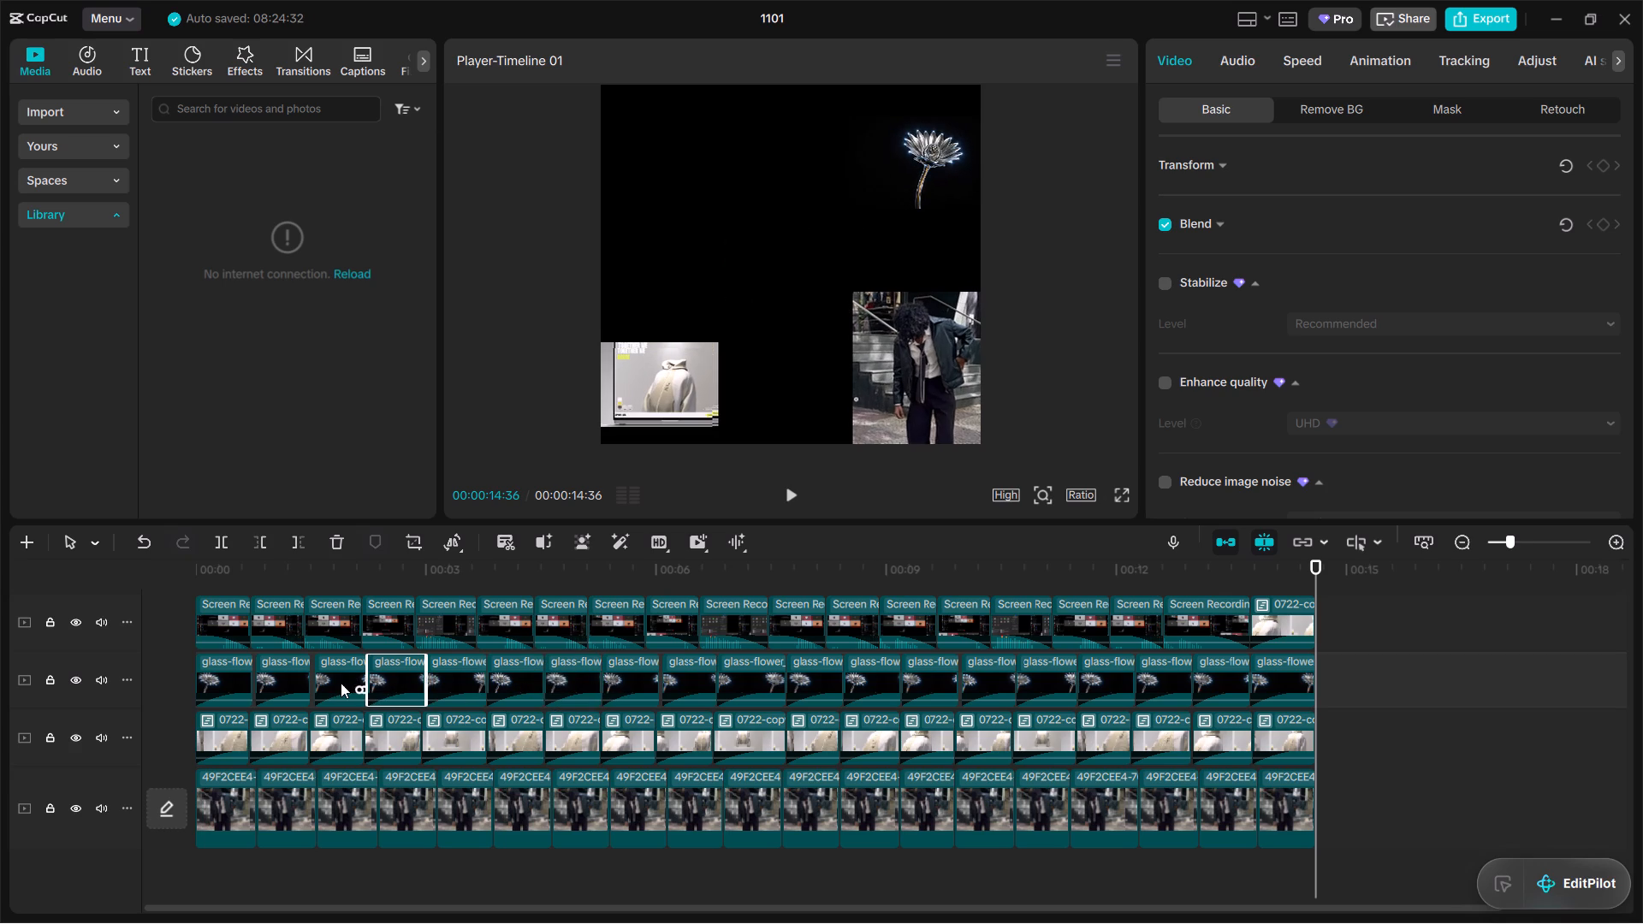
click(321, 679)
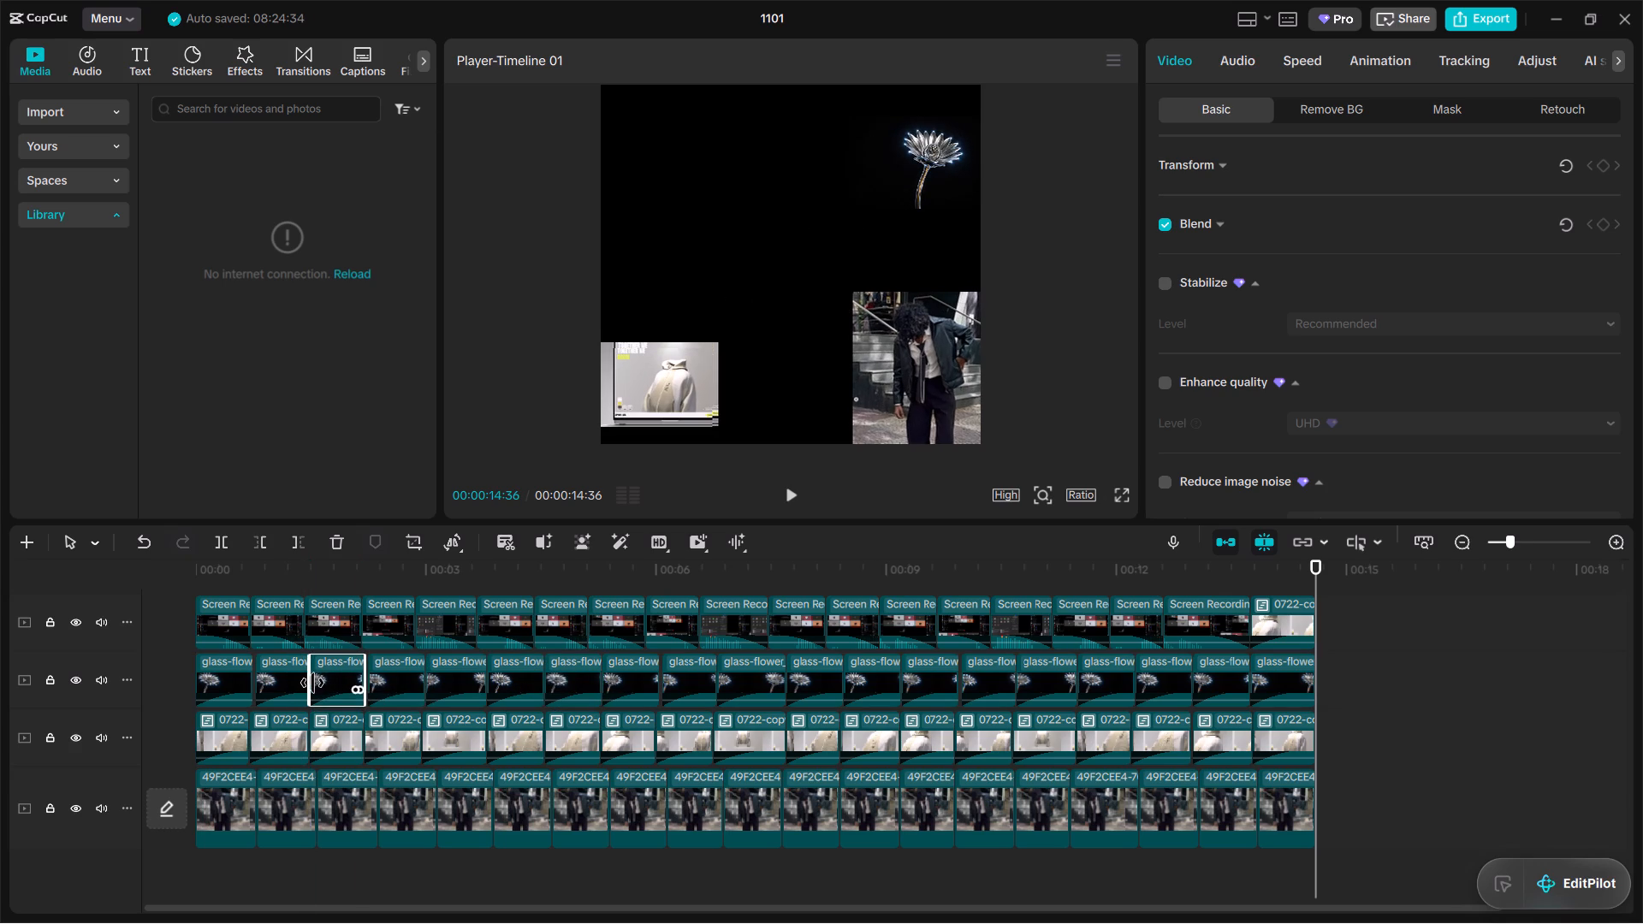
click(283, 683)
drag(256, 682, 243, 682)
click(323, 679)
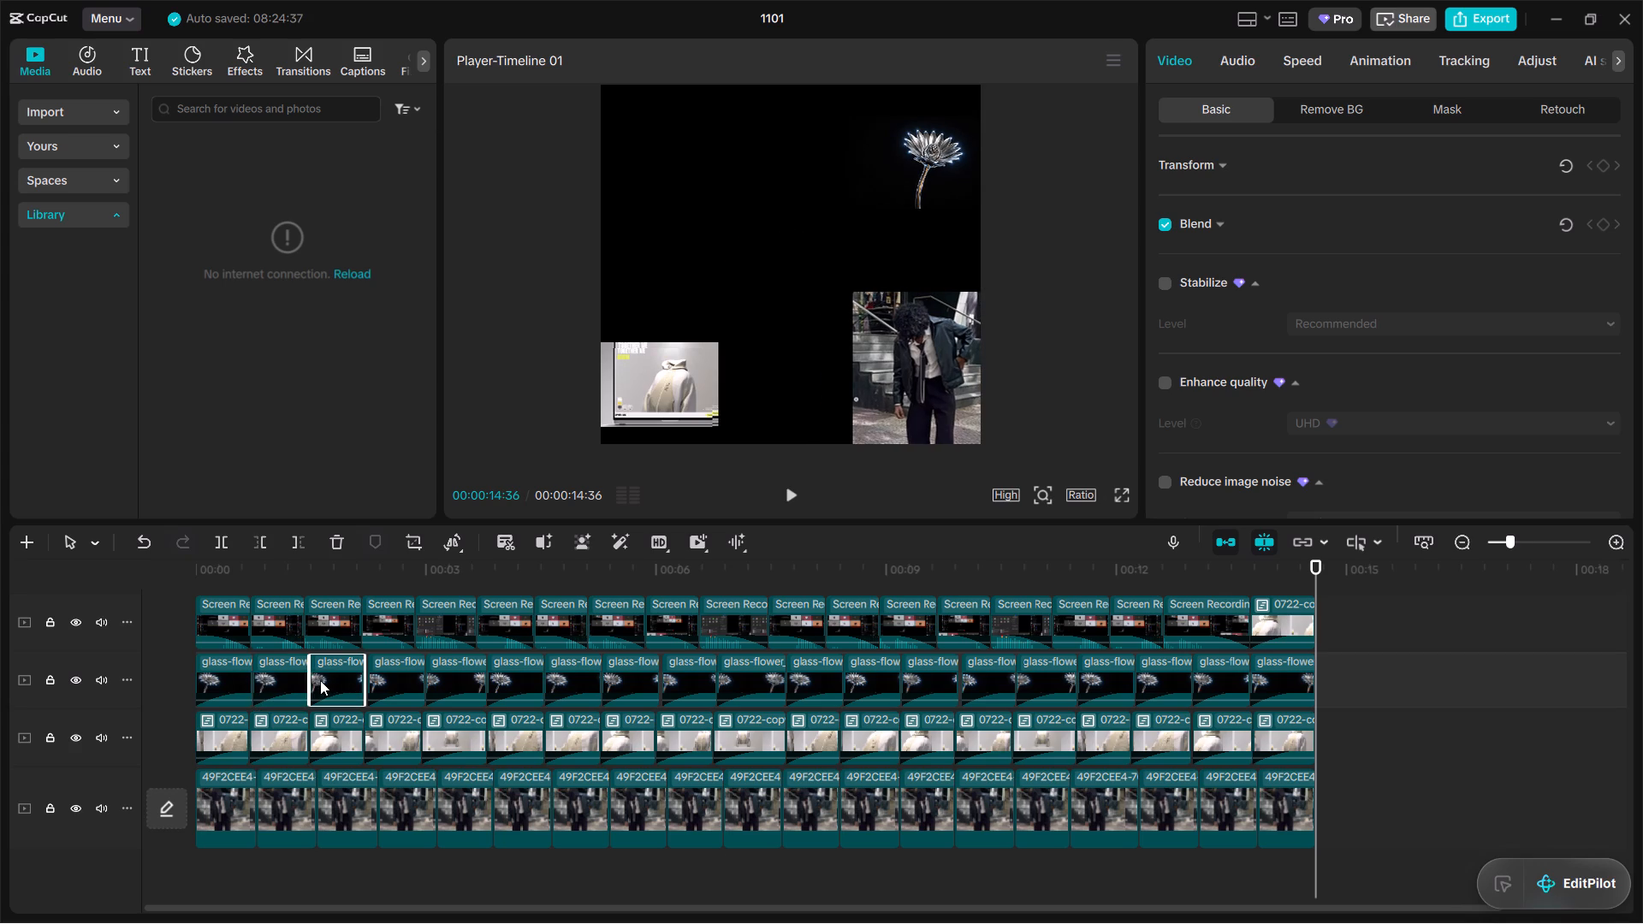
drag(308, 682, 290, 682)
click(1478, 771)
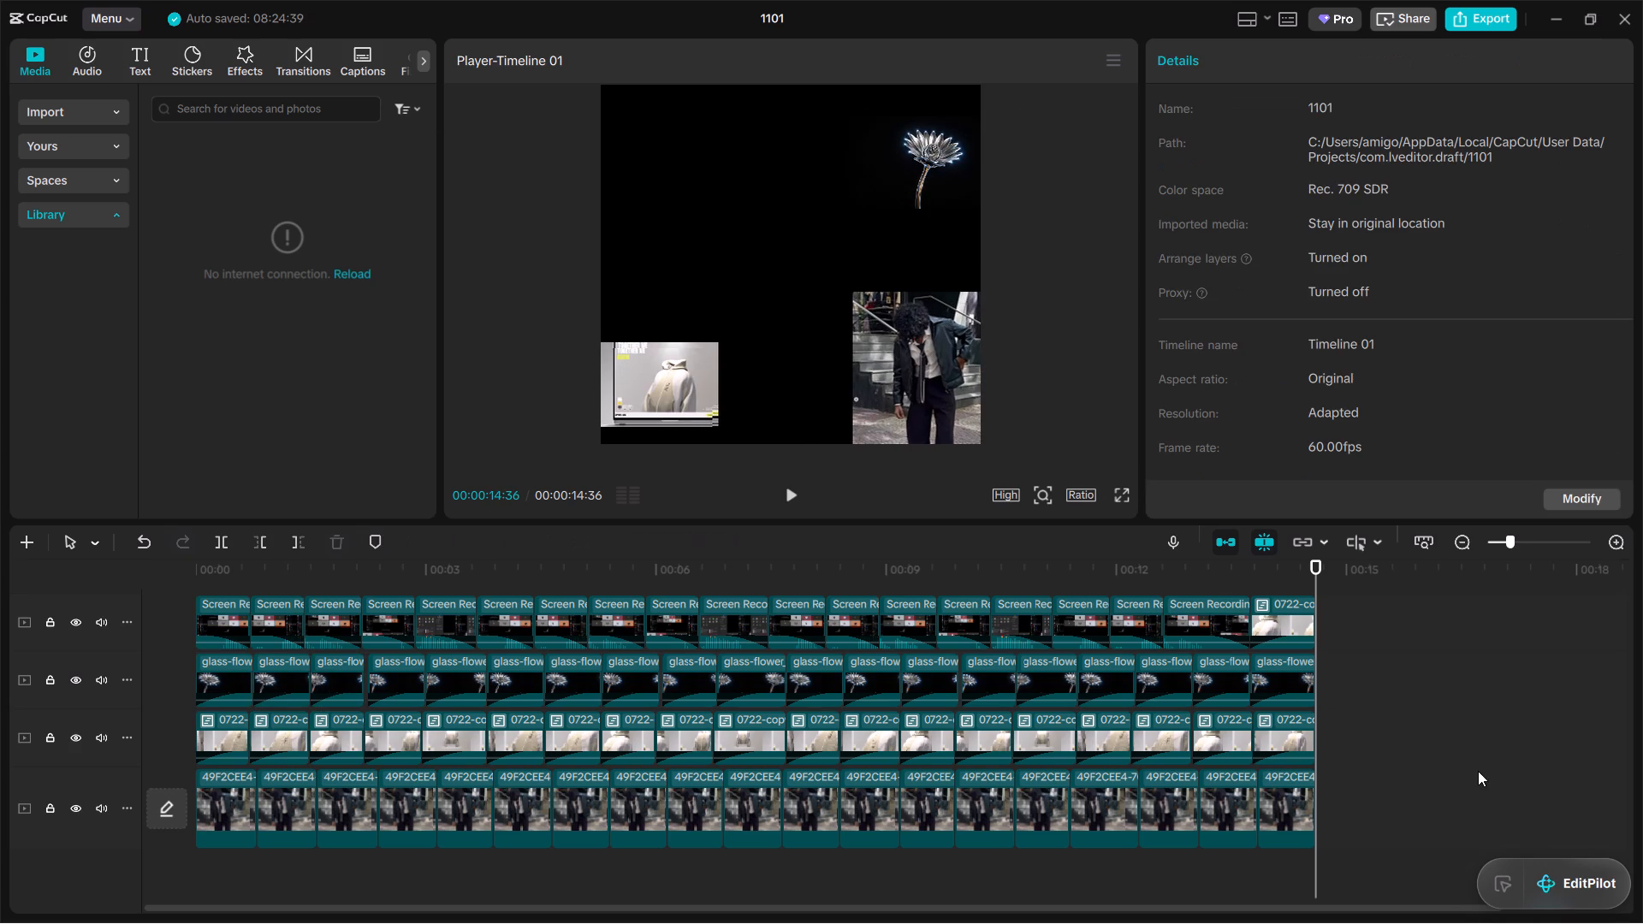
Extend the starts of the 9th and 14th glass-flower clips to close the remaining gaps on the second layer.
click(690, 677)
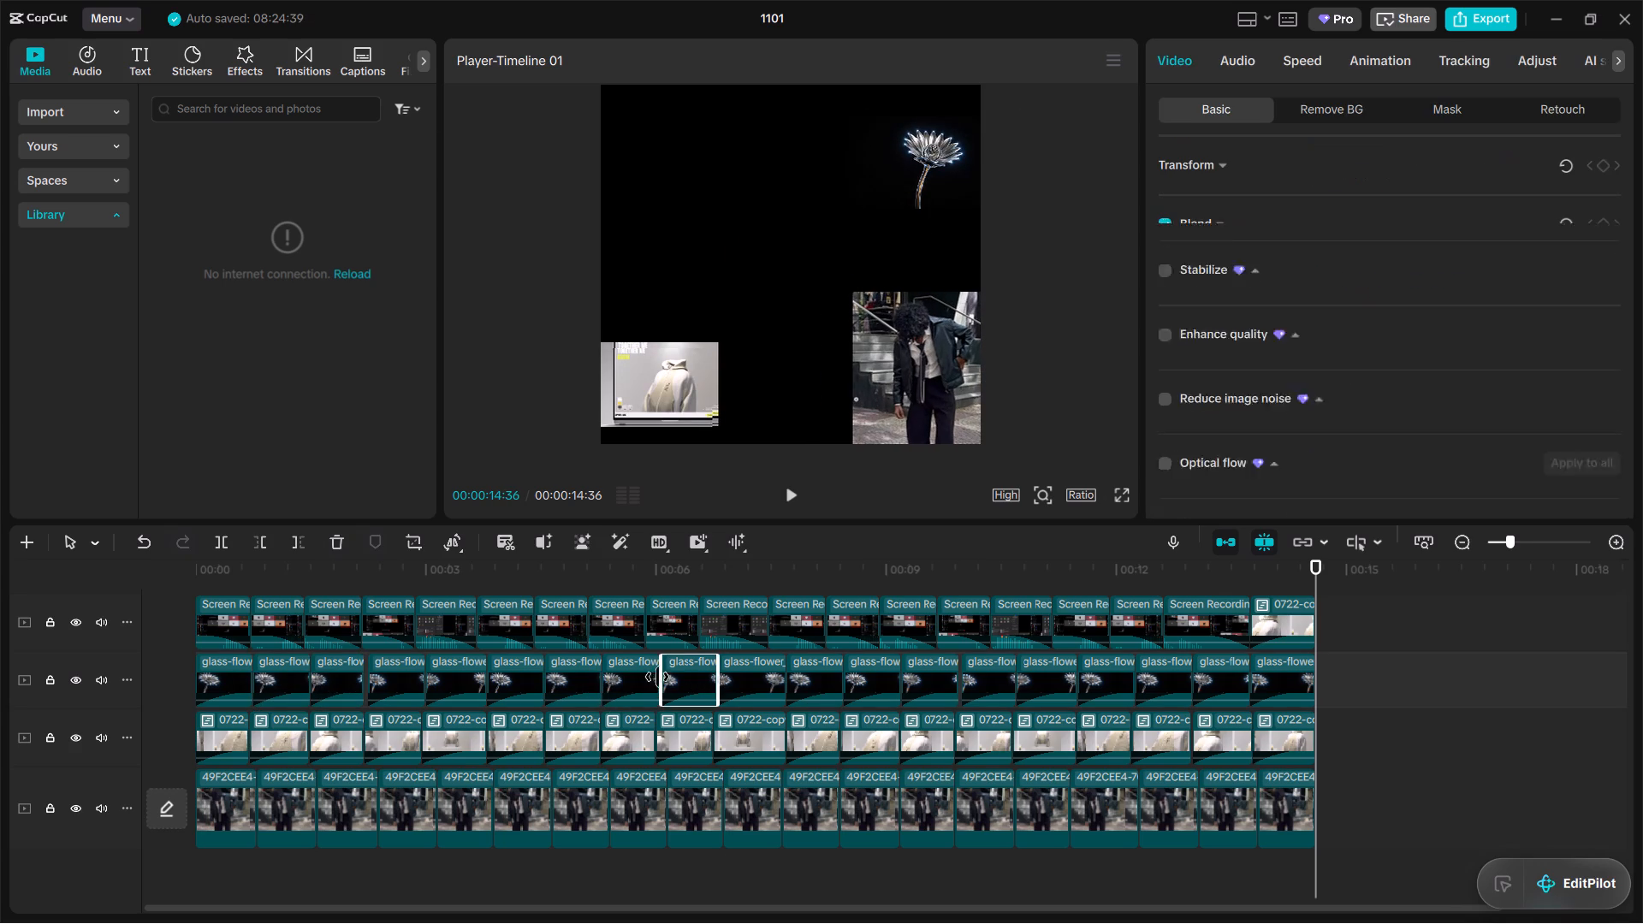
drag(659, 677, 650, 677)
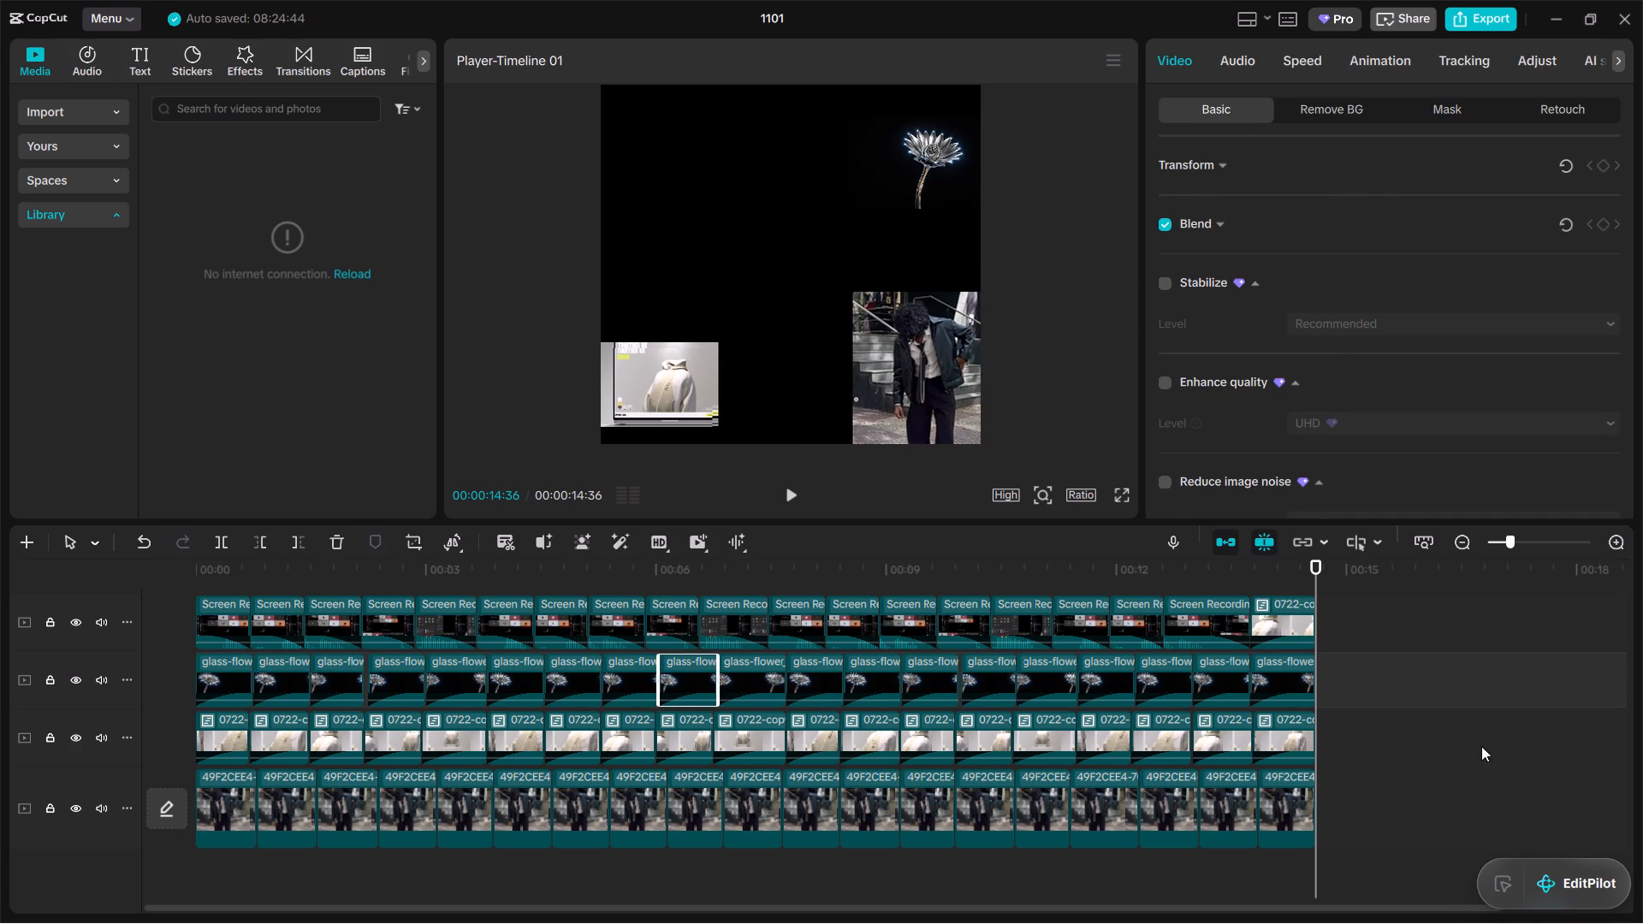
click(1507, 747)
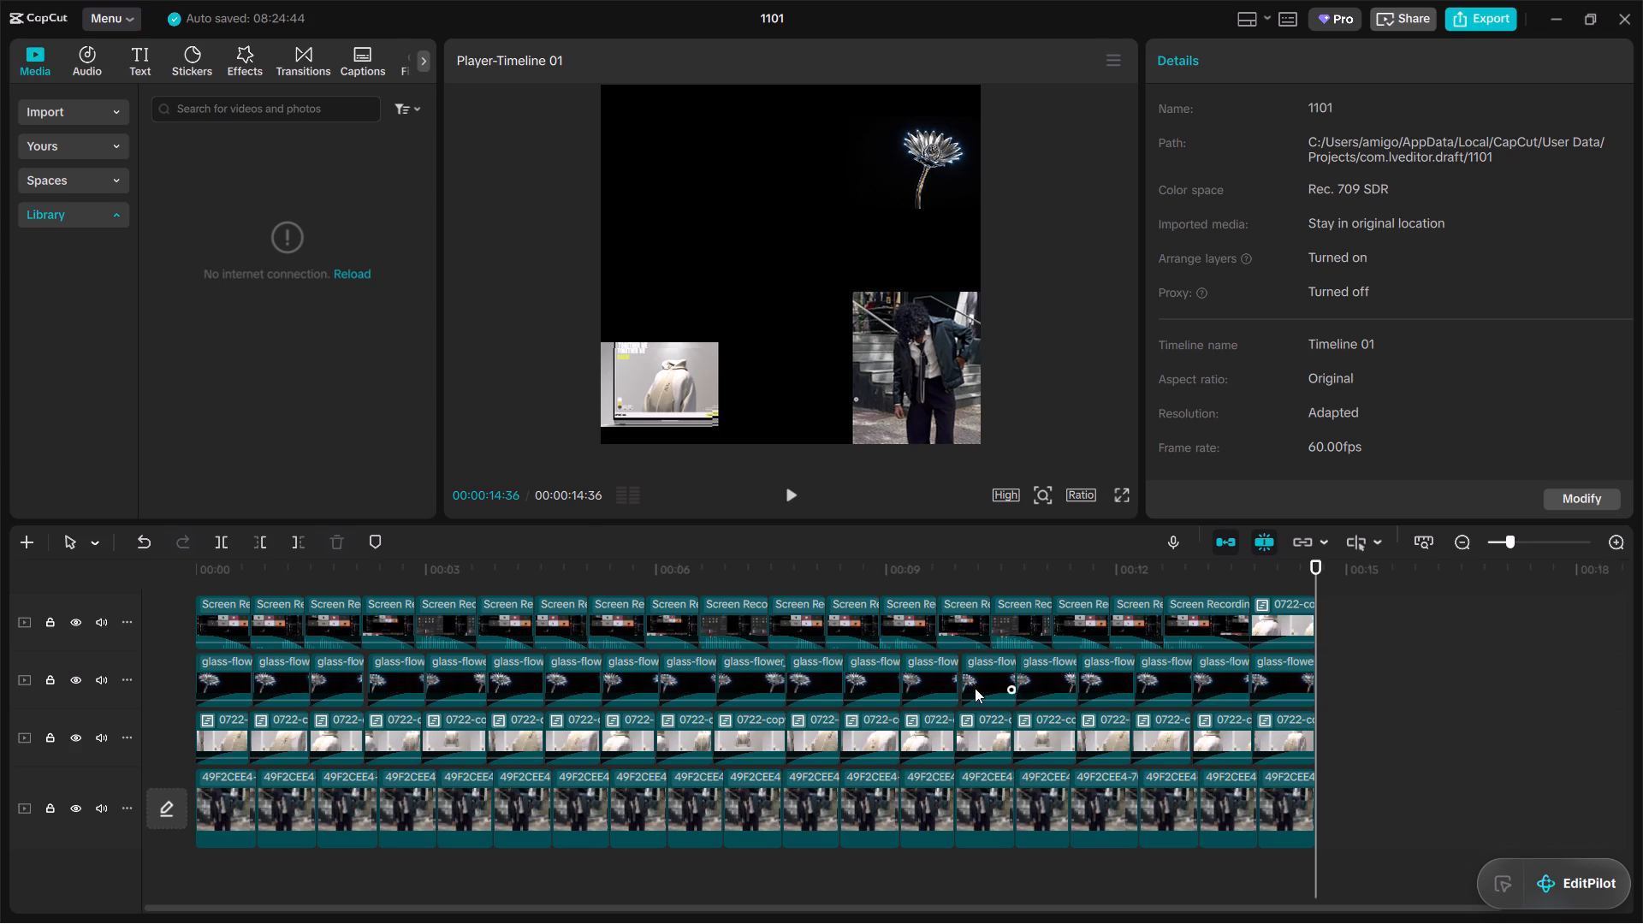
click(975, 688)
drag(962, 685, 953, 685)
click(1398, 739)
Return the playhead to the start of the timeline at 00:00:00:00.
drag(1316, 584, 23, 581)
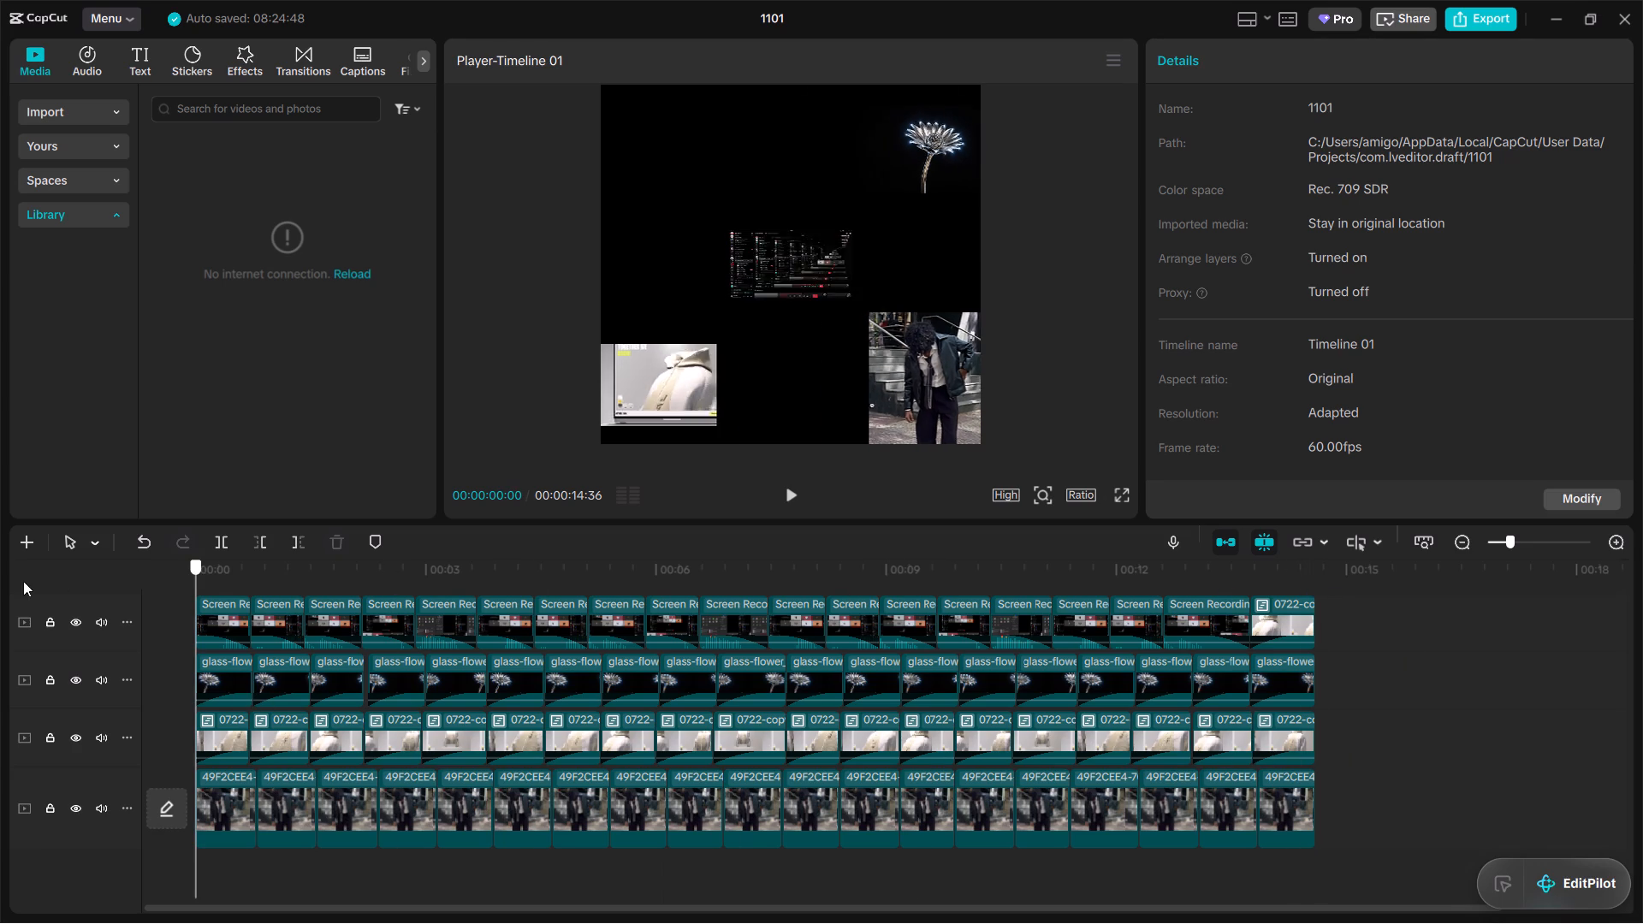
drag(23, 581, 14, 579)
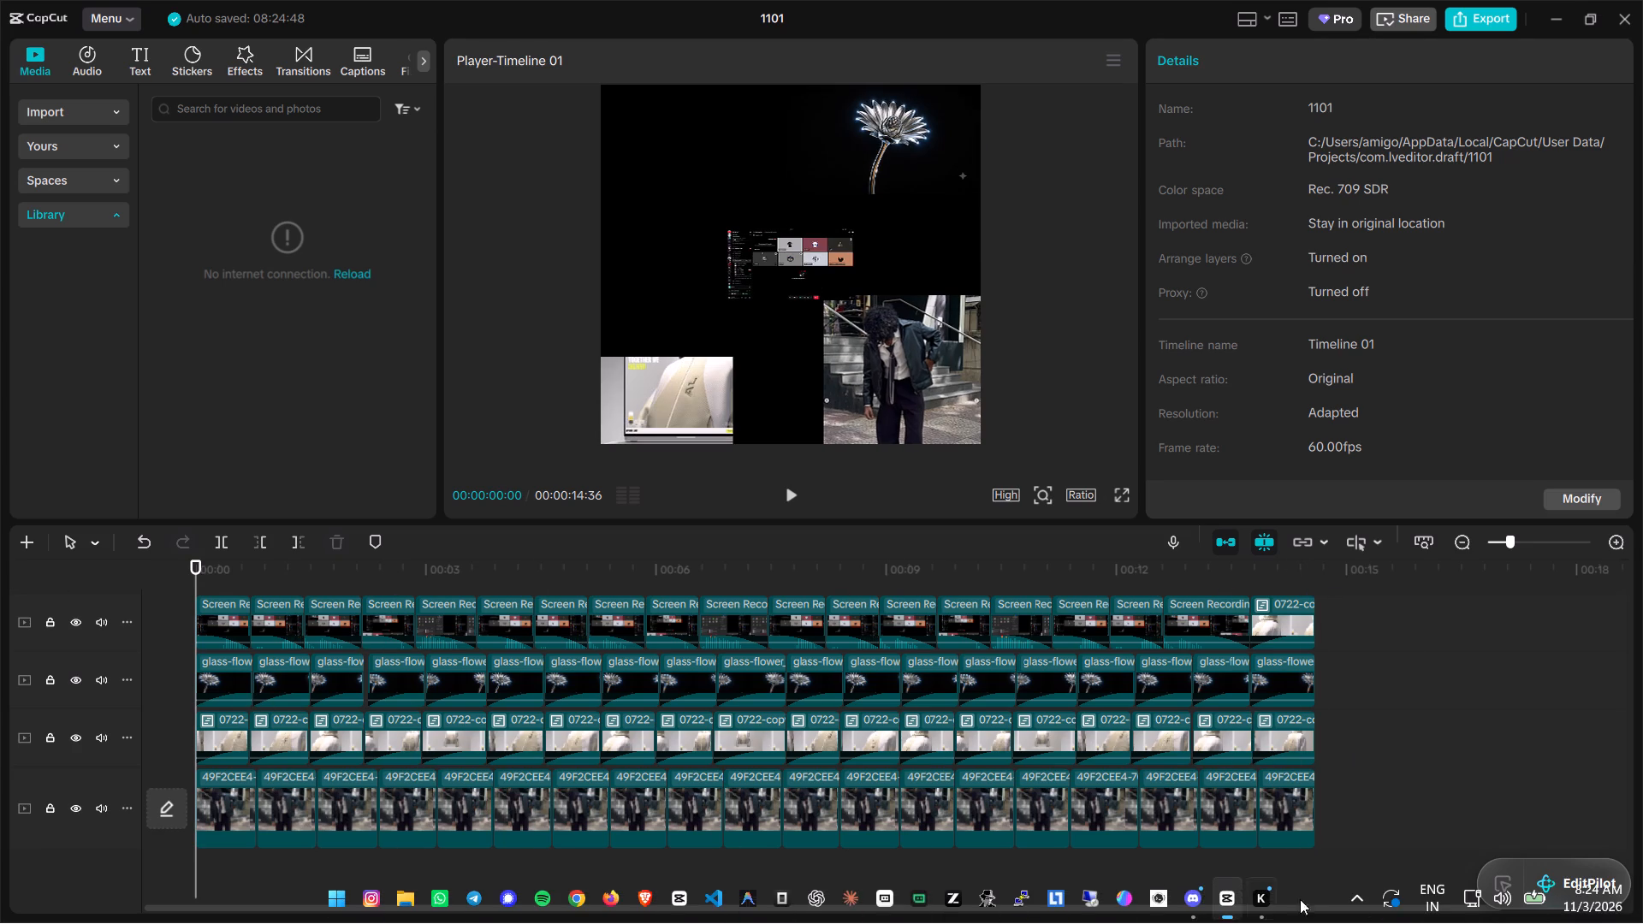
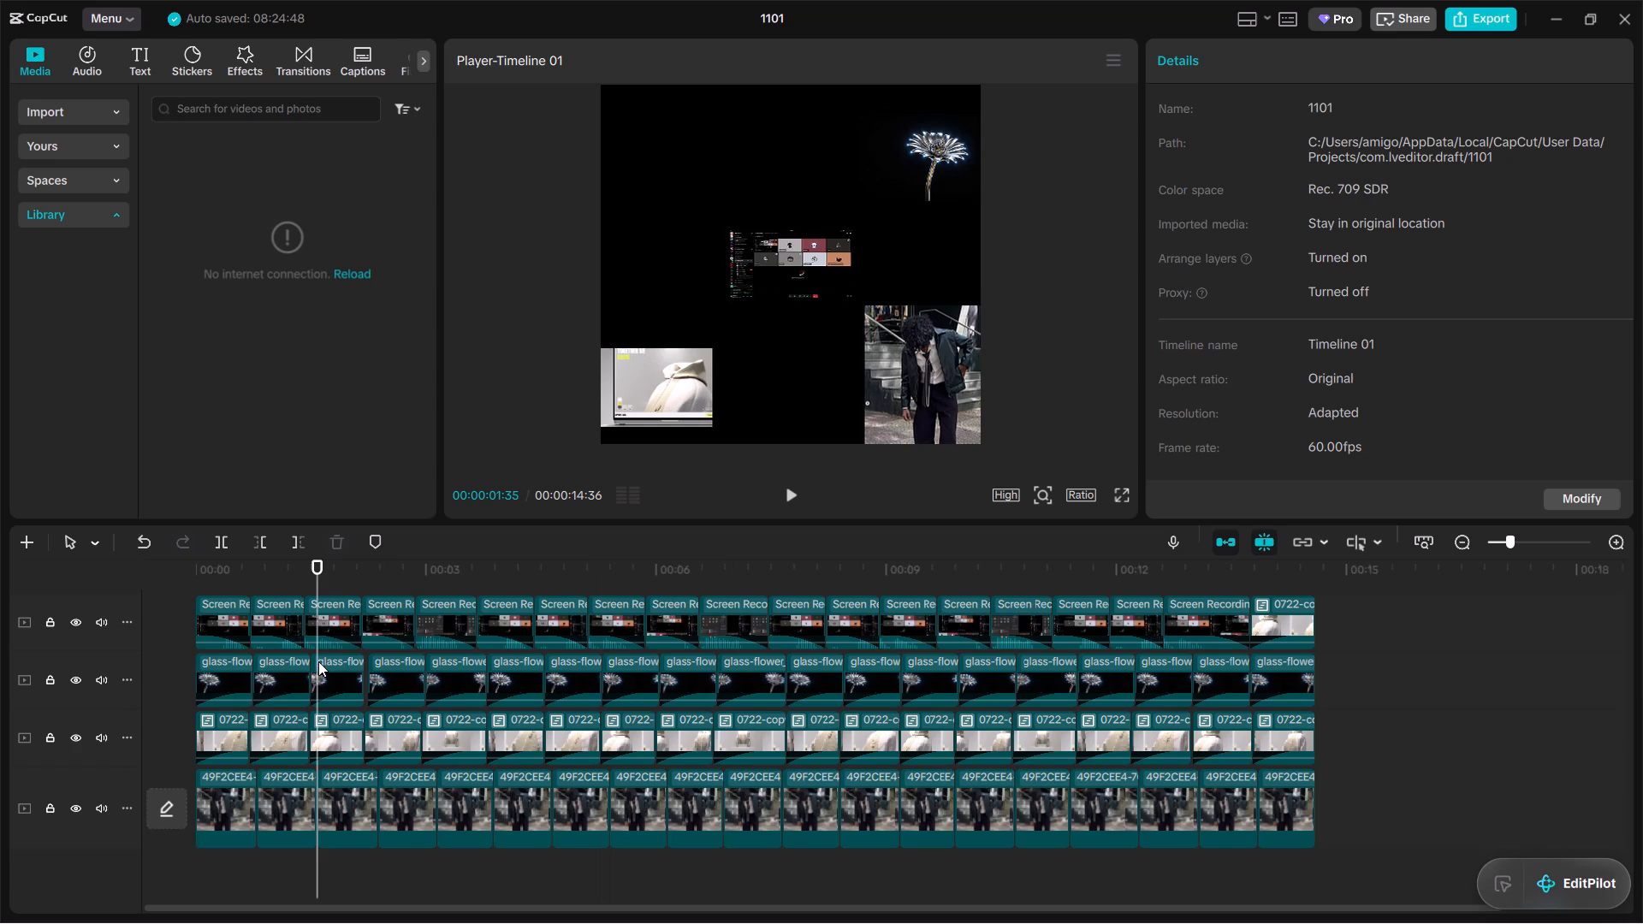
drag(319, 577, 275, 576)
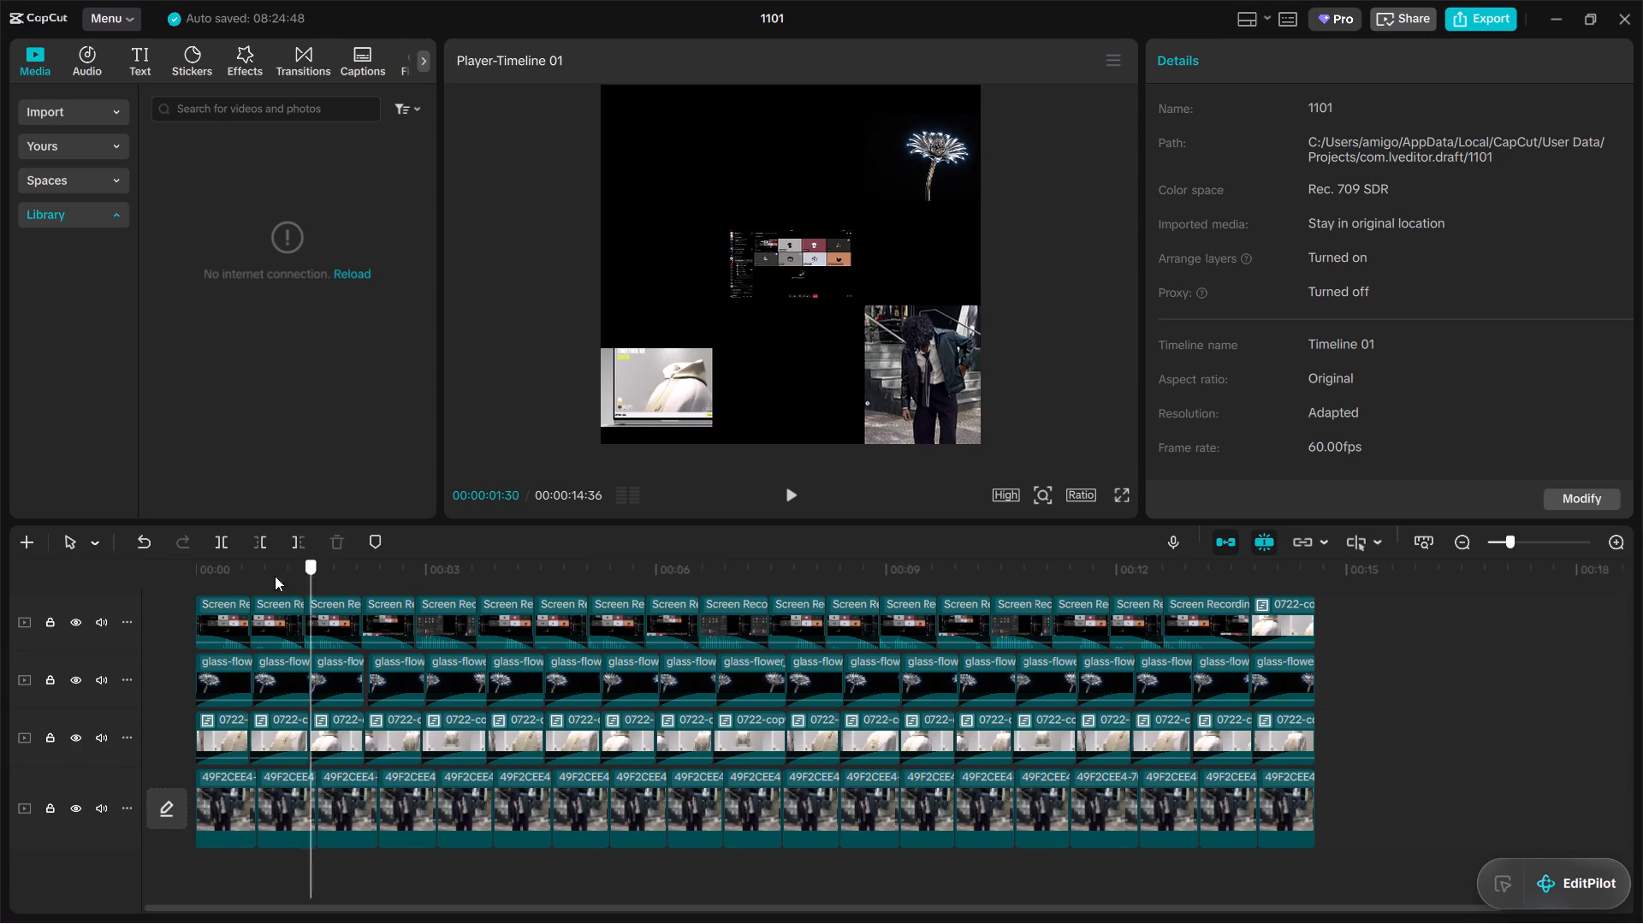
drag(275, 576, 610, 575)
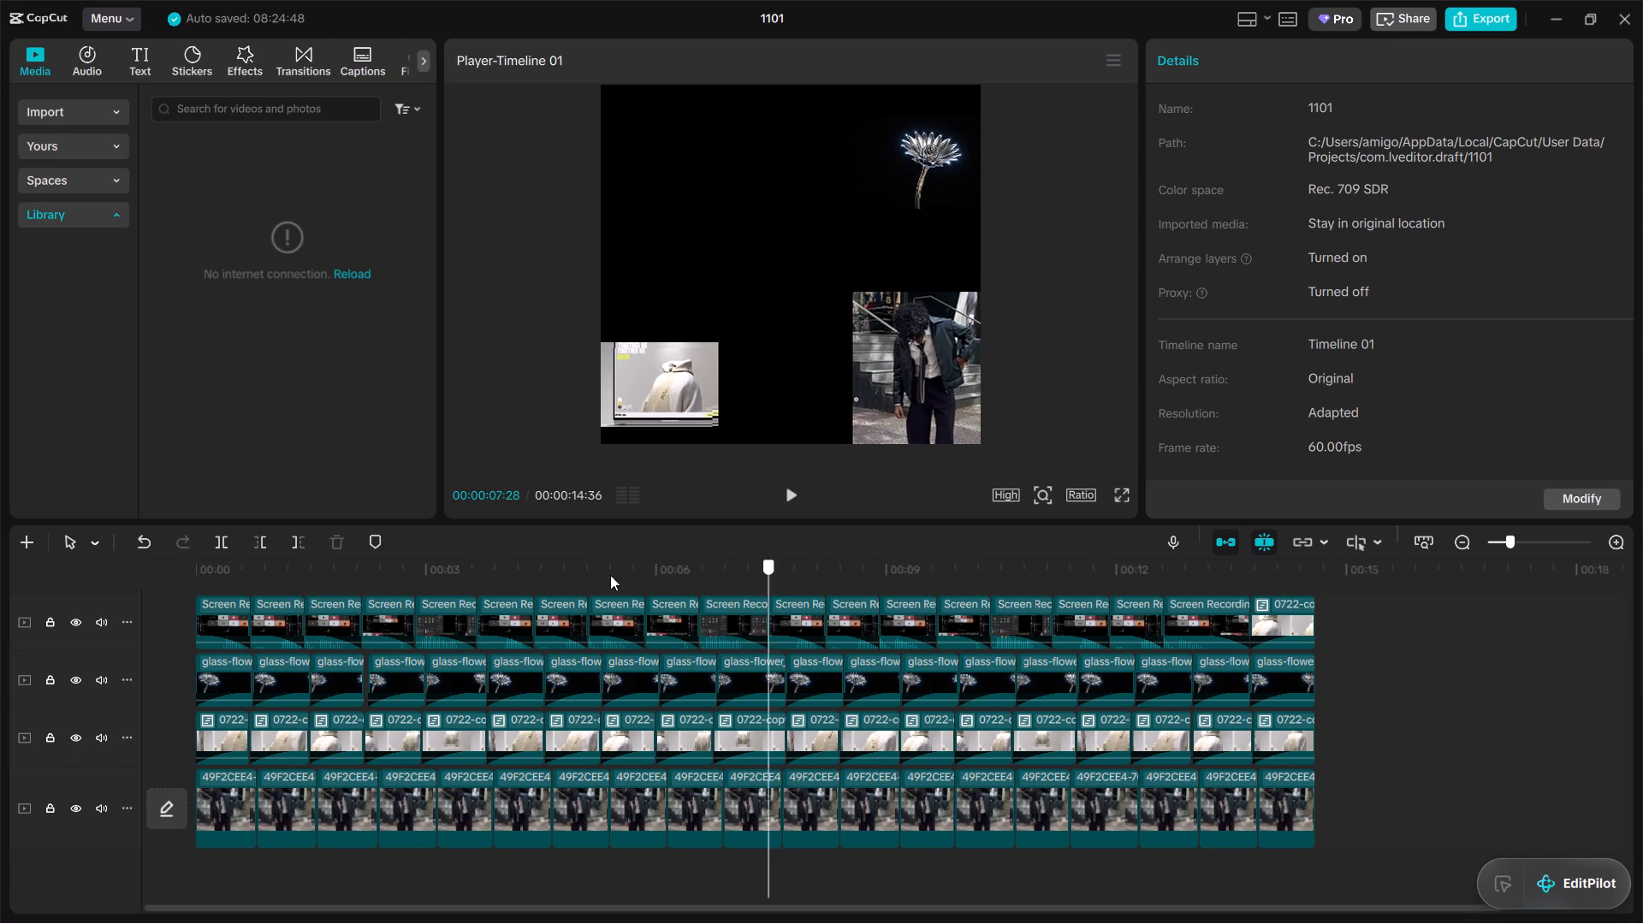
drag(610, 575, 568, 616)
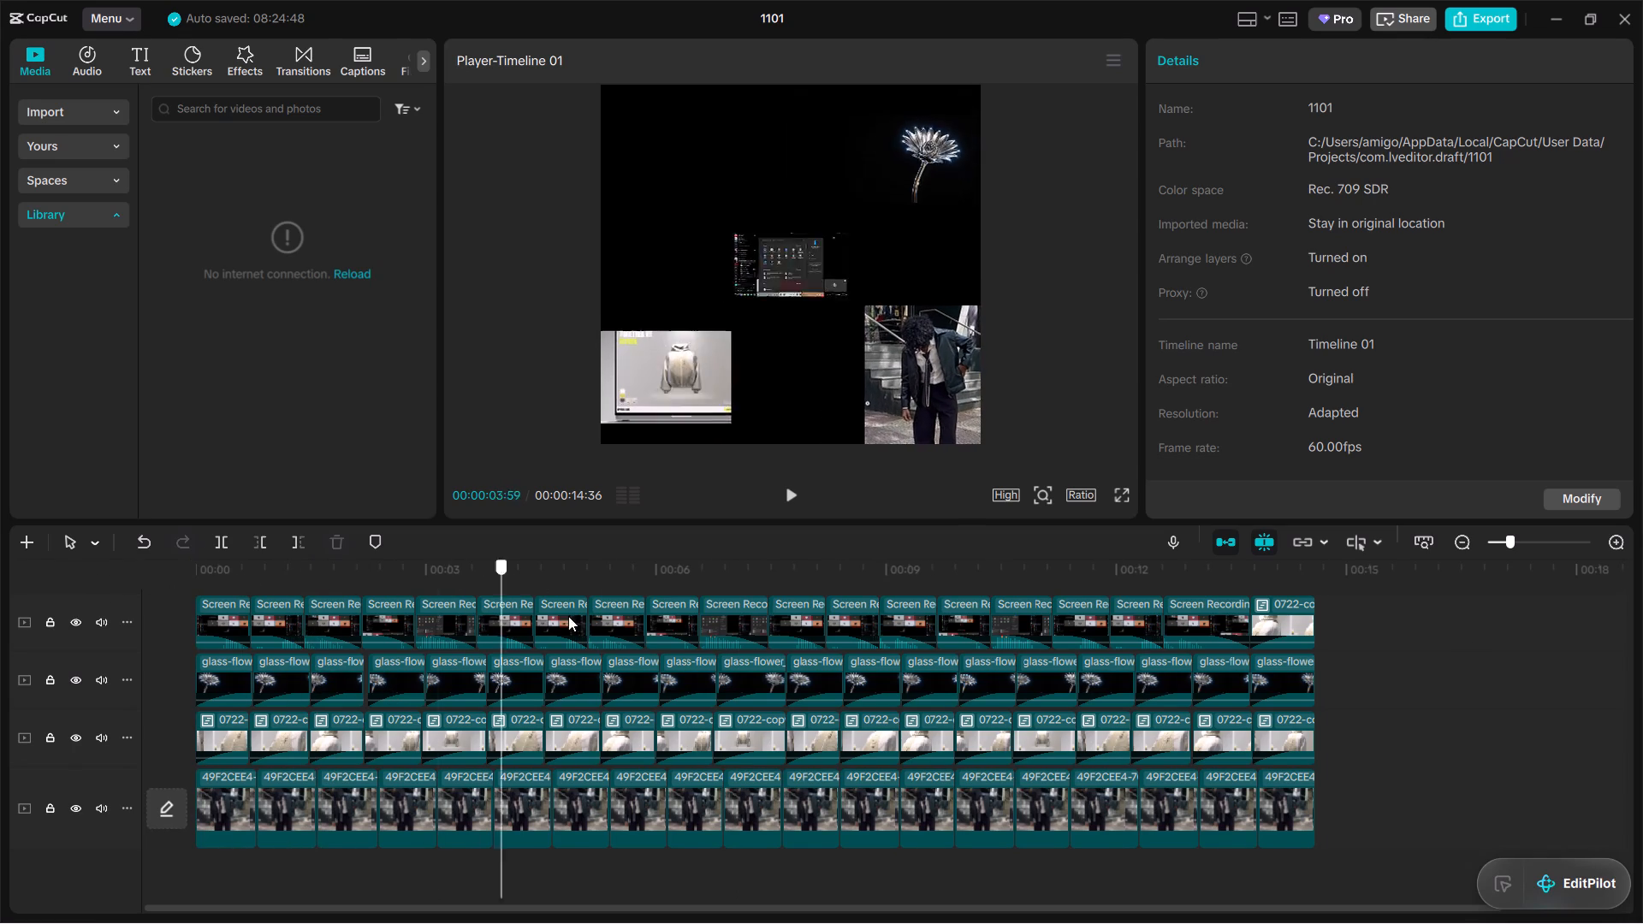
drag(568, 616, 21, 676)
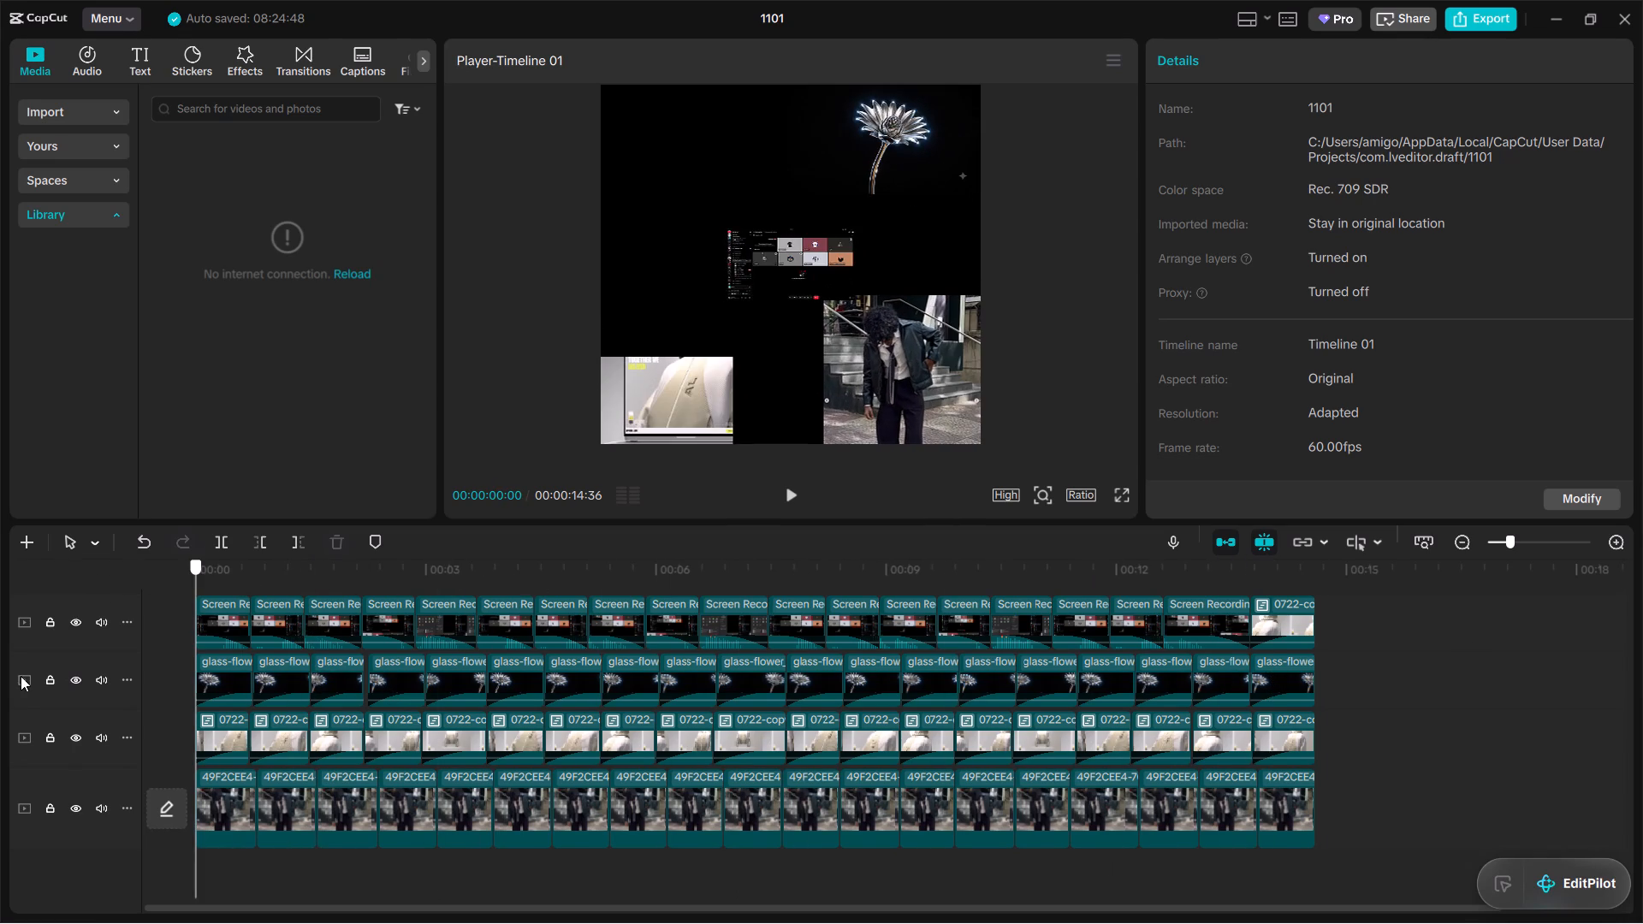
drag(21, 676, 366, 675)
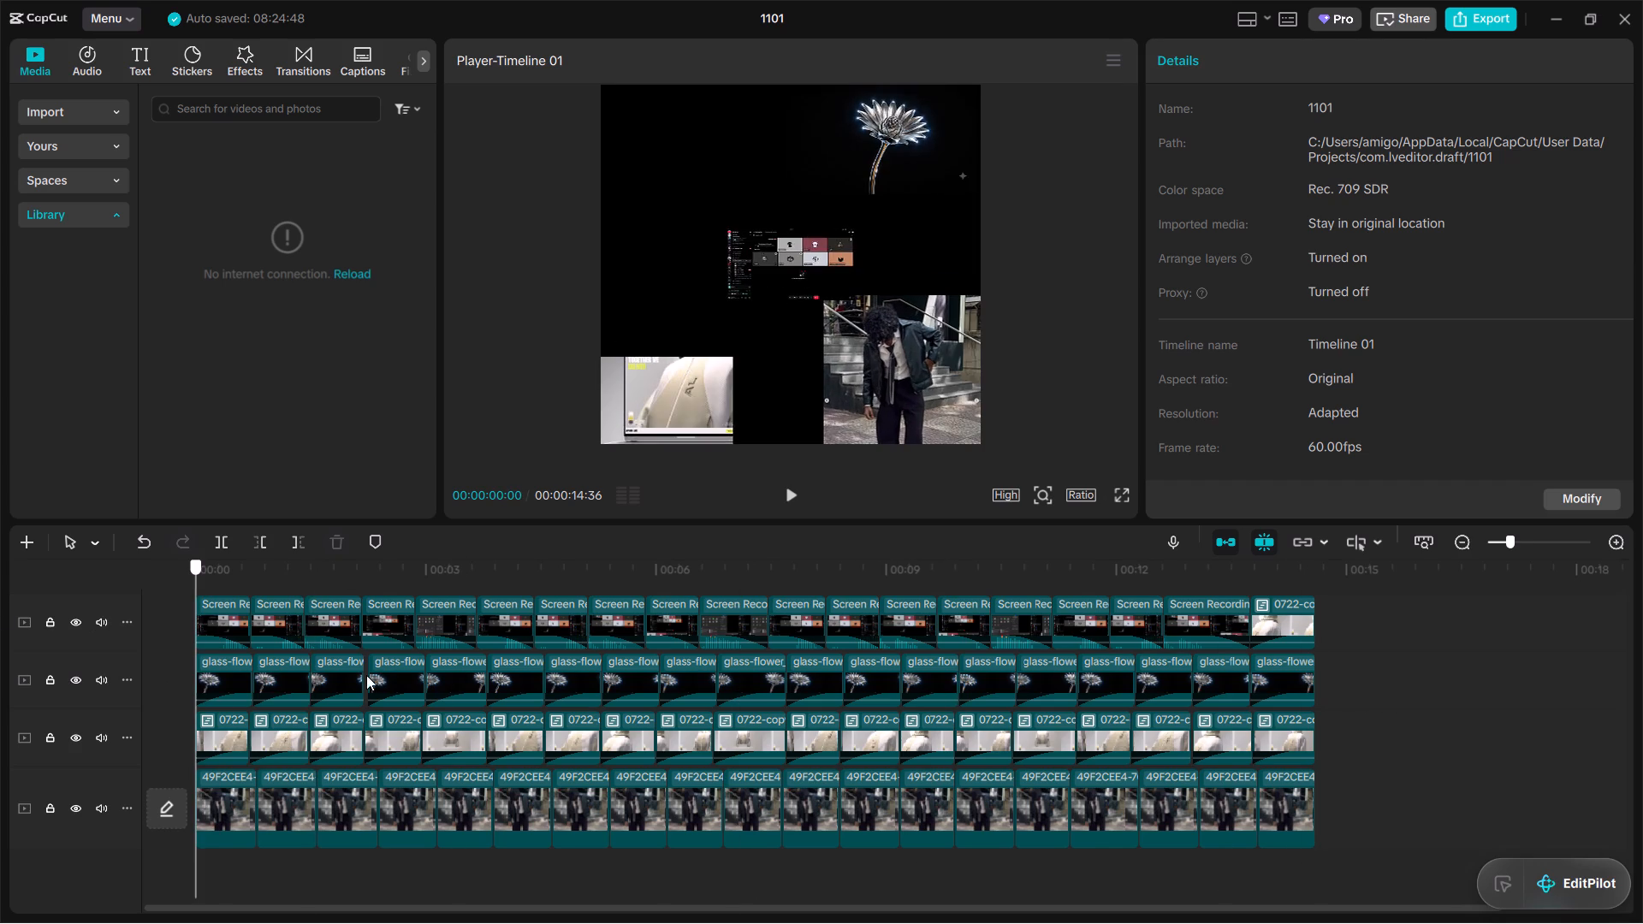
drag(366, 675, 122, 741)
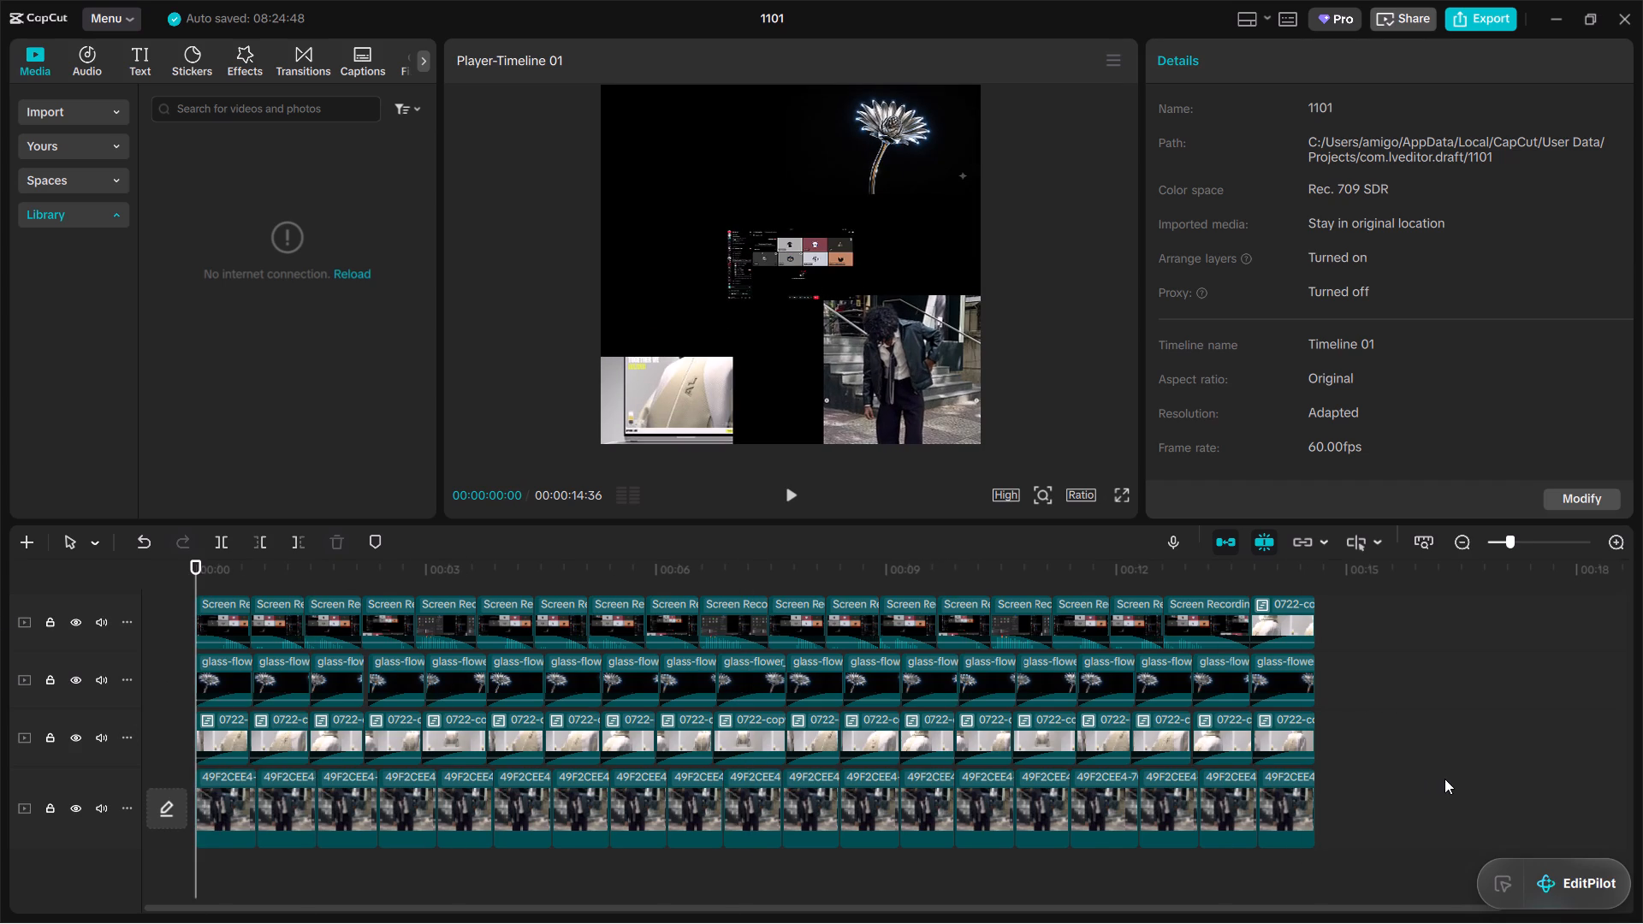
At the timeline's end, 00:00:14:36, move the last street-photo clip fully into the frame's lower-right corner.
click(1444, 779)
click(885, 383)
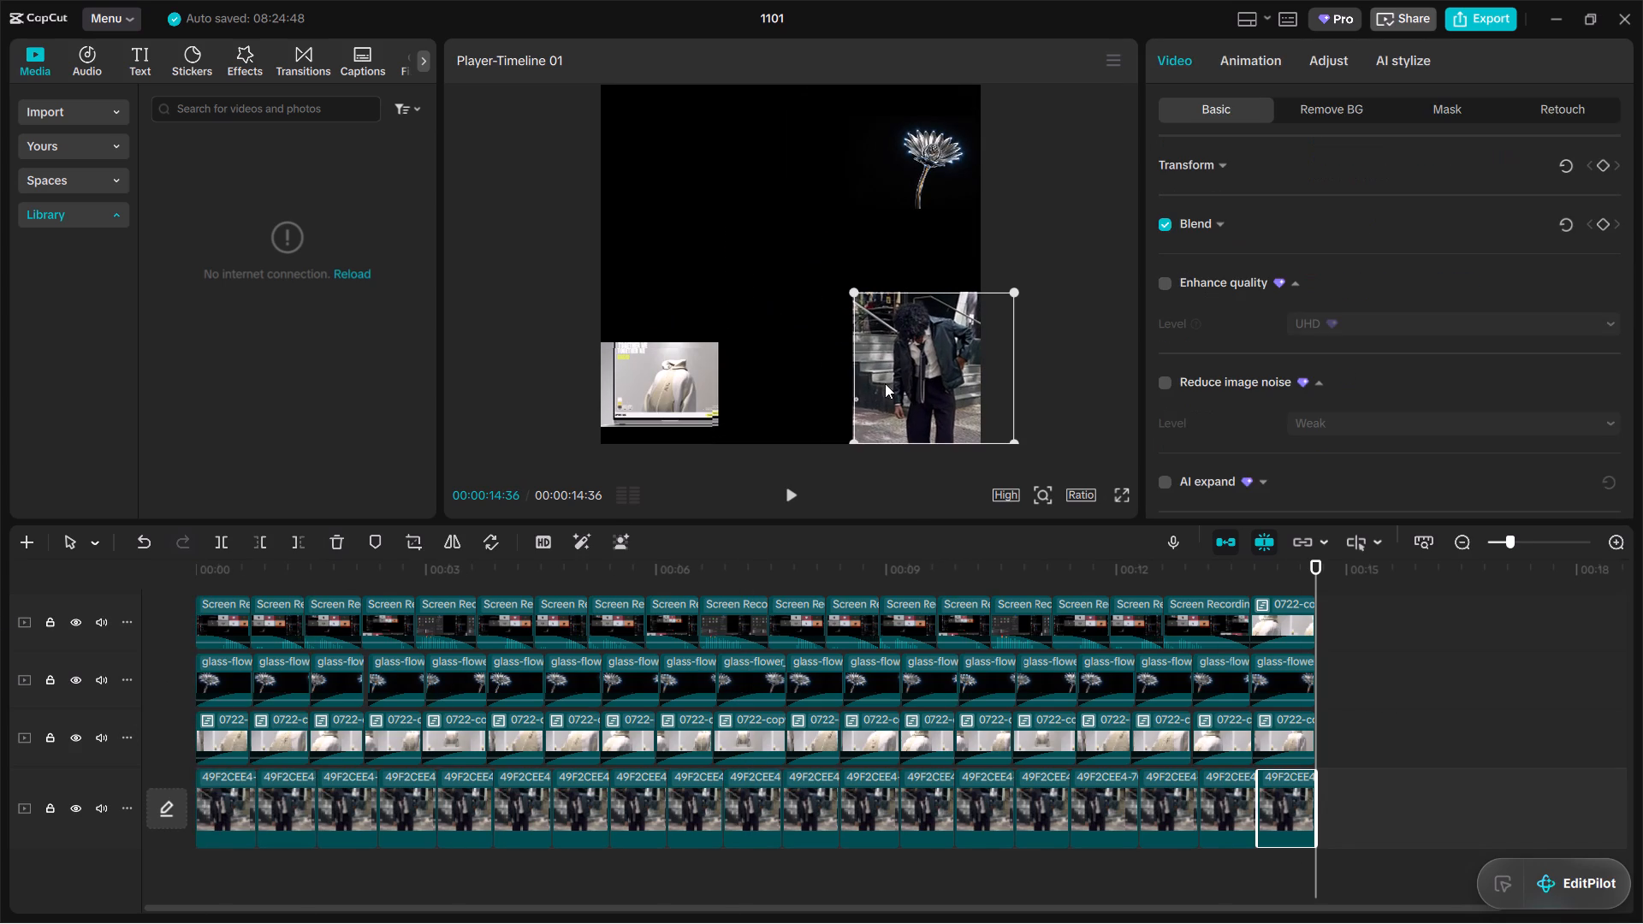
drag(904, 405, 842, 394)
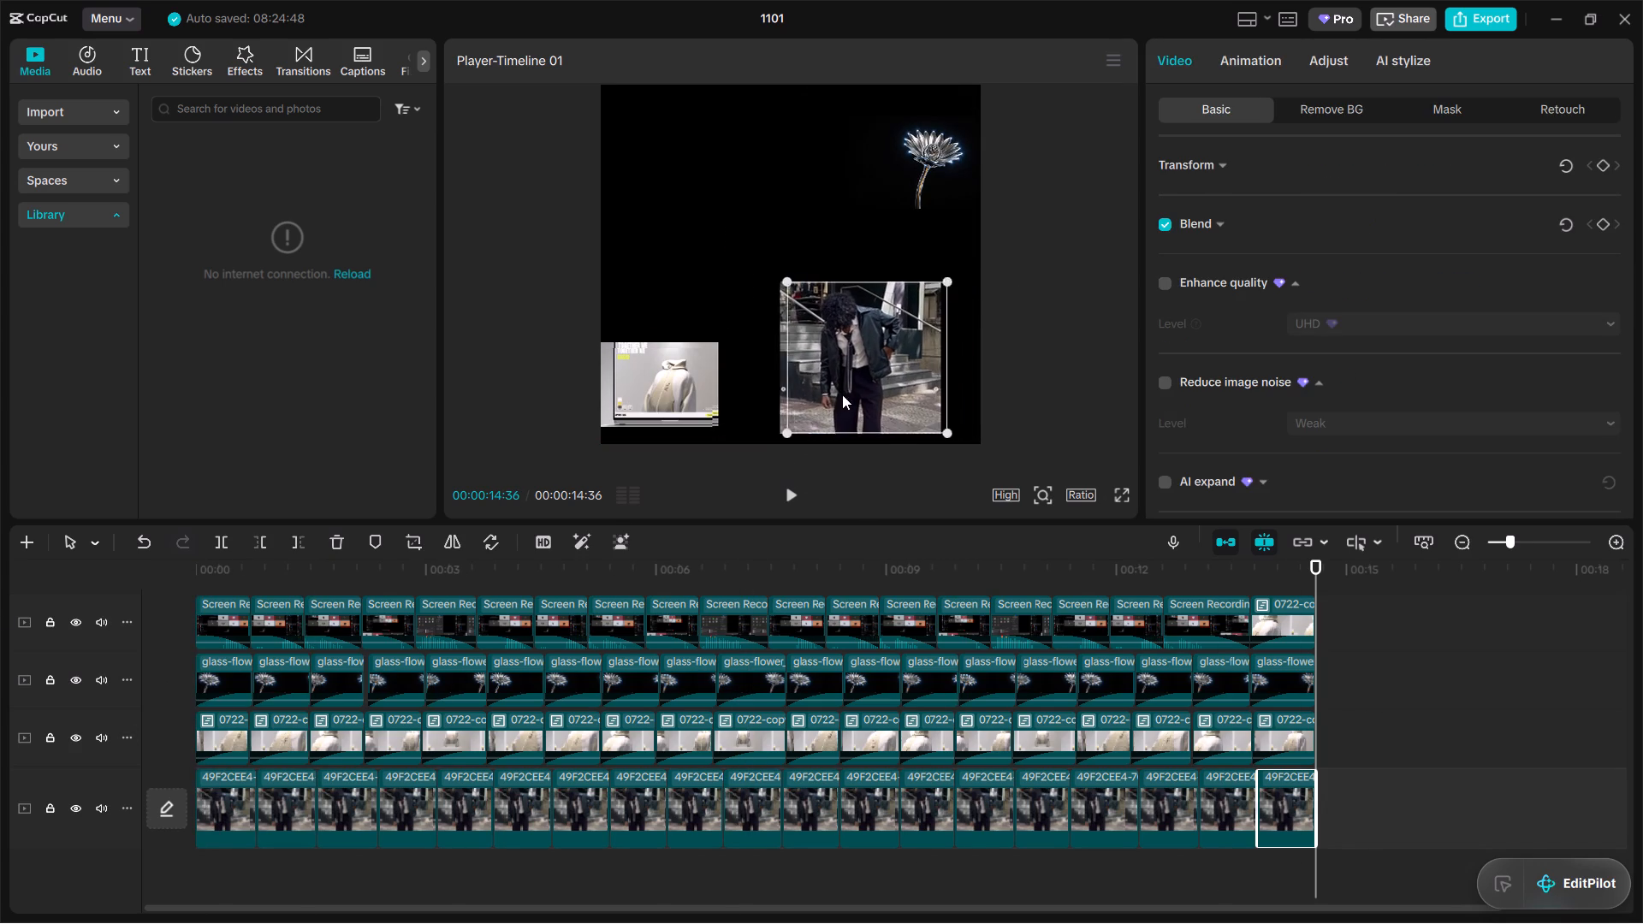
drag(842, 394, 867, 400)
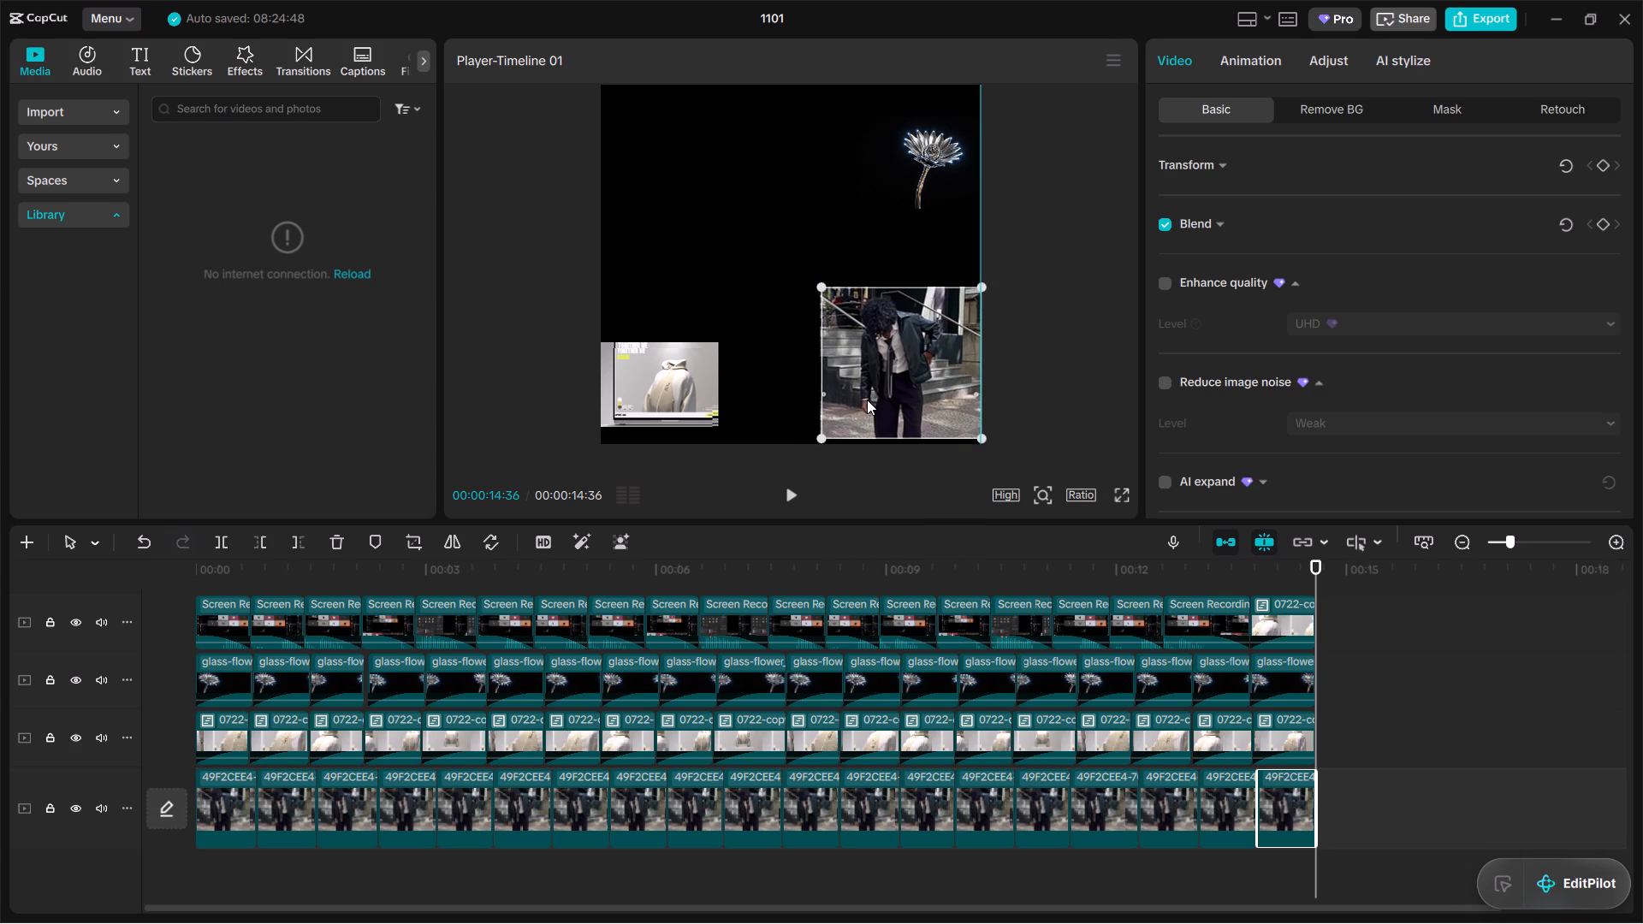
drag(867, 400, 869, 406)
click(744, 299)
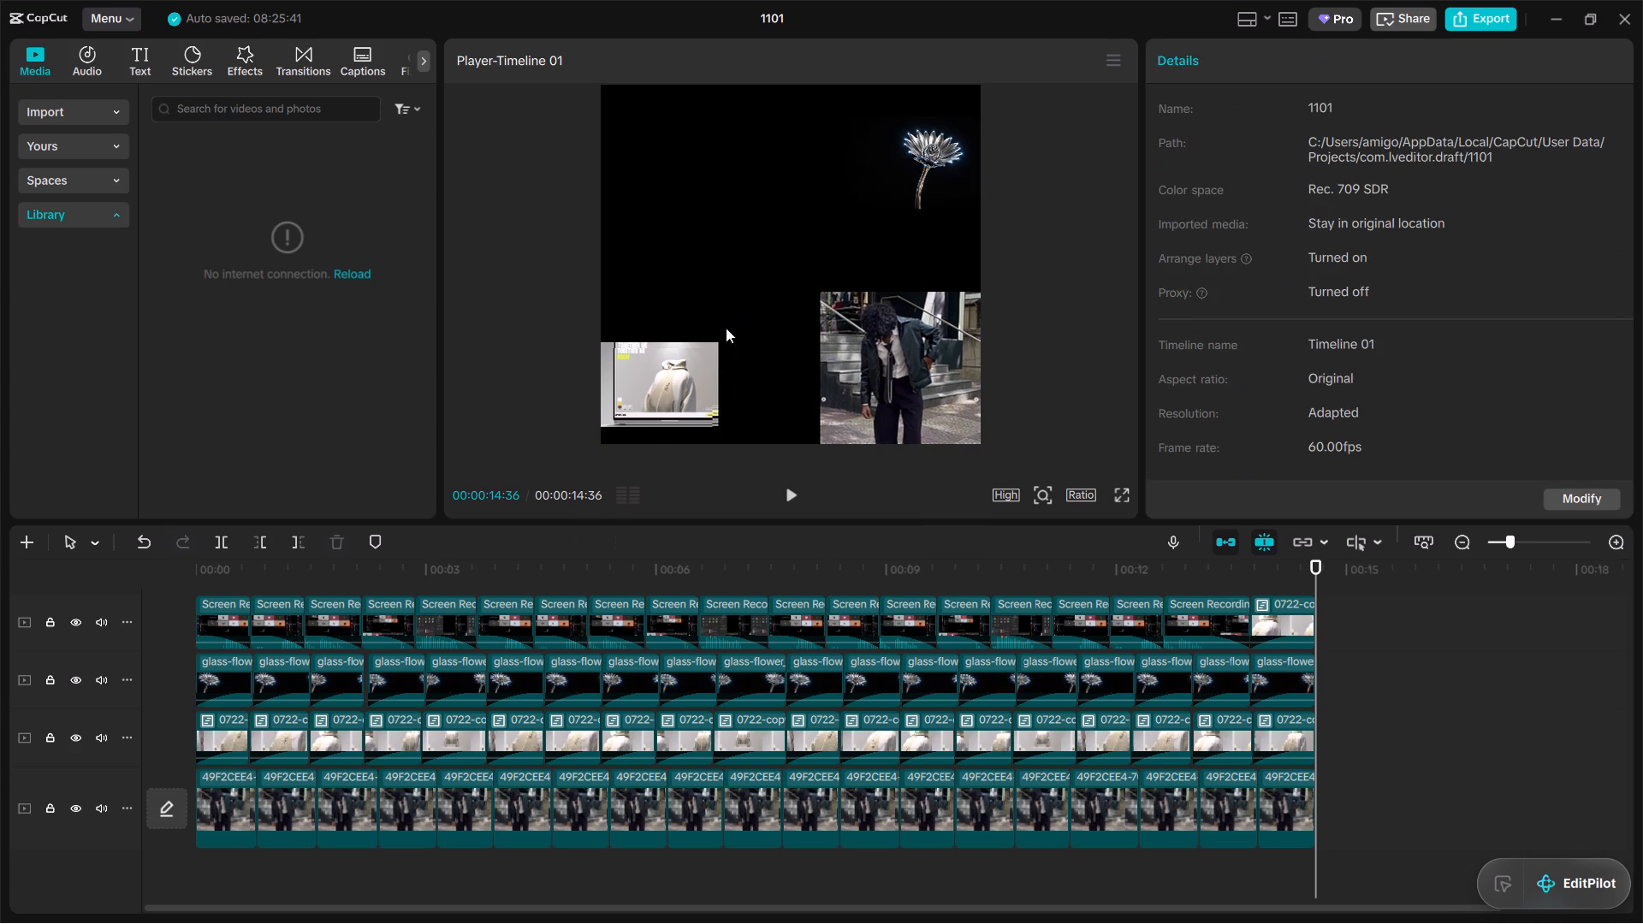
Move the top layer's last 0722 hoodie clip off the one it overlaps, placing it just above against the frame's left edge.
click(697, 370)
click(715, 366)
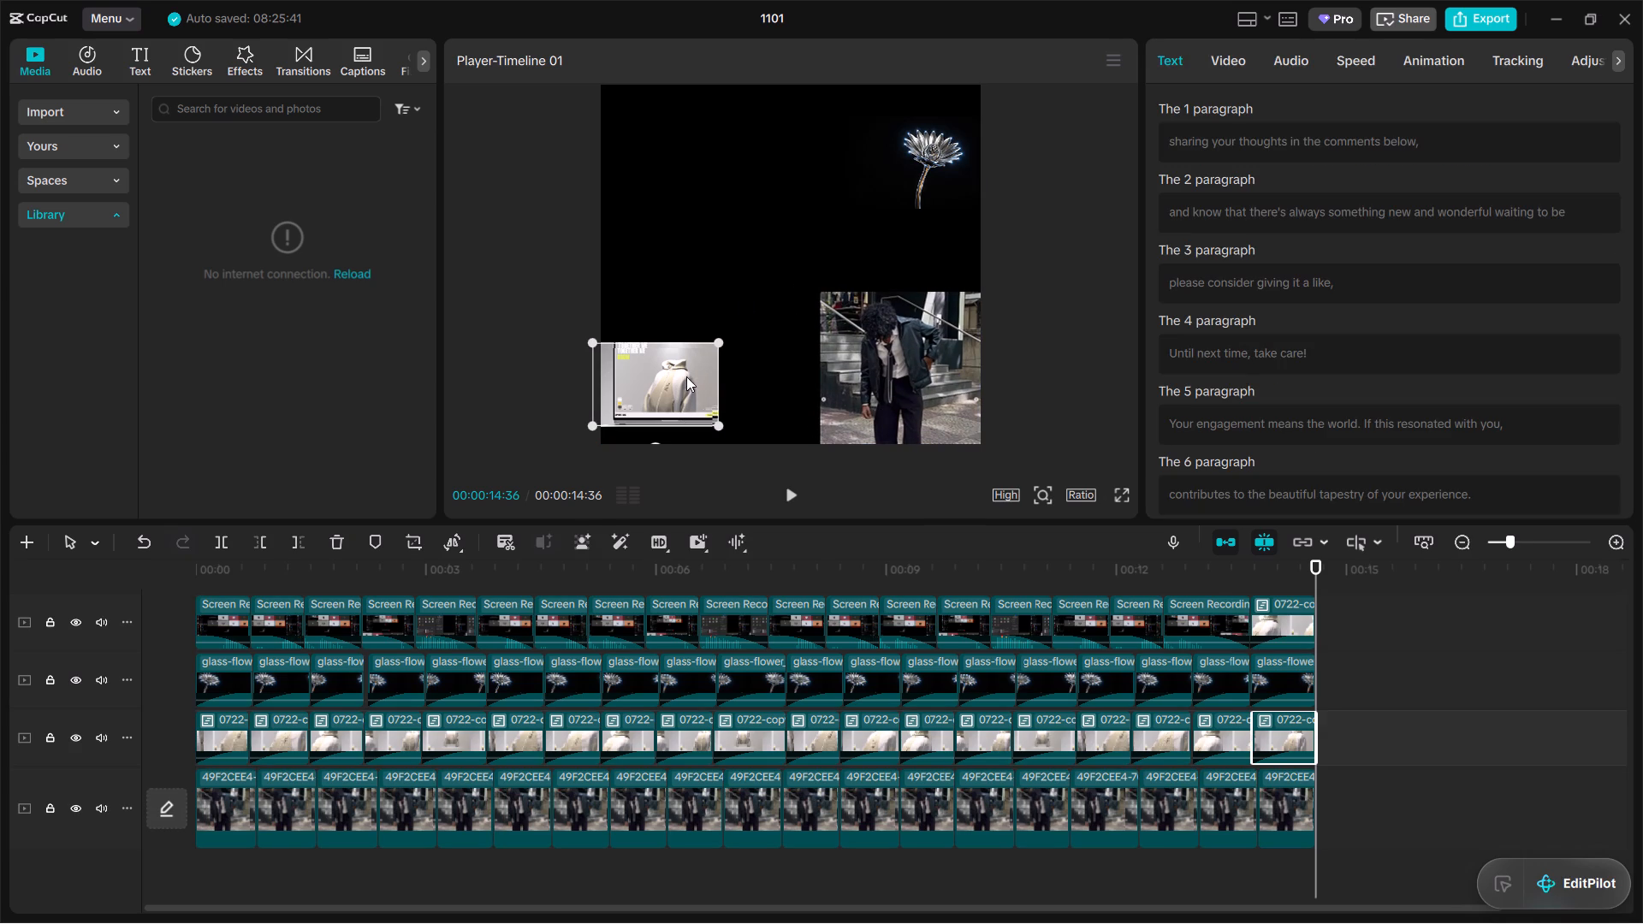
click(686, 376)
click(667, 402)
click(651, 408)
drag(695, 403, 750, 349)
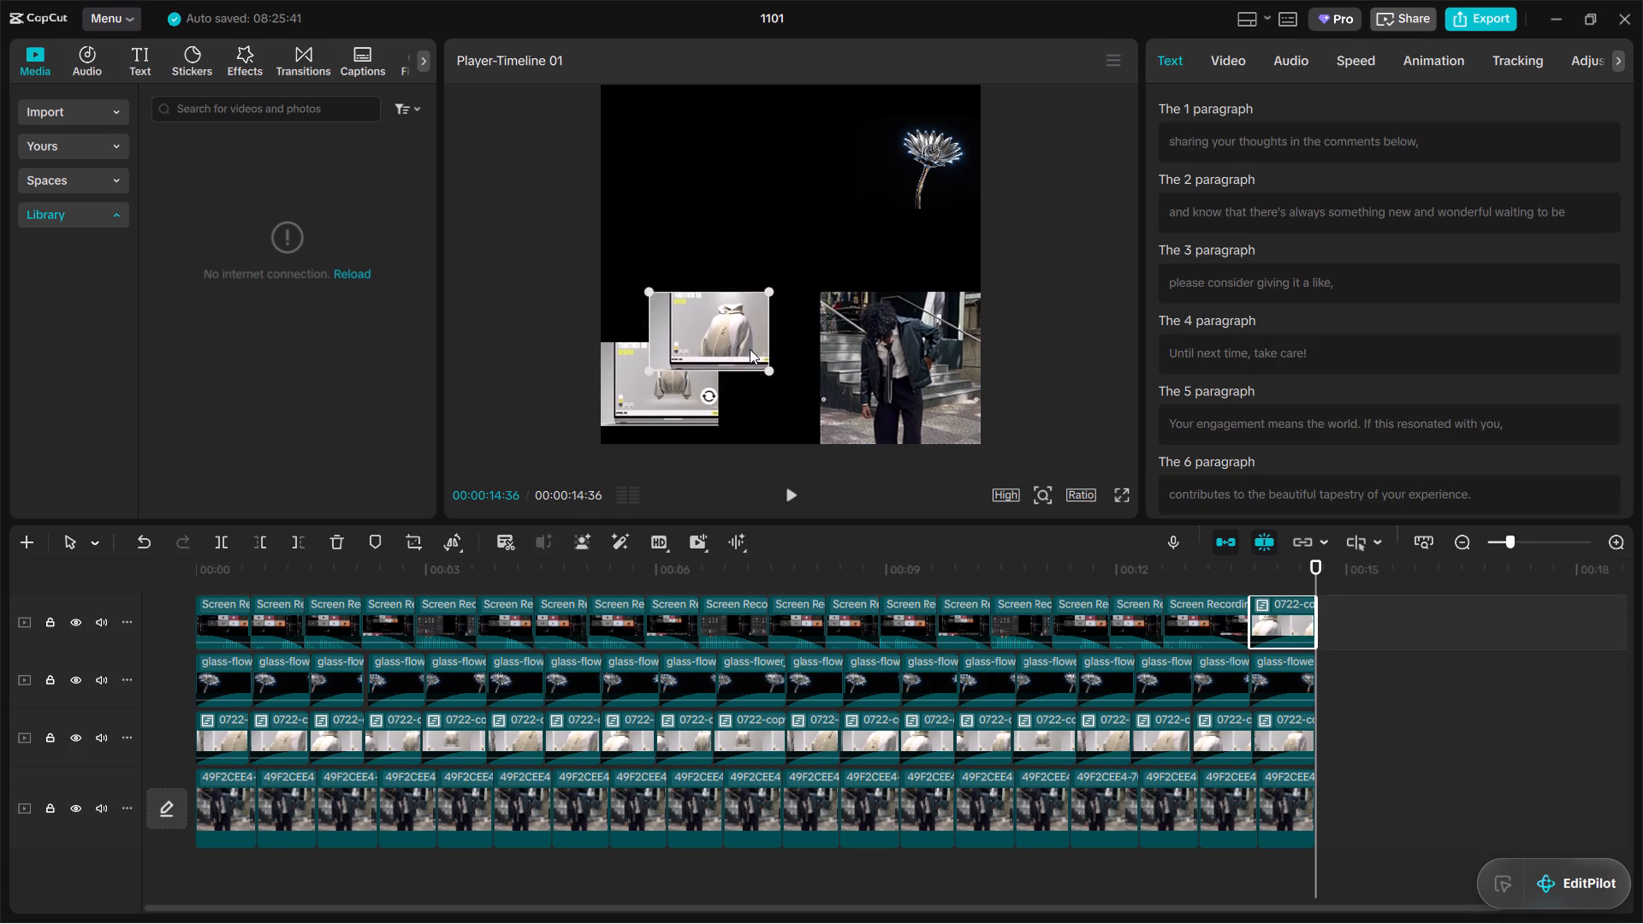
drag(750, 349, 703, 320)
click(739, 377)
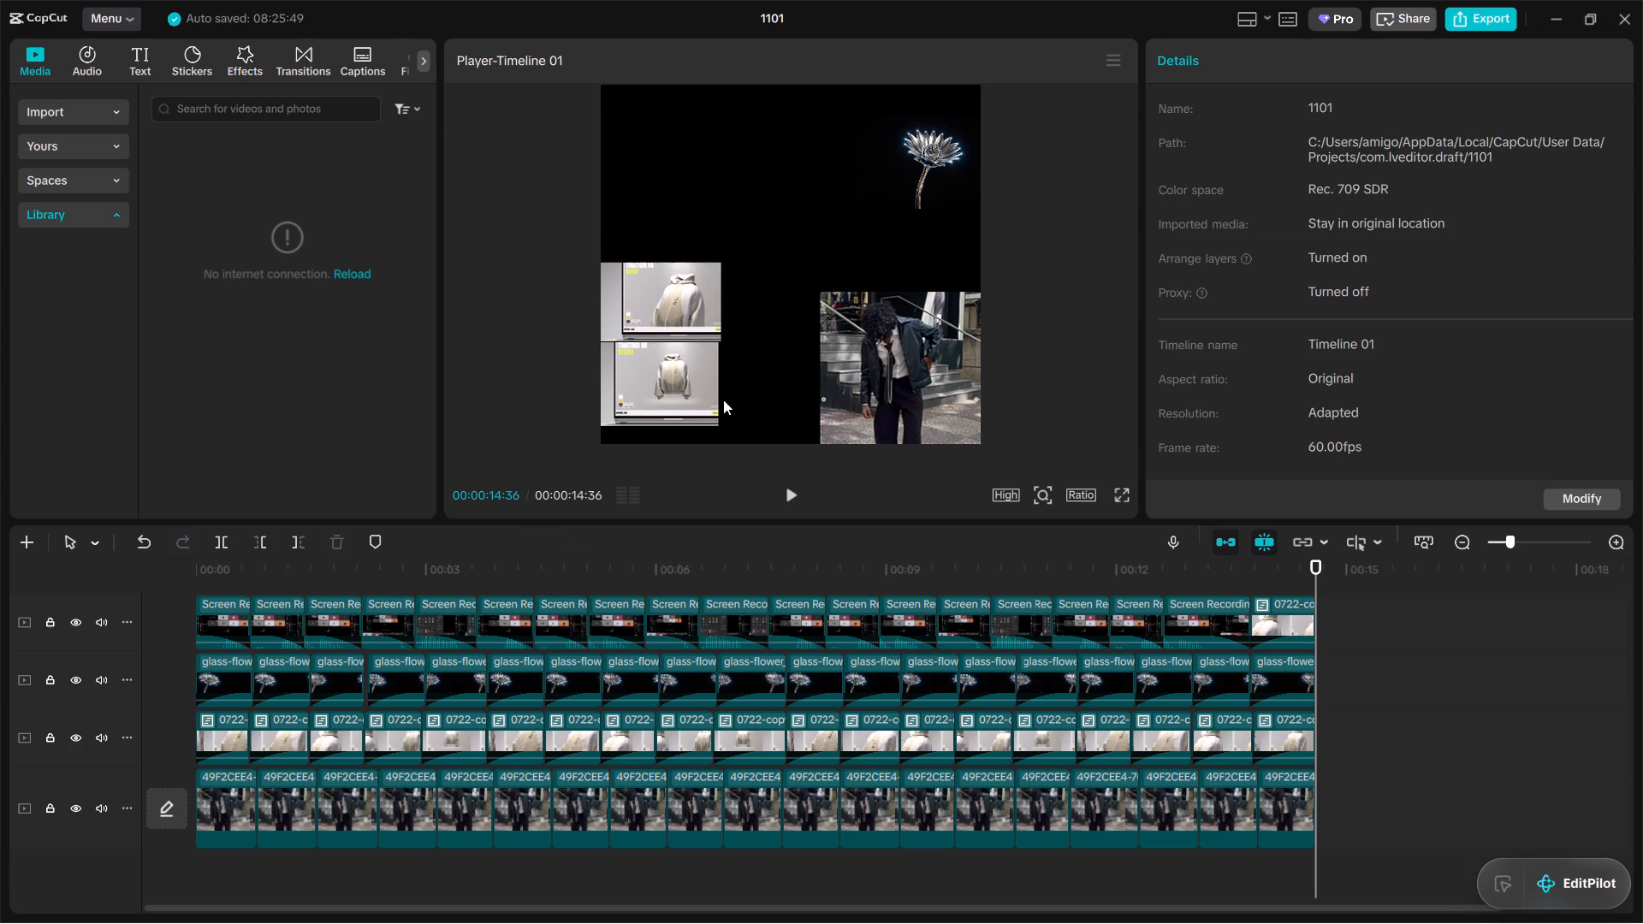
Move the third layer's last 0722 hoodie clip flush into the frame's lower-left corner.
click(667, 392)
drag(671, 380, 681, 397)
Move the top layer's last 0722 hoodie clip to the frame's upper-left corner and enlarge it to nearly half the frame width.
click(697, 281)
drag(679, 308, 683, 139)
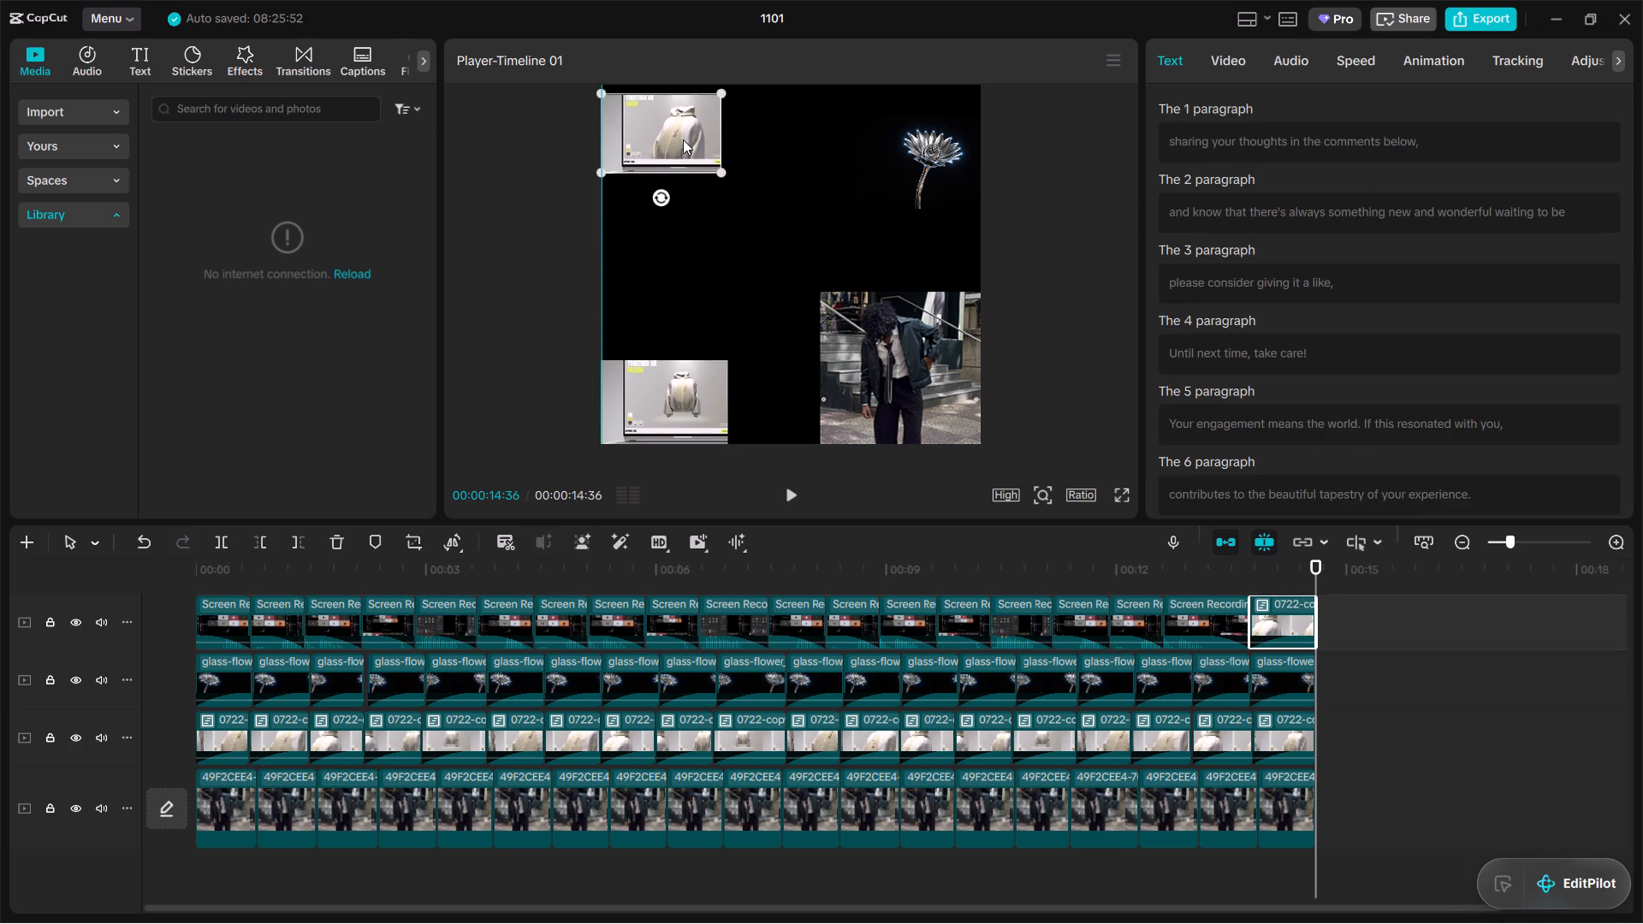
drag(683, 139, 684, 132)
drag(721, 160, 753, 207)
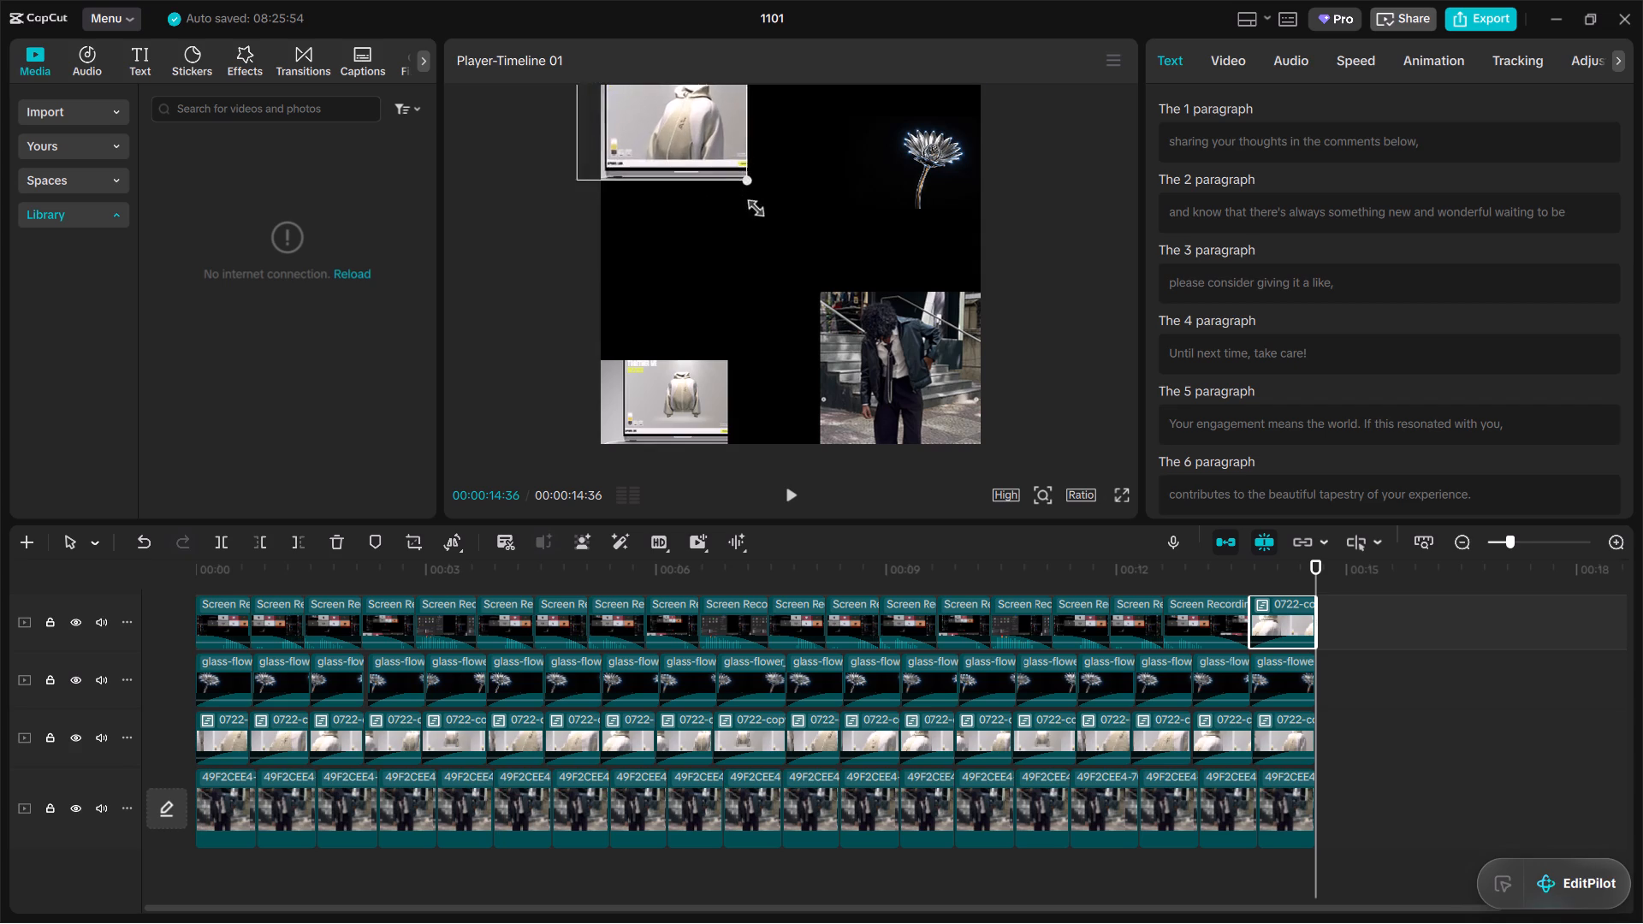
drag(753, 207, 776, 226)
drag(712, 128, 759, 163)
drag(808, 228, 778, 214)
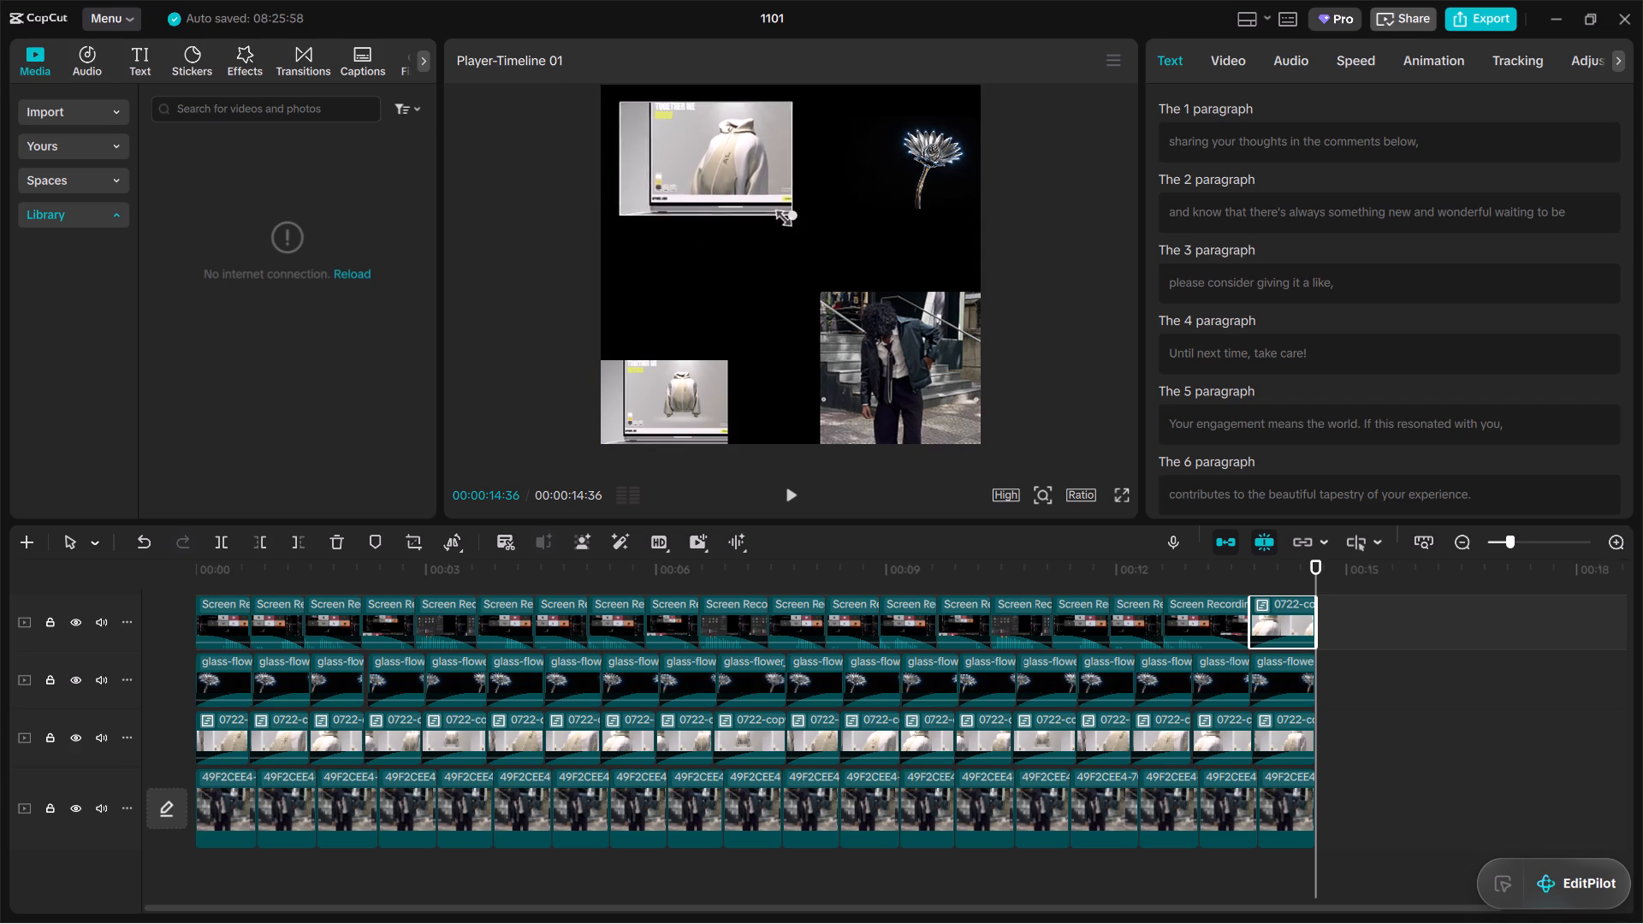
drag(778, 214, 777, 211)
drag(750, 176, 729, 157)
click(734, 292)
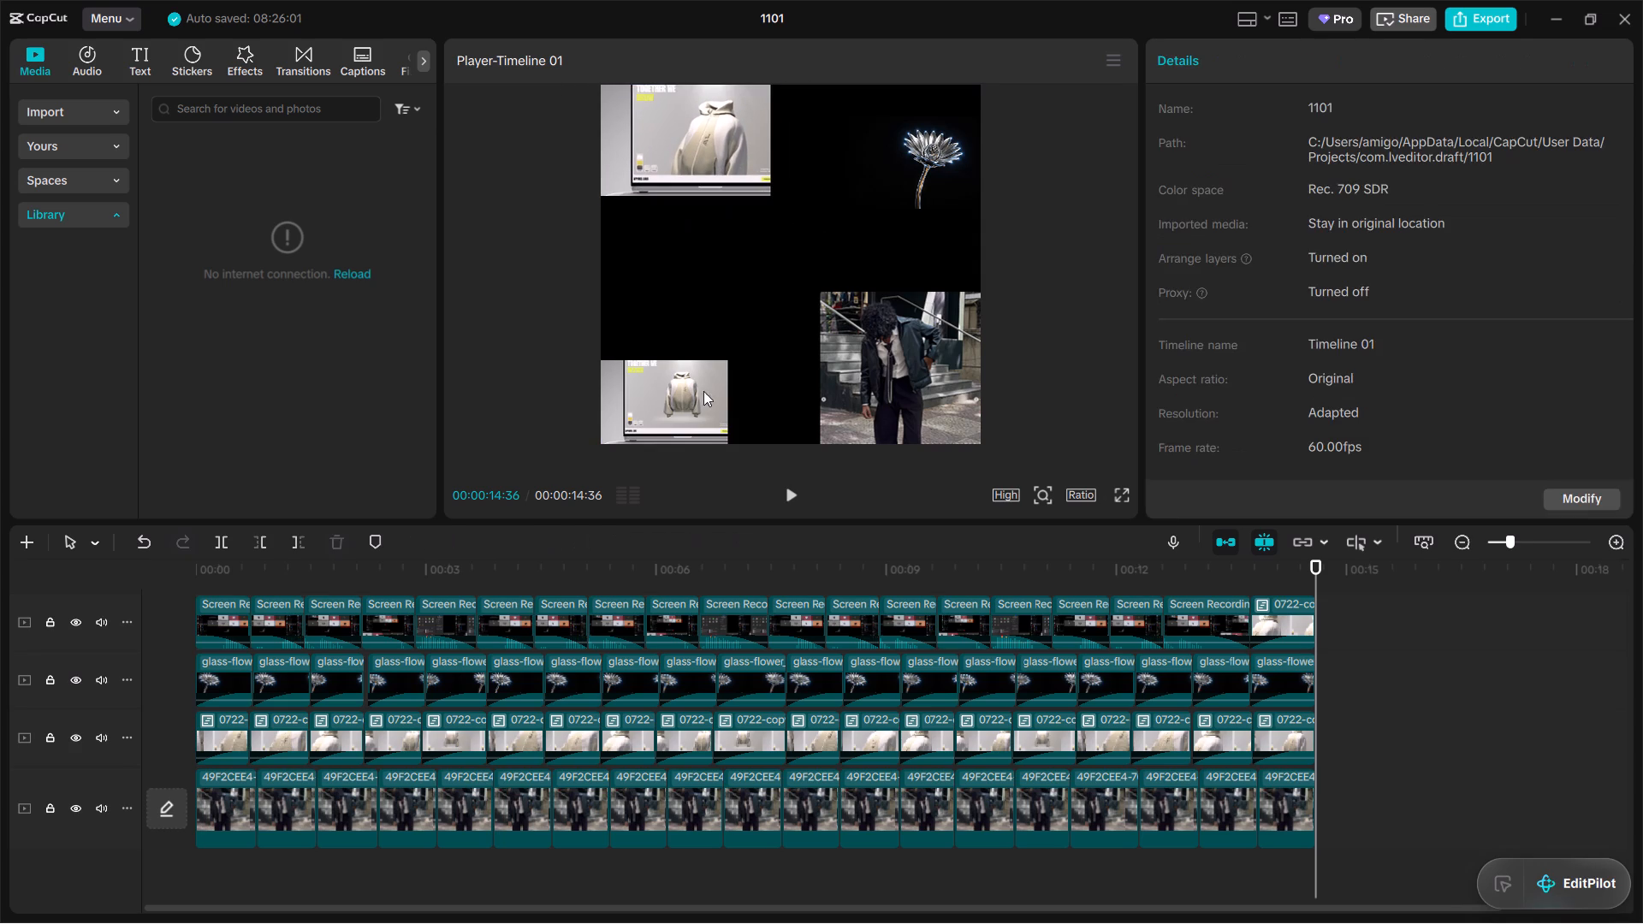
Enlarge the third layer's last 0722 hoodie clip to nearly half the frame width, keeping it flush in the lower-left corner.
click(699, 398)
drag(732, 358, 780, 331)
drag(703, 386, 718, 379)
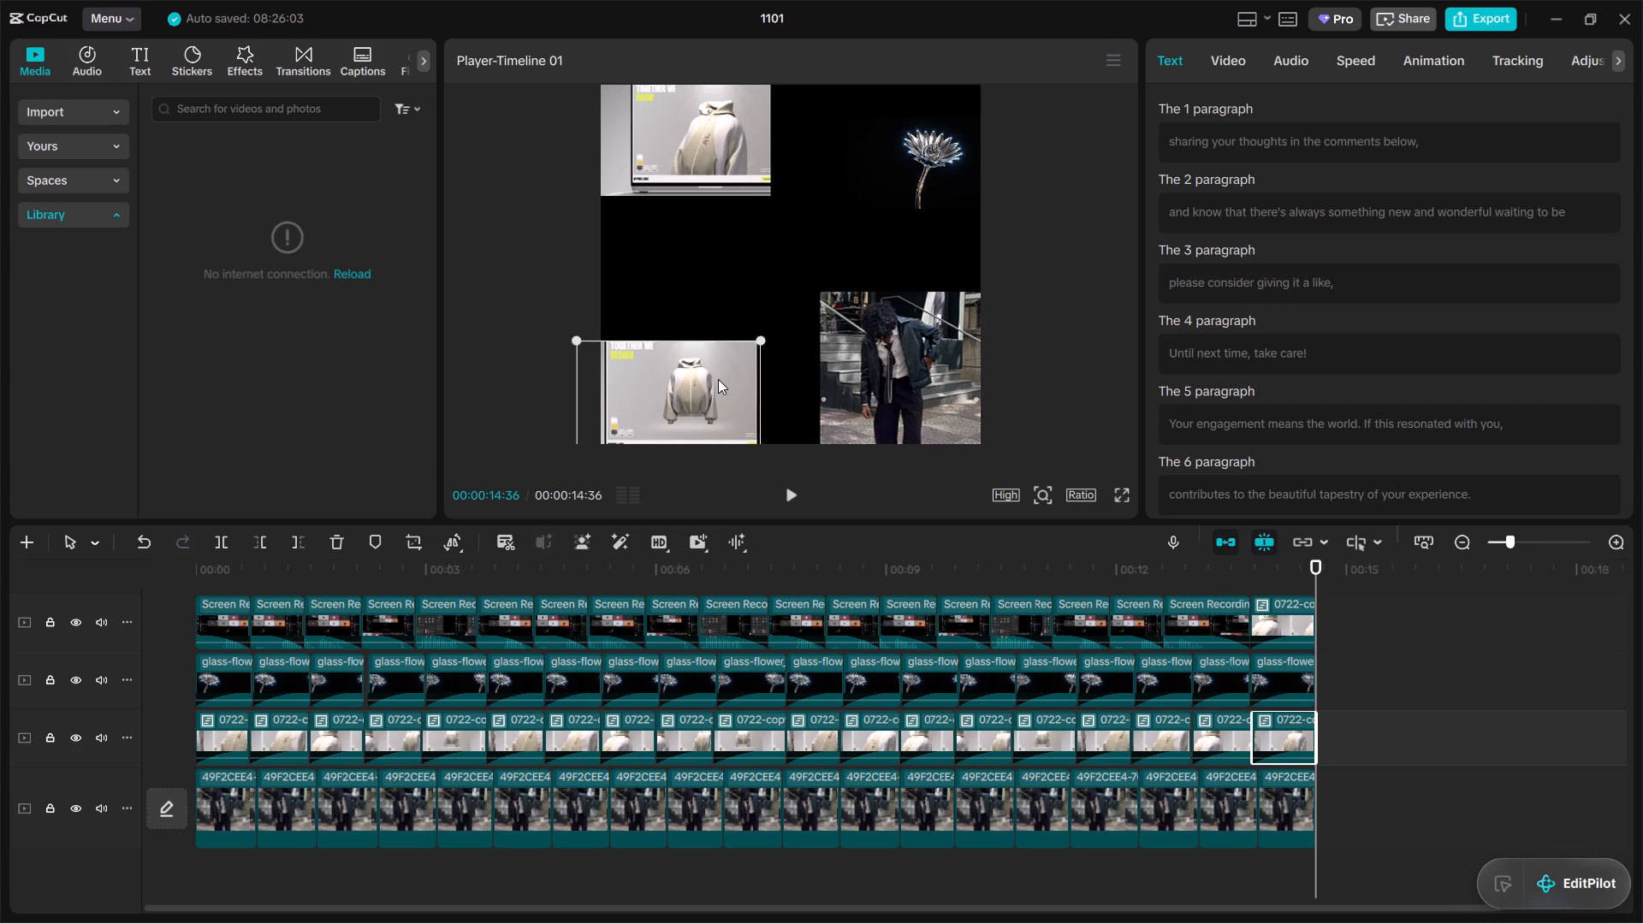
drag(718, 379, 735, 366)
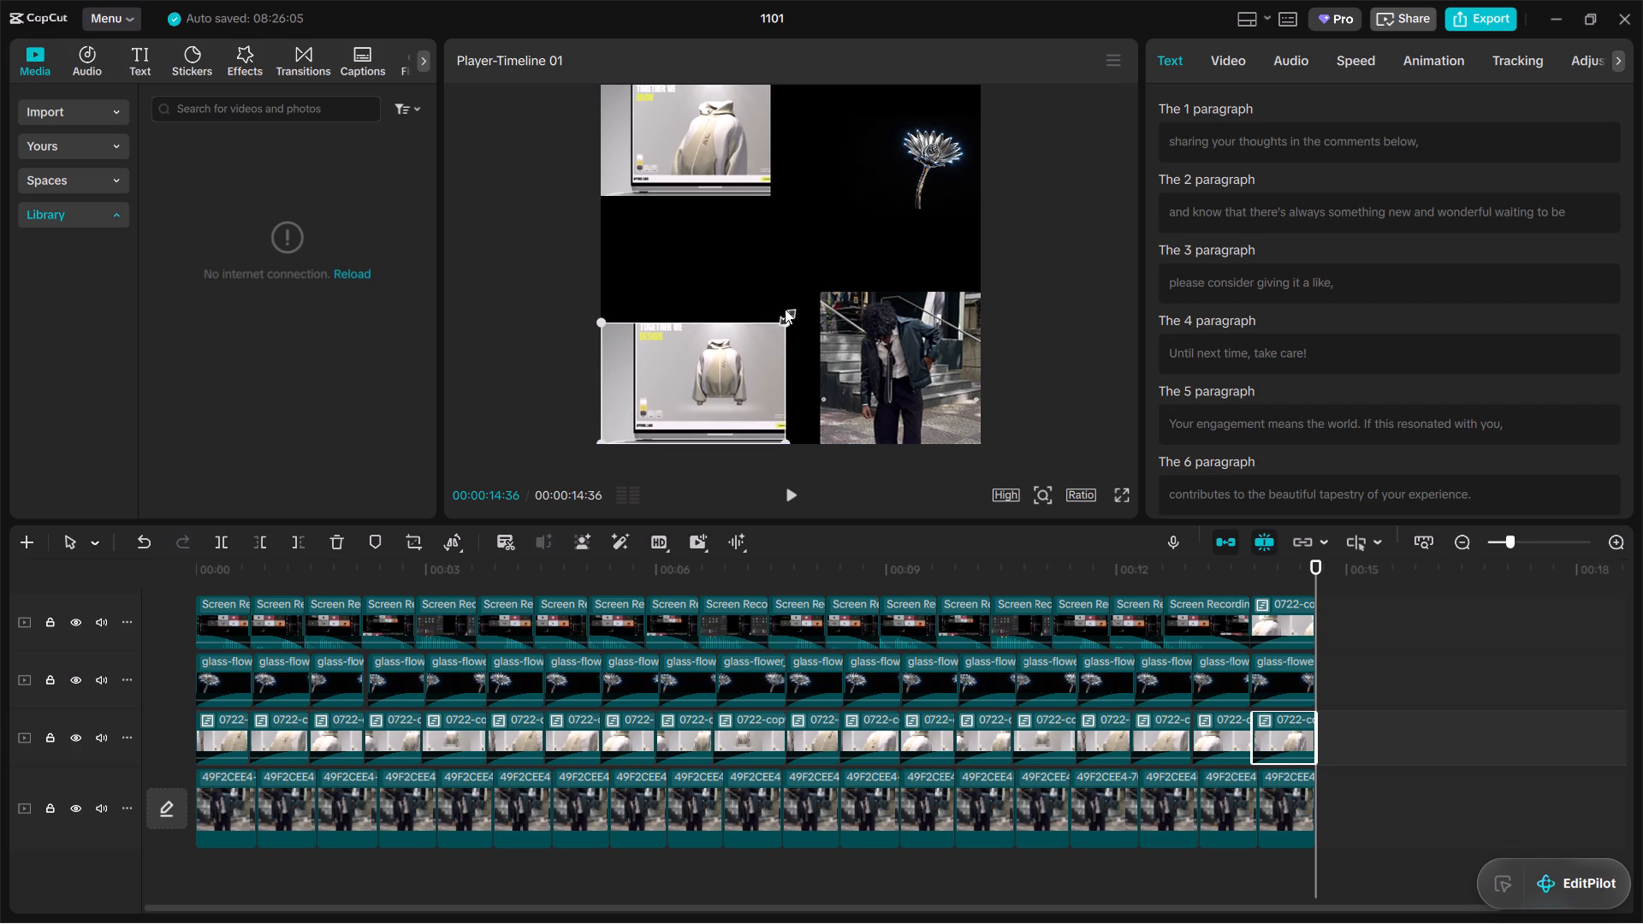
click(767, 249)
click(739, 356)
drag(787, 321, 778, 330)
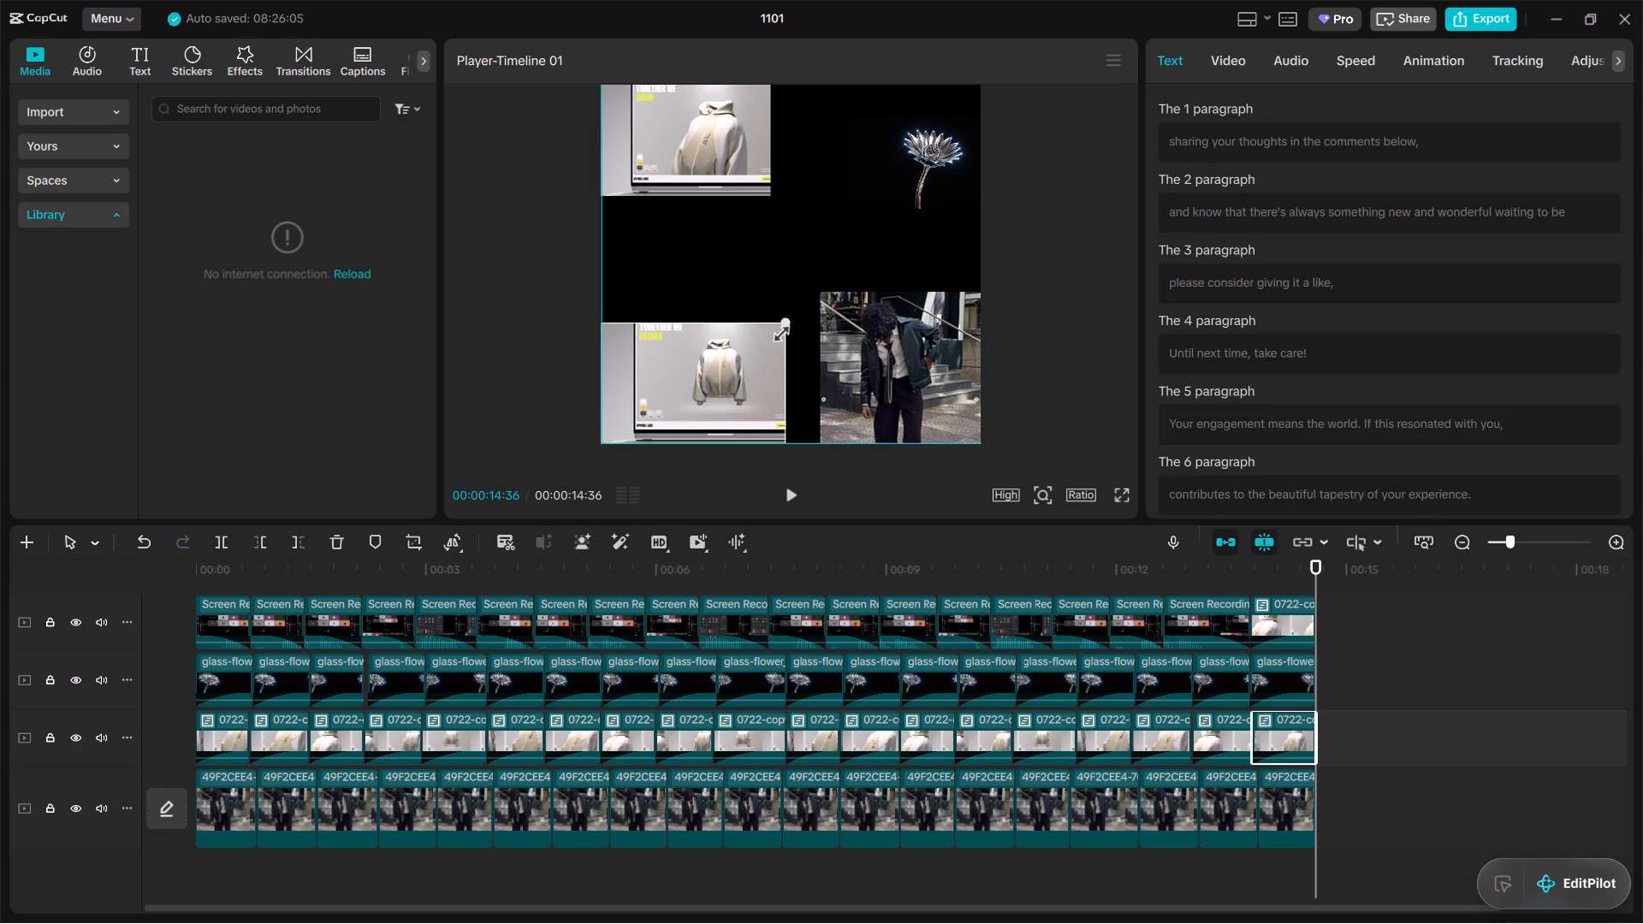
drag(778, 330, 773, 332)
click(743, 364)
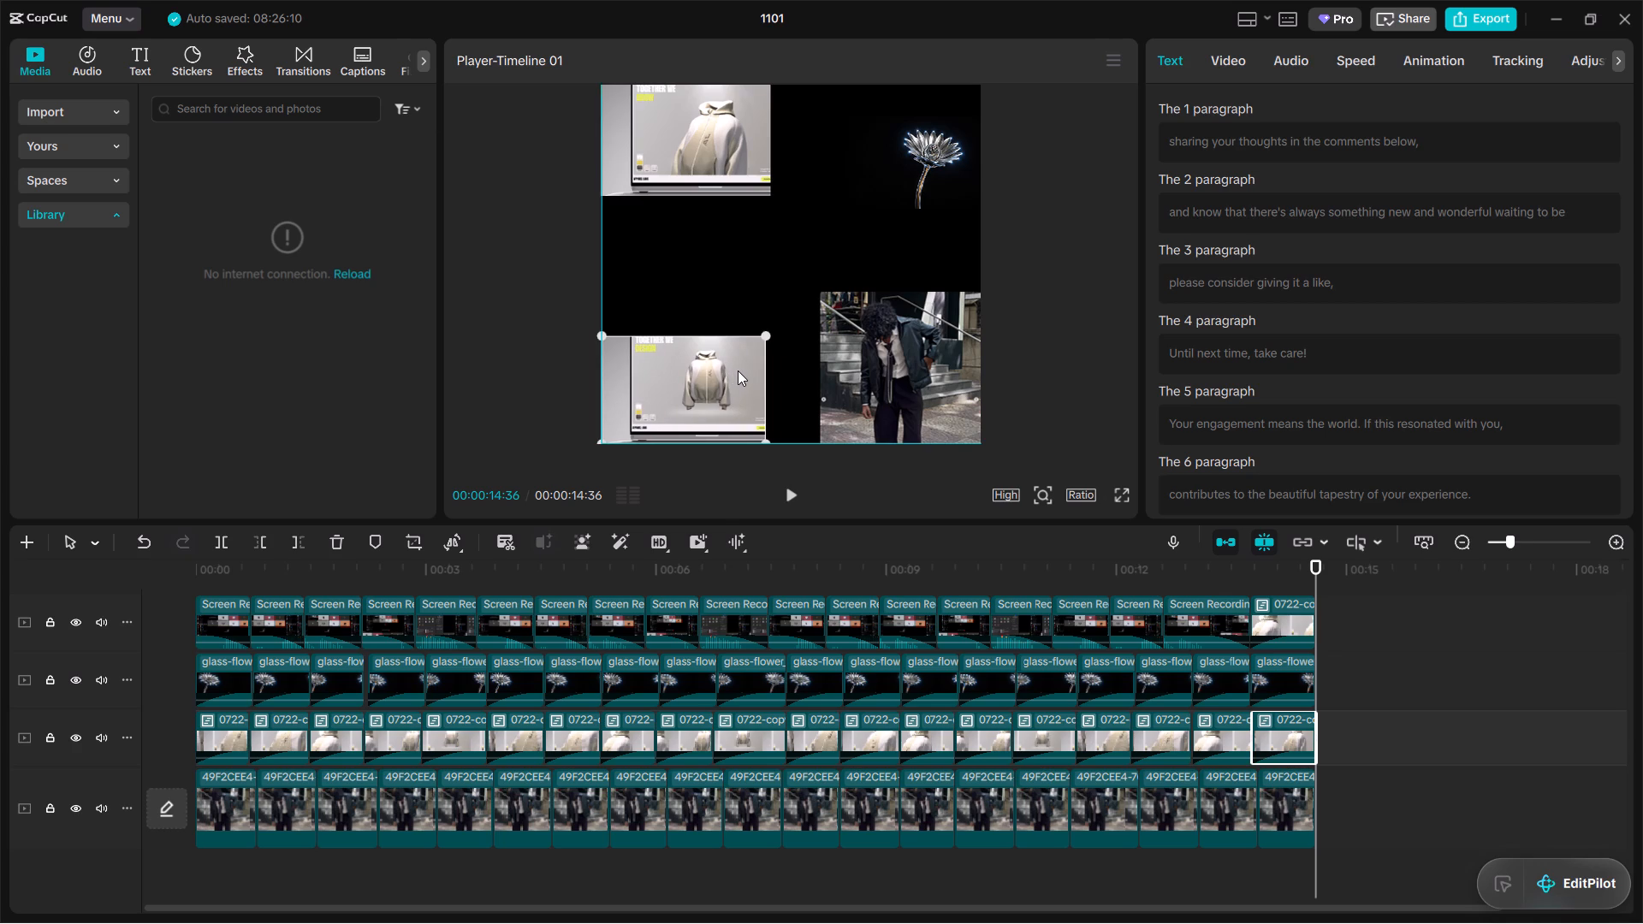
click(741, 281)
Shrink the top layer's last 0722 hoodie clip slightly and refit it flush in the frame's upper-left corner.
click(735, 135)
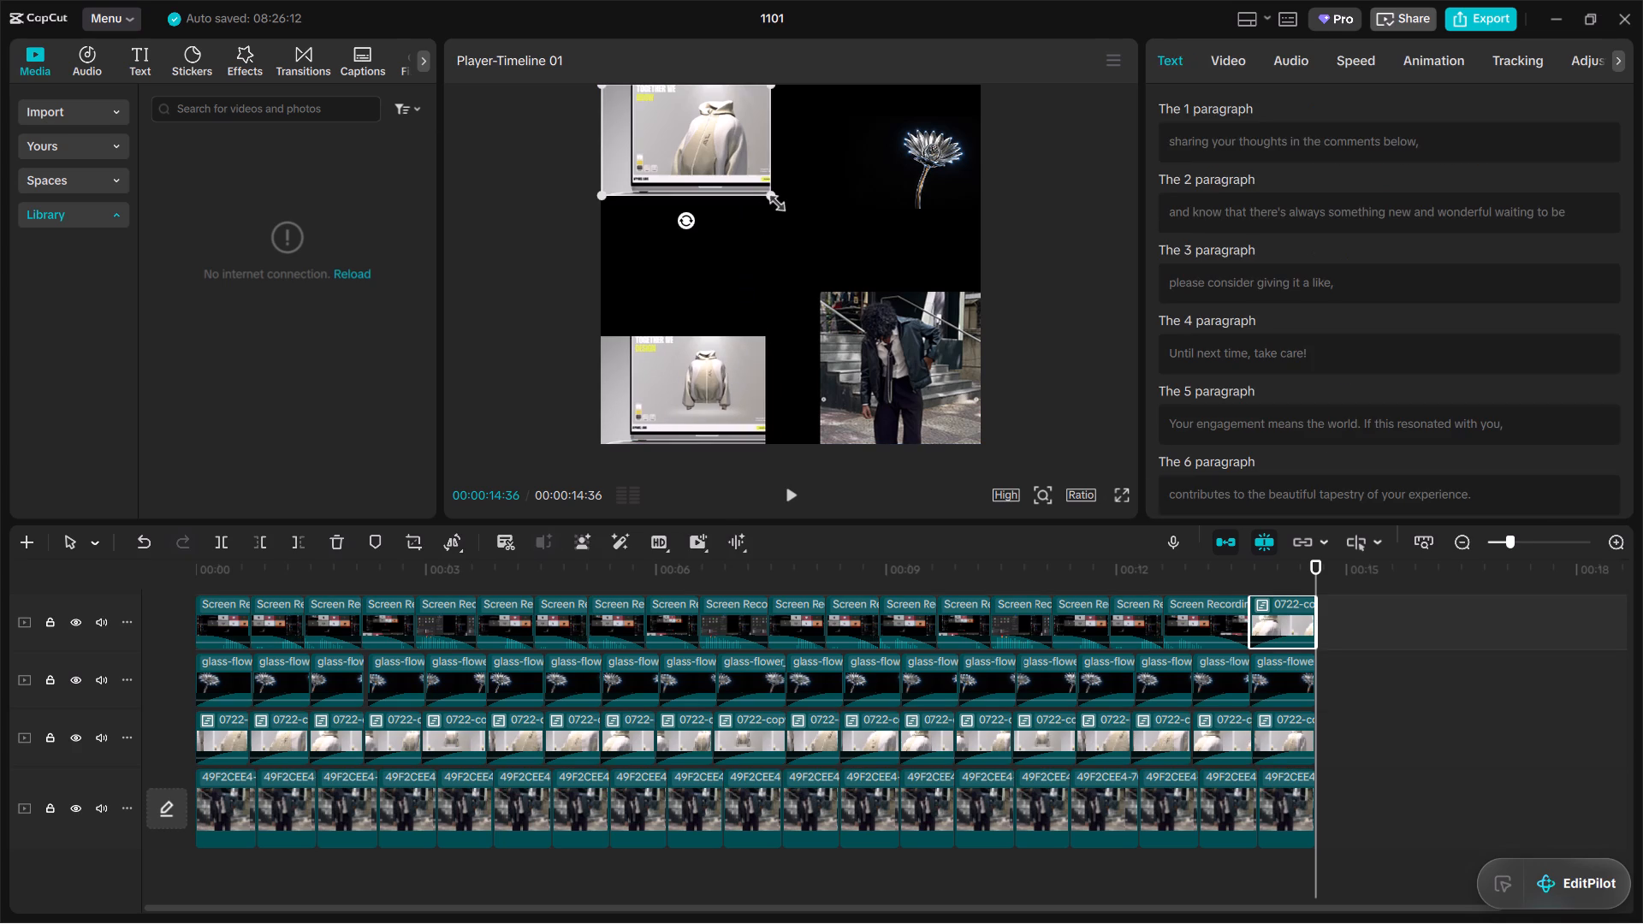
drag(772, 199, 754, 197)
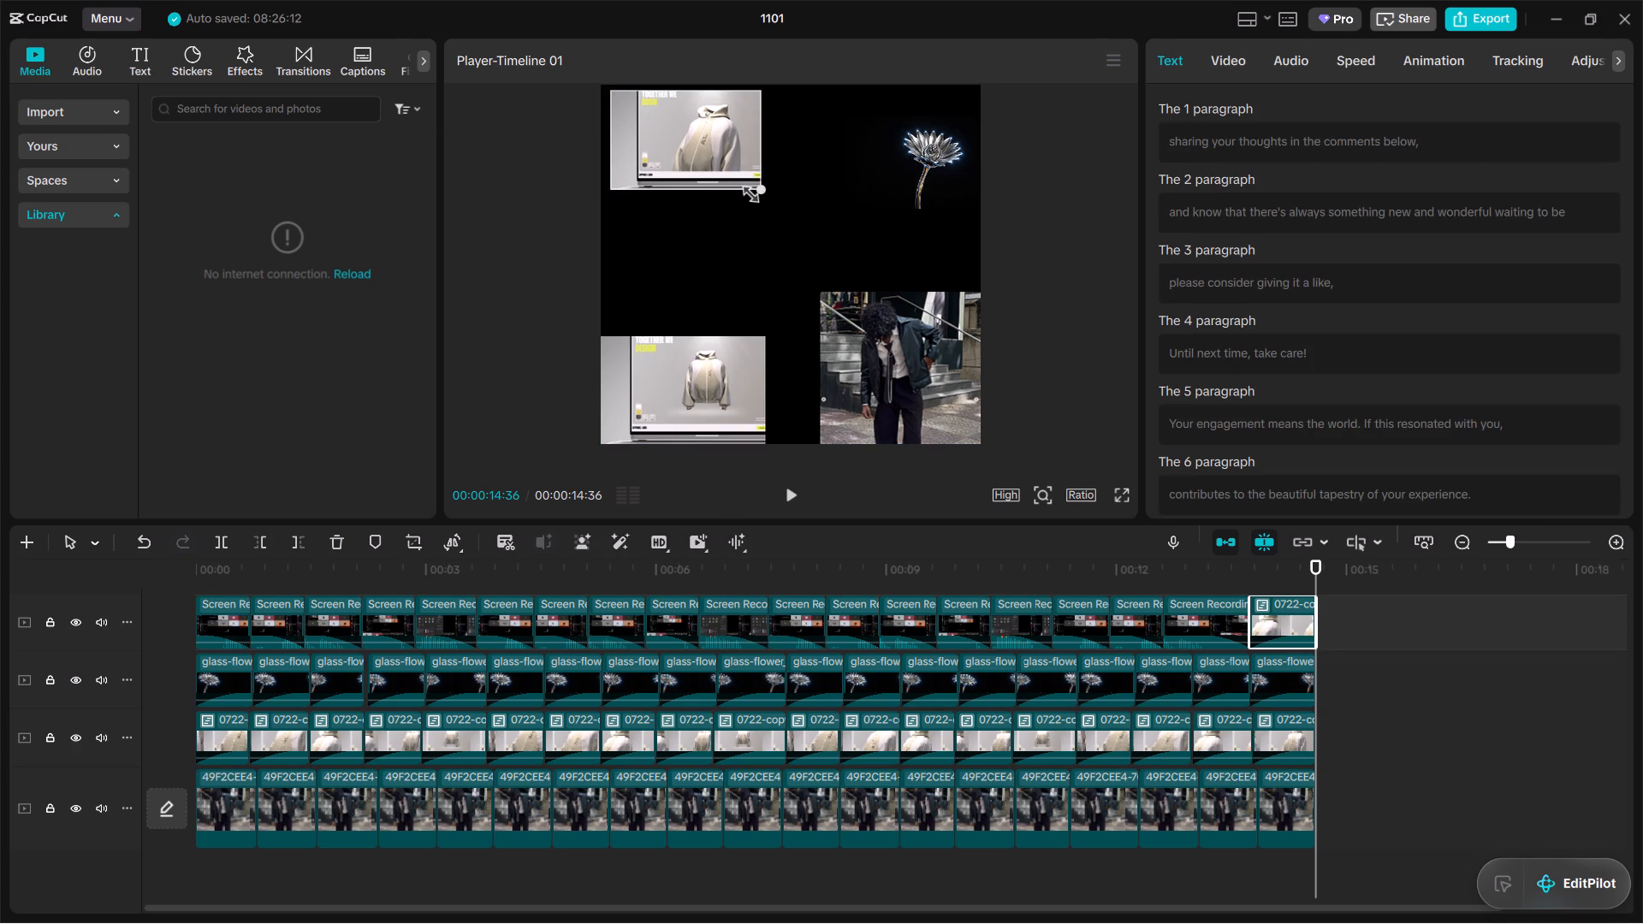
drag(754, 197, 756, 197)
click(747, 155)
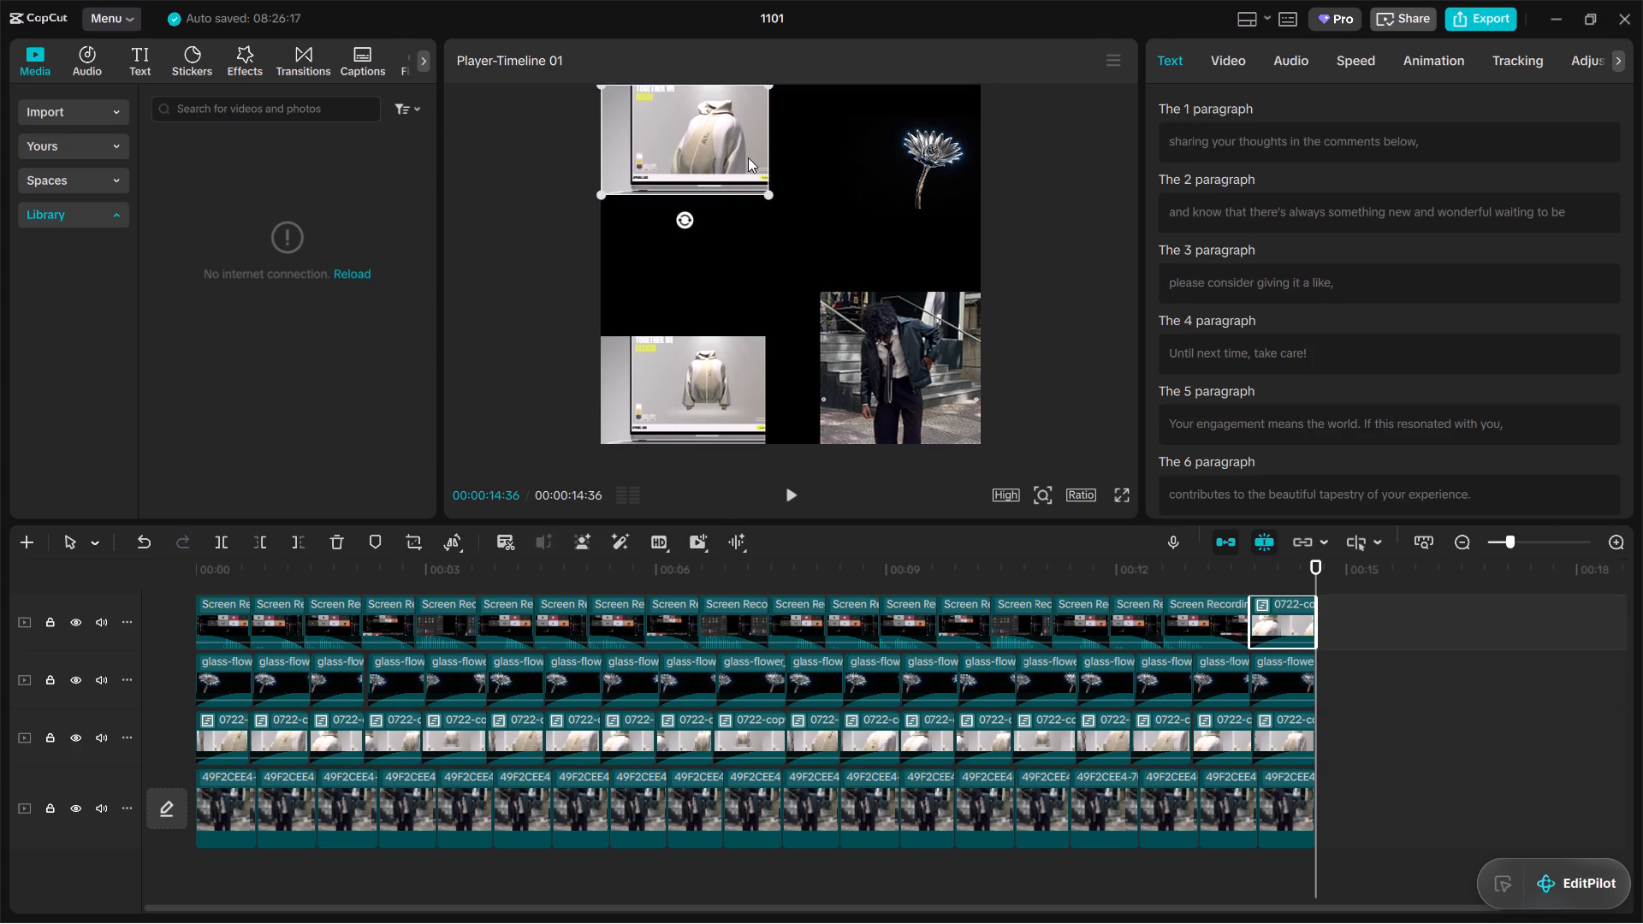
click(719, 288)
click(709, 158)
drag(767, 197, 763, 194)
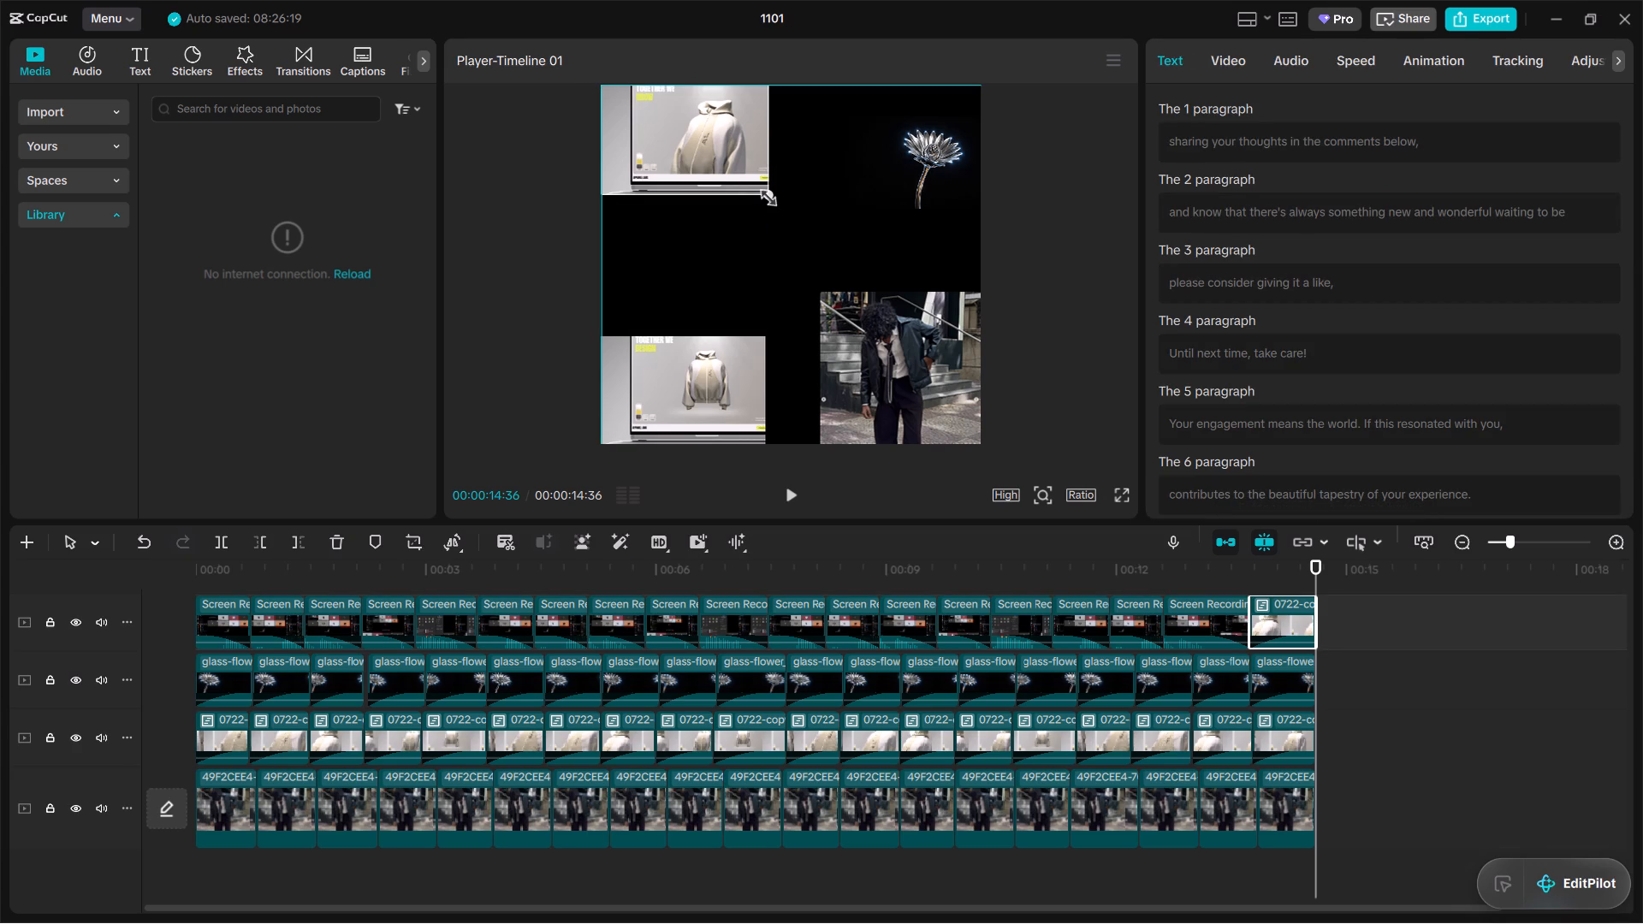
drag(763, 194, 751, 190)
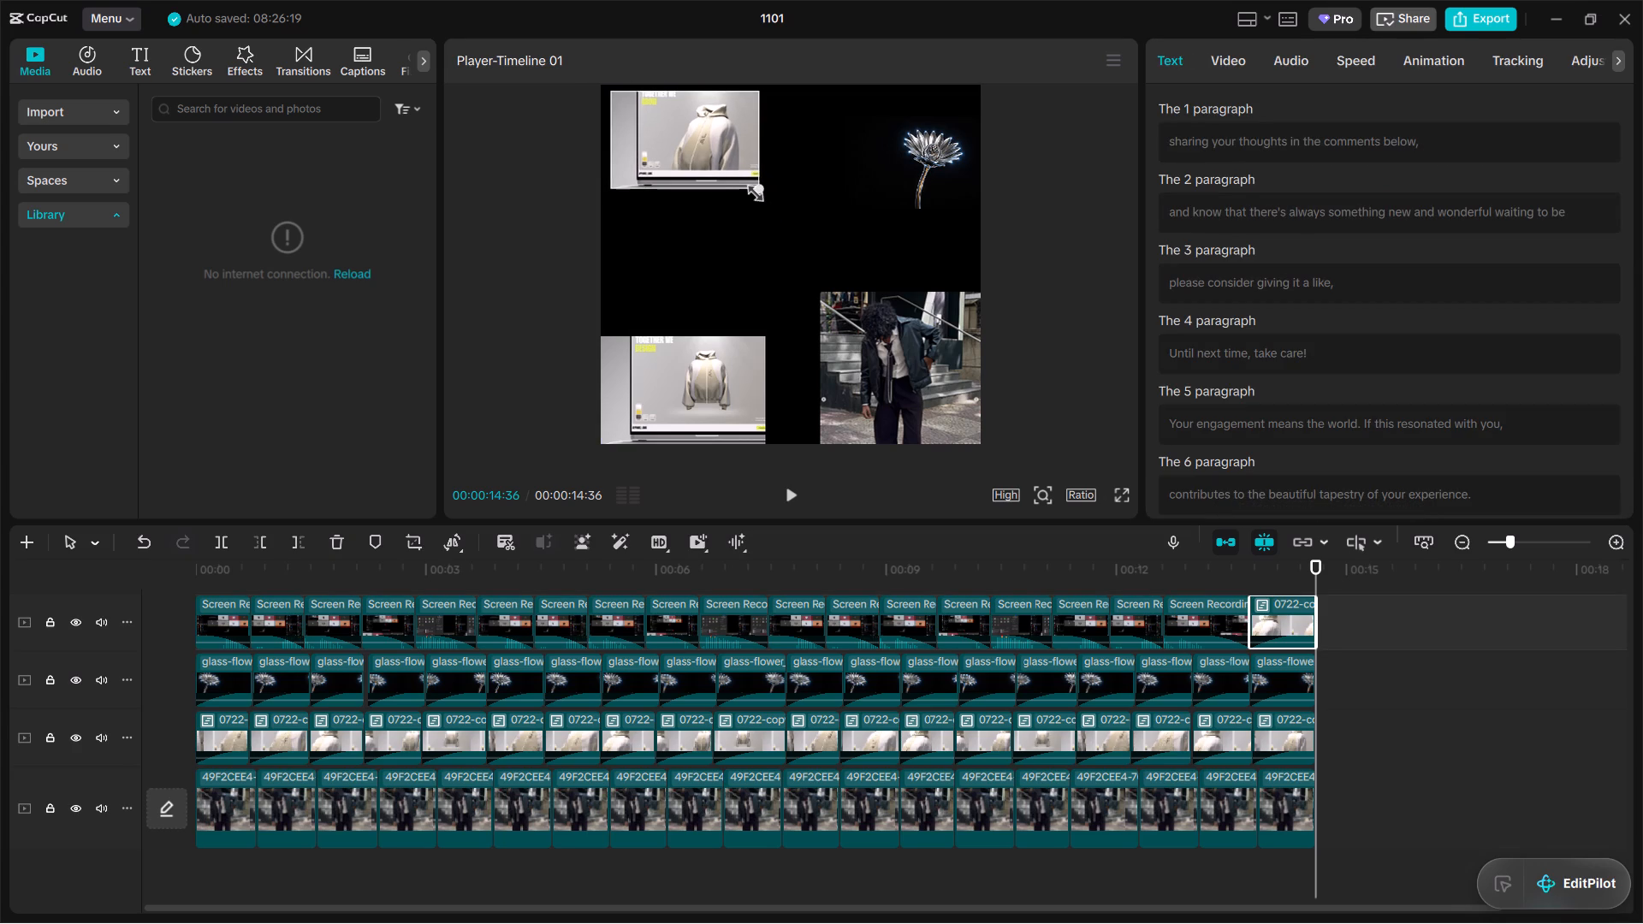
drag(751, 190, 753, 190)
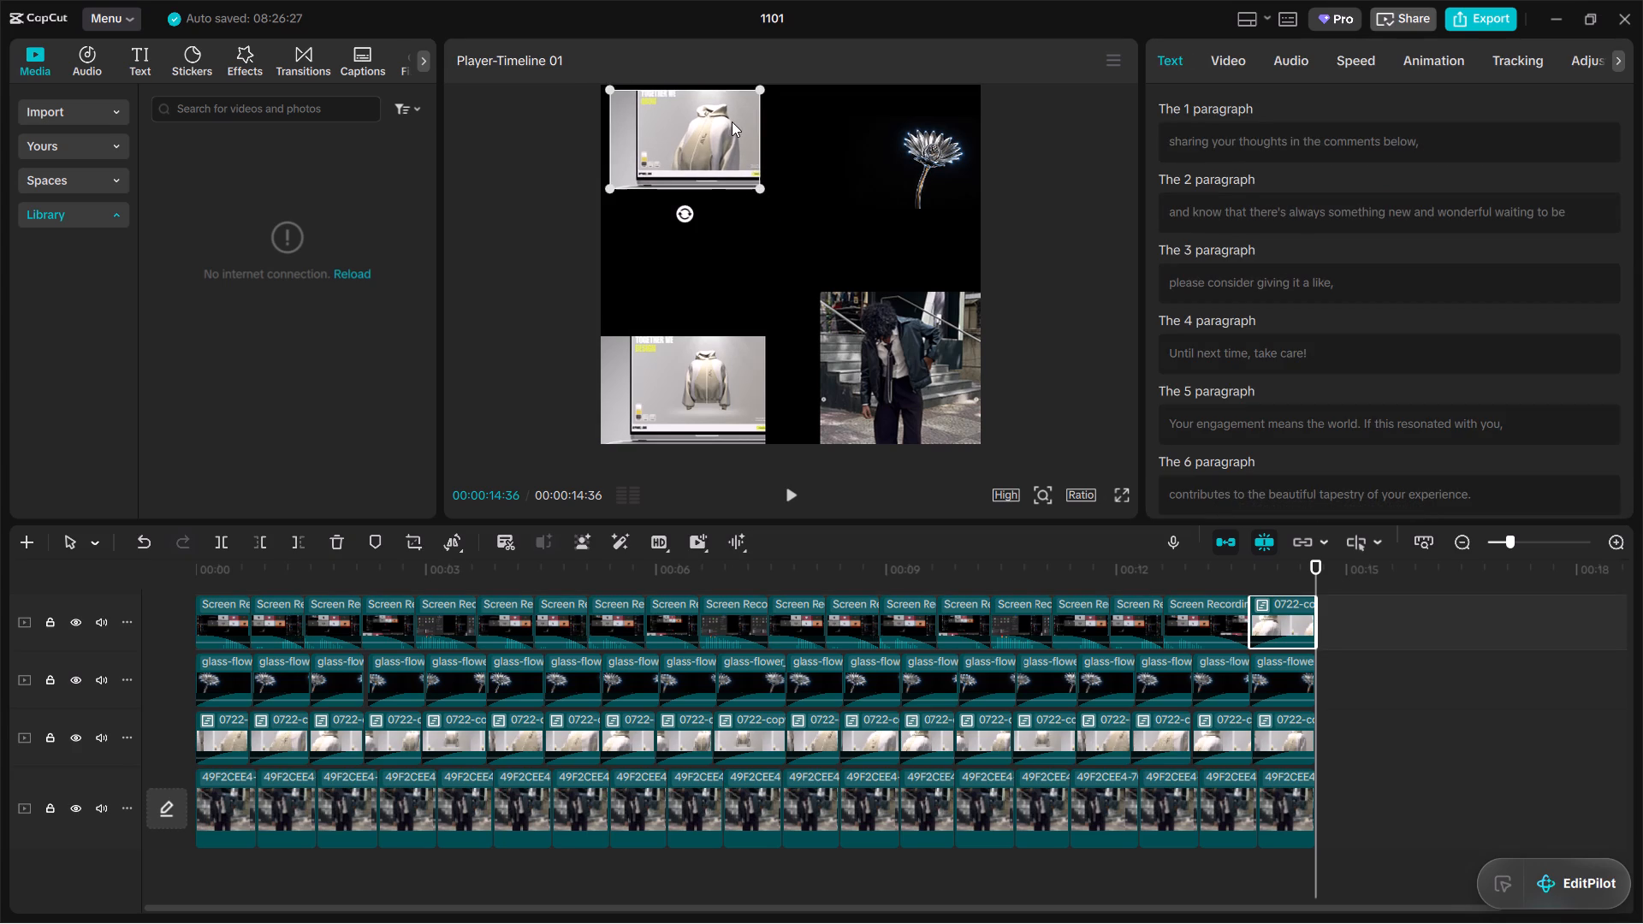
click(732, 121)
click(737, 225)
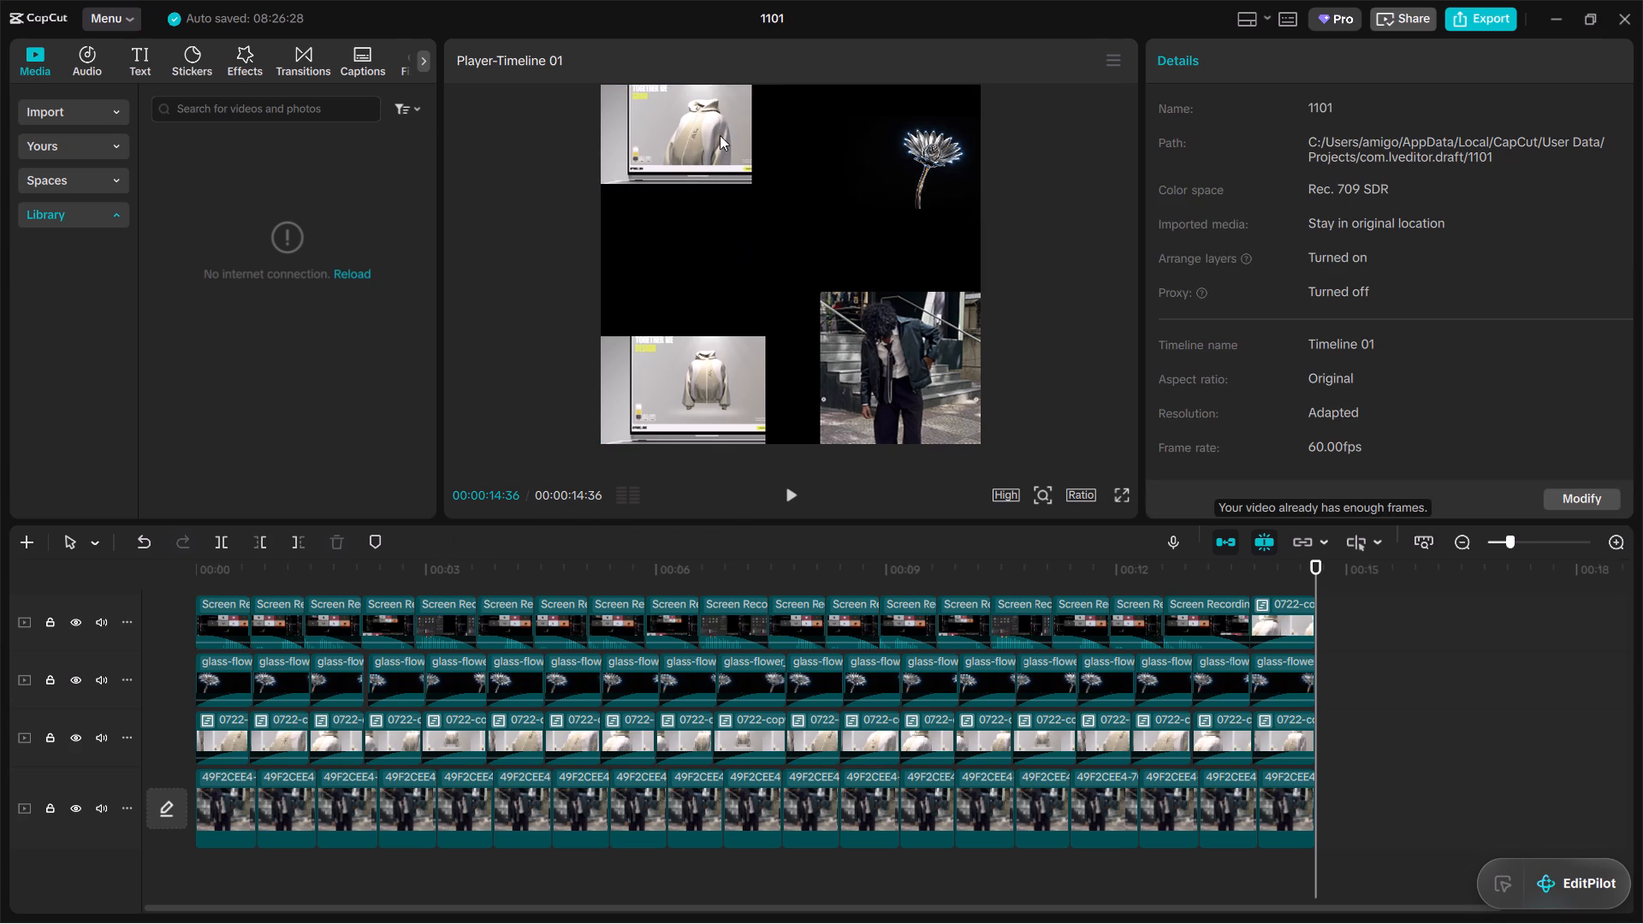
Enlarge the upper-left hoodie clip to about the lower hoodie clip's width and align it flush with the frame's upper-left corner.
click(720, 135)
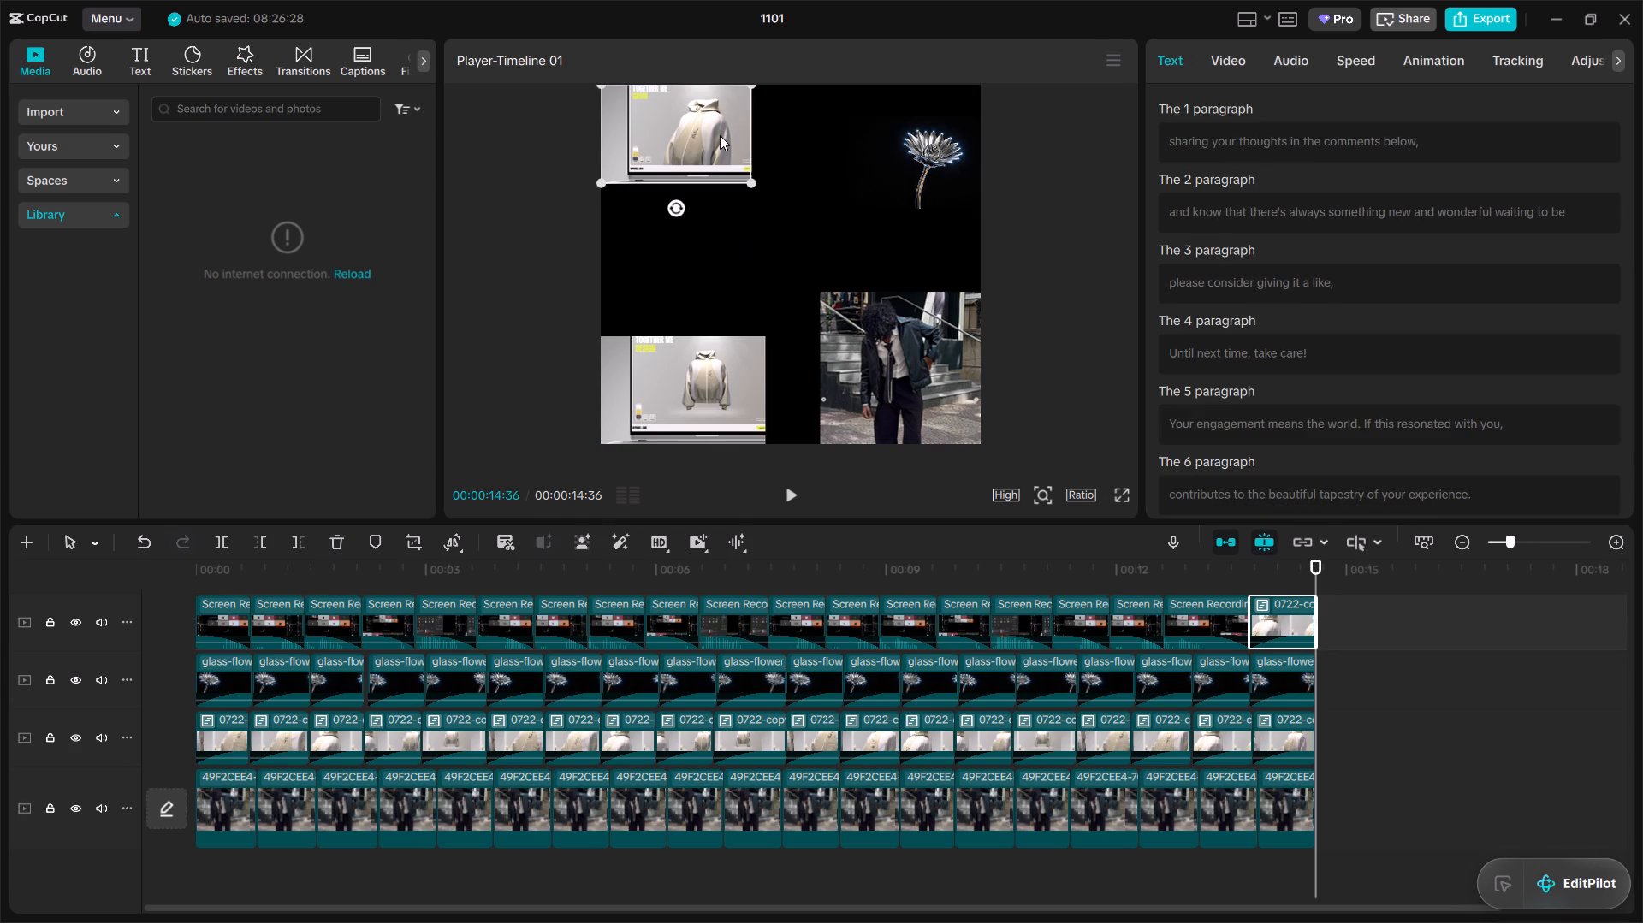
drag(752, 179, 758, 187)
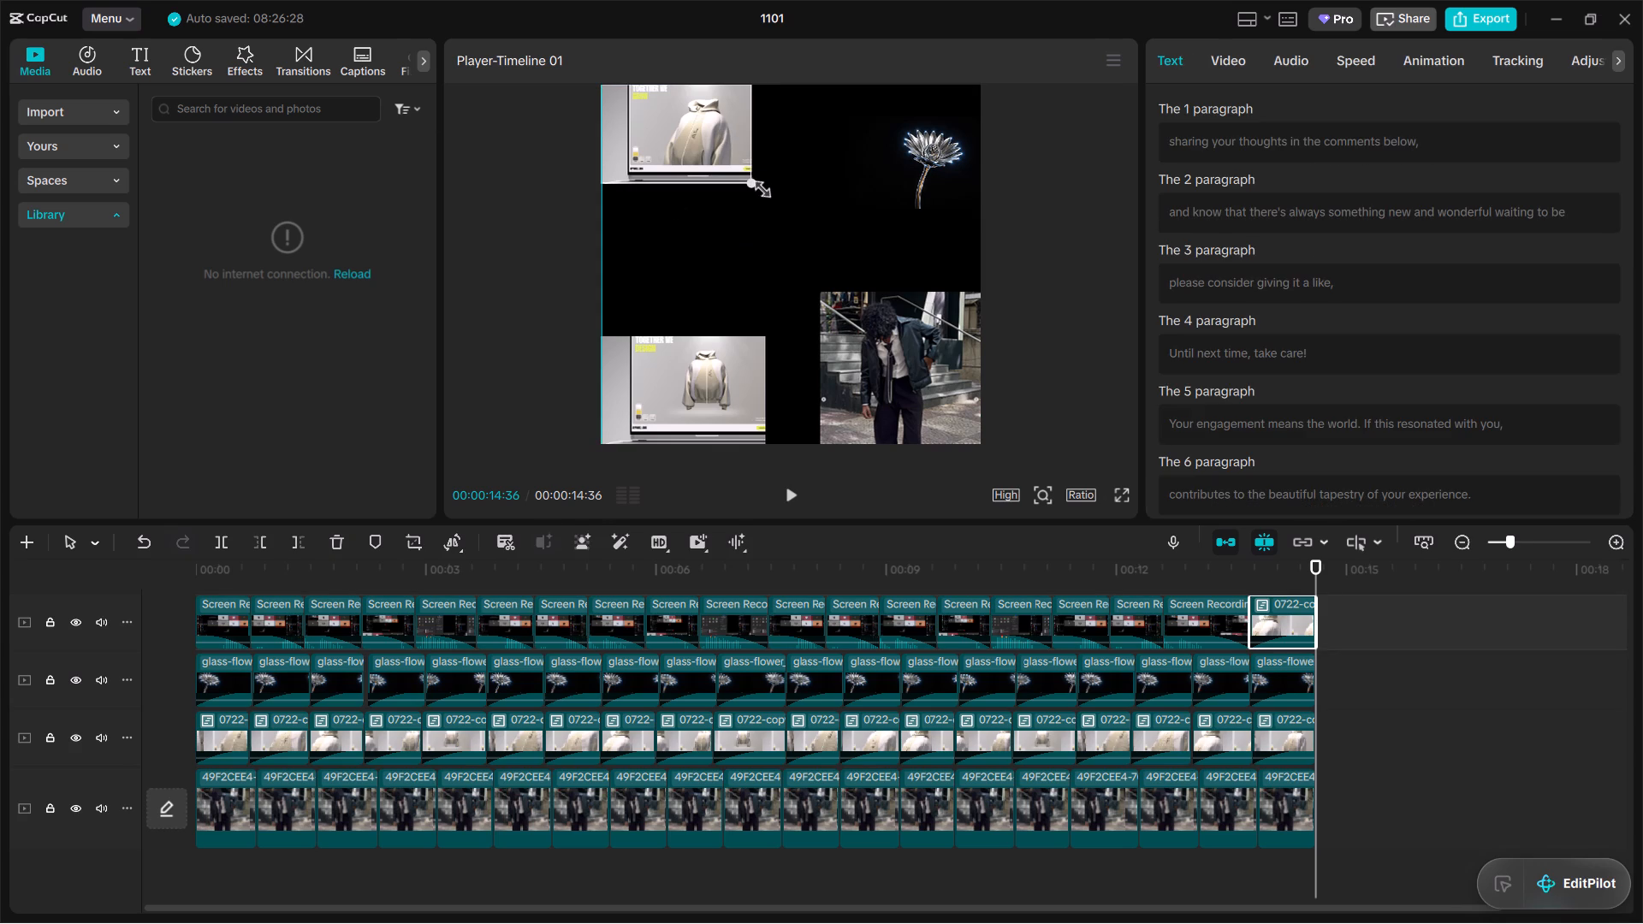
drag(758, 187, 762, 191)
drag(715, 148, 721, 148)
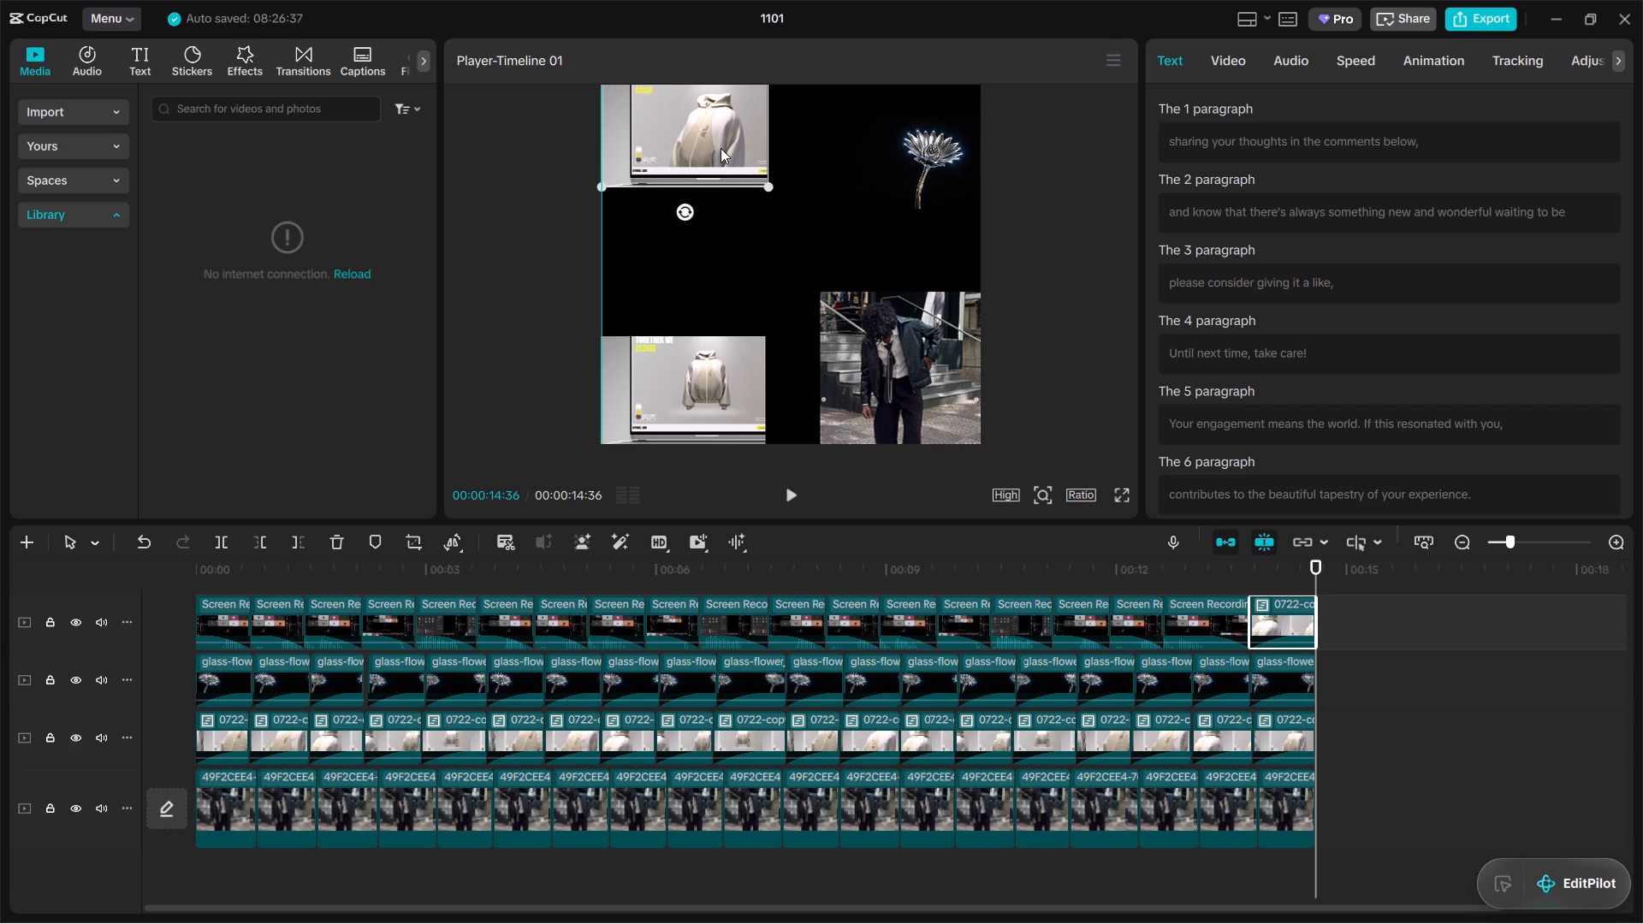
drag(721, 148, 727, 156)
click(729, 250)
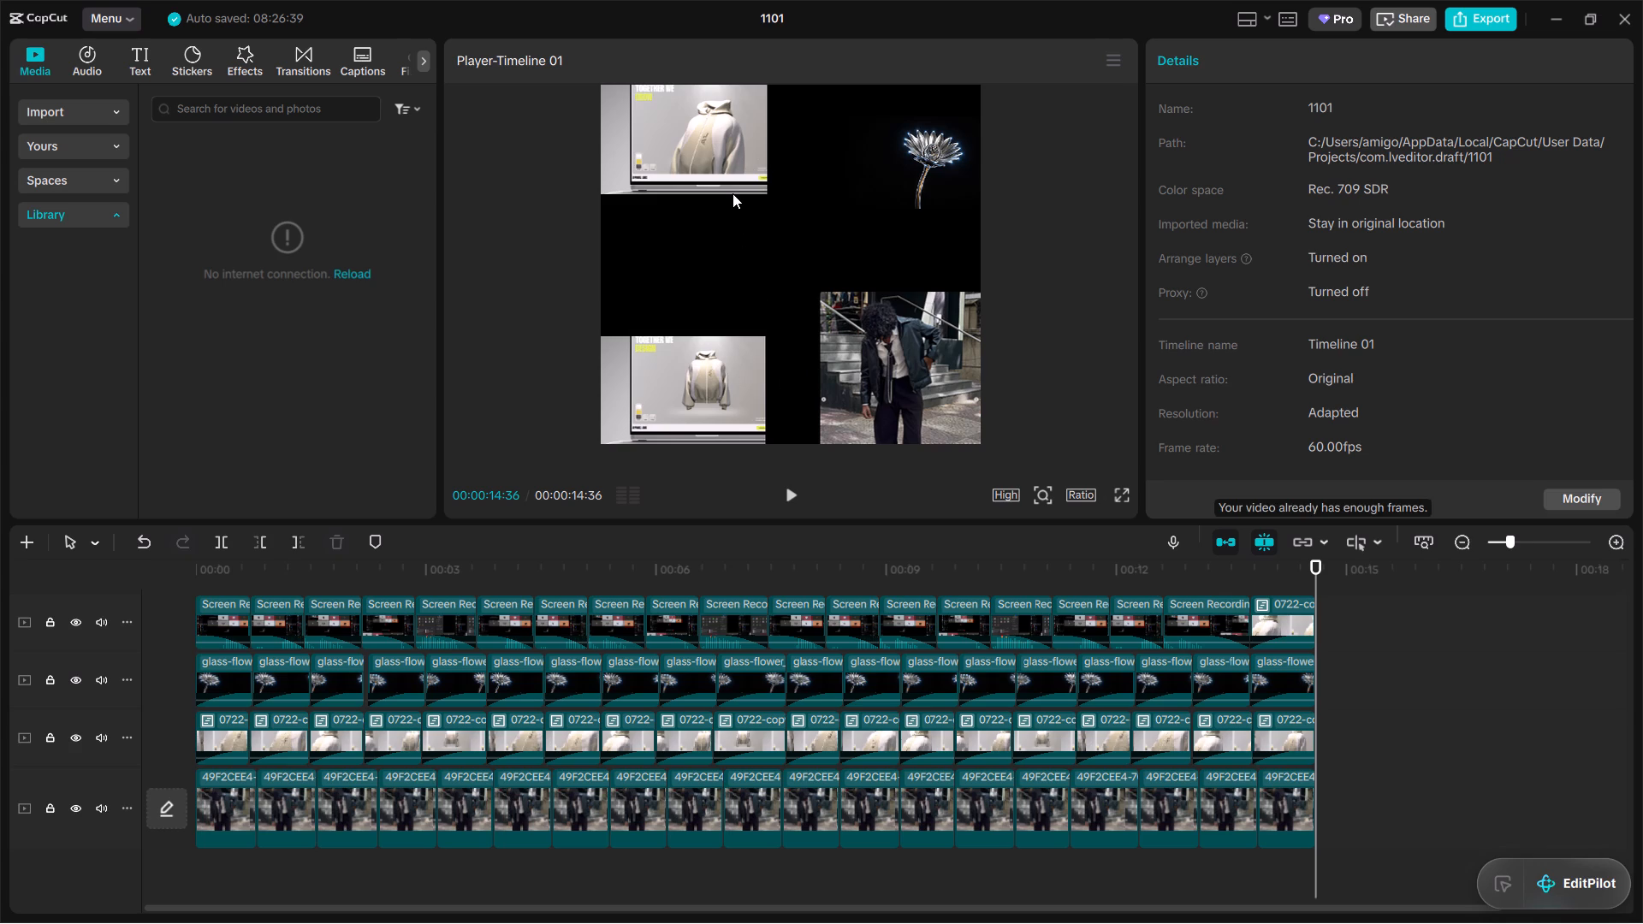
Move the second layer's last glass-flower clip up and inward so it sits flush in the frame's upper-right corner.
click(912, 151)
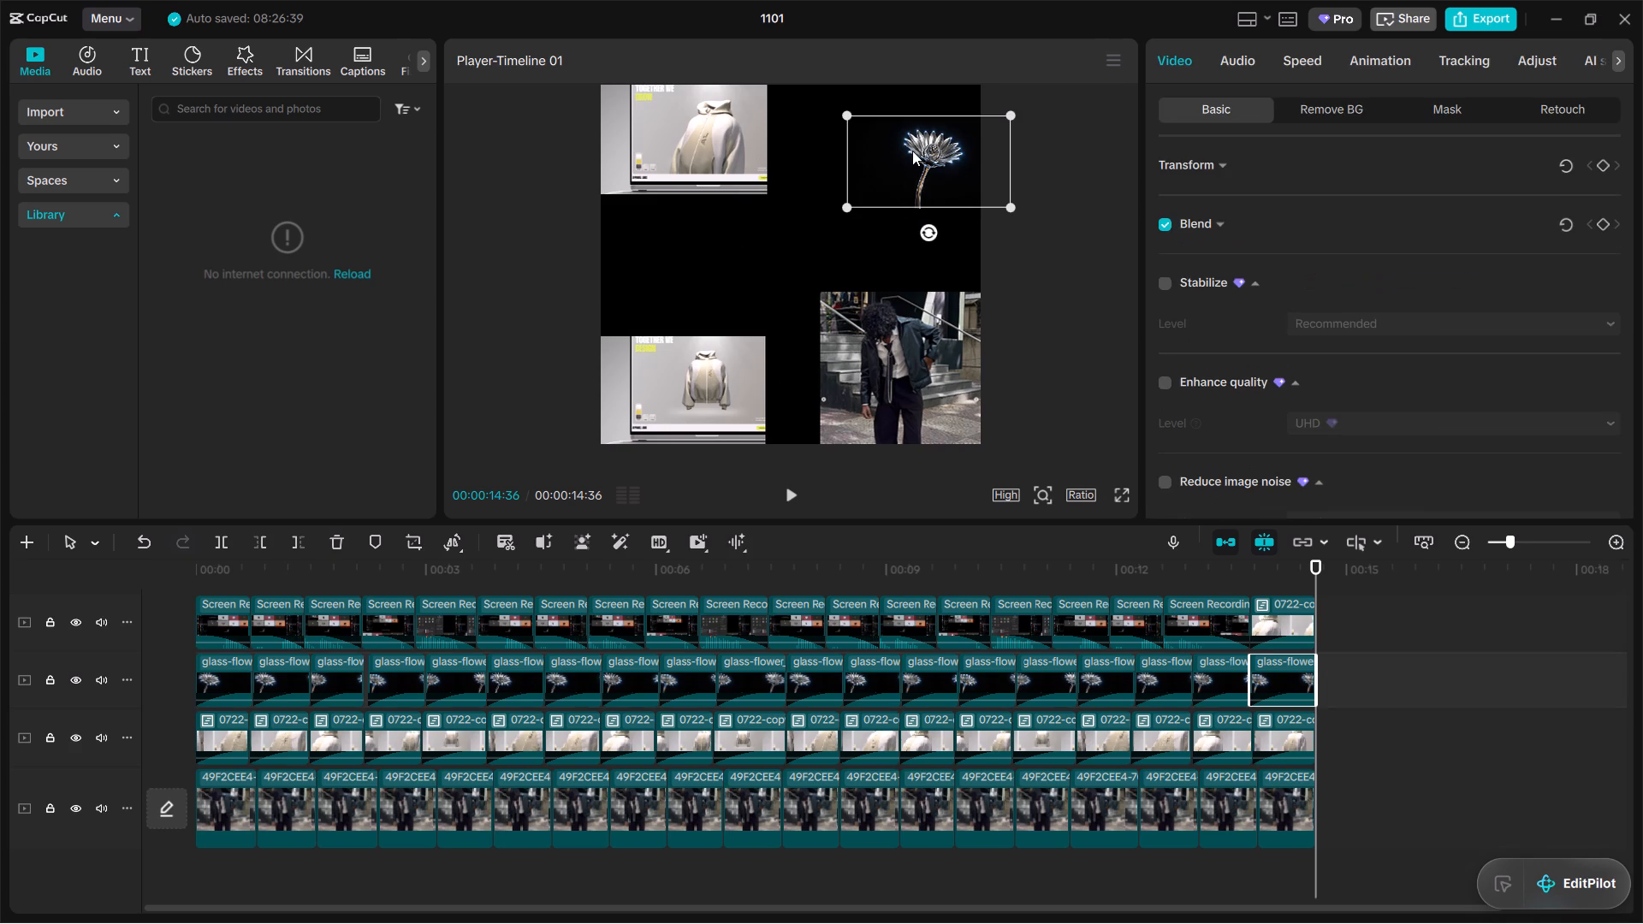
drag(911, 175, 882, 144)
click(741, 234)
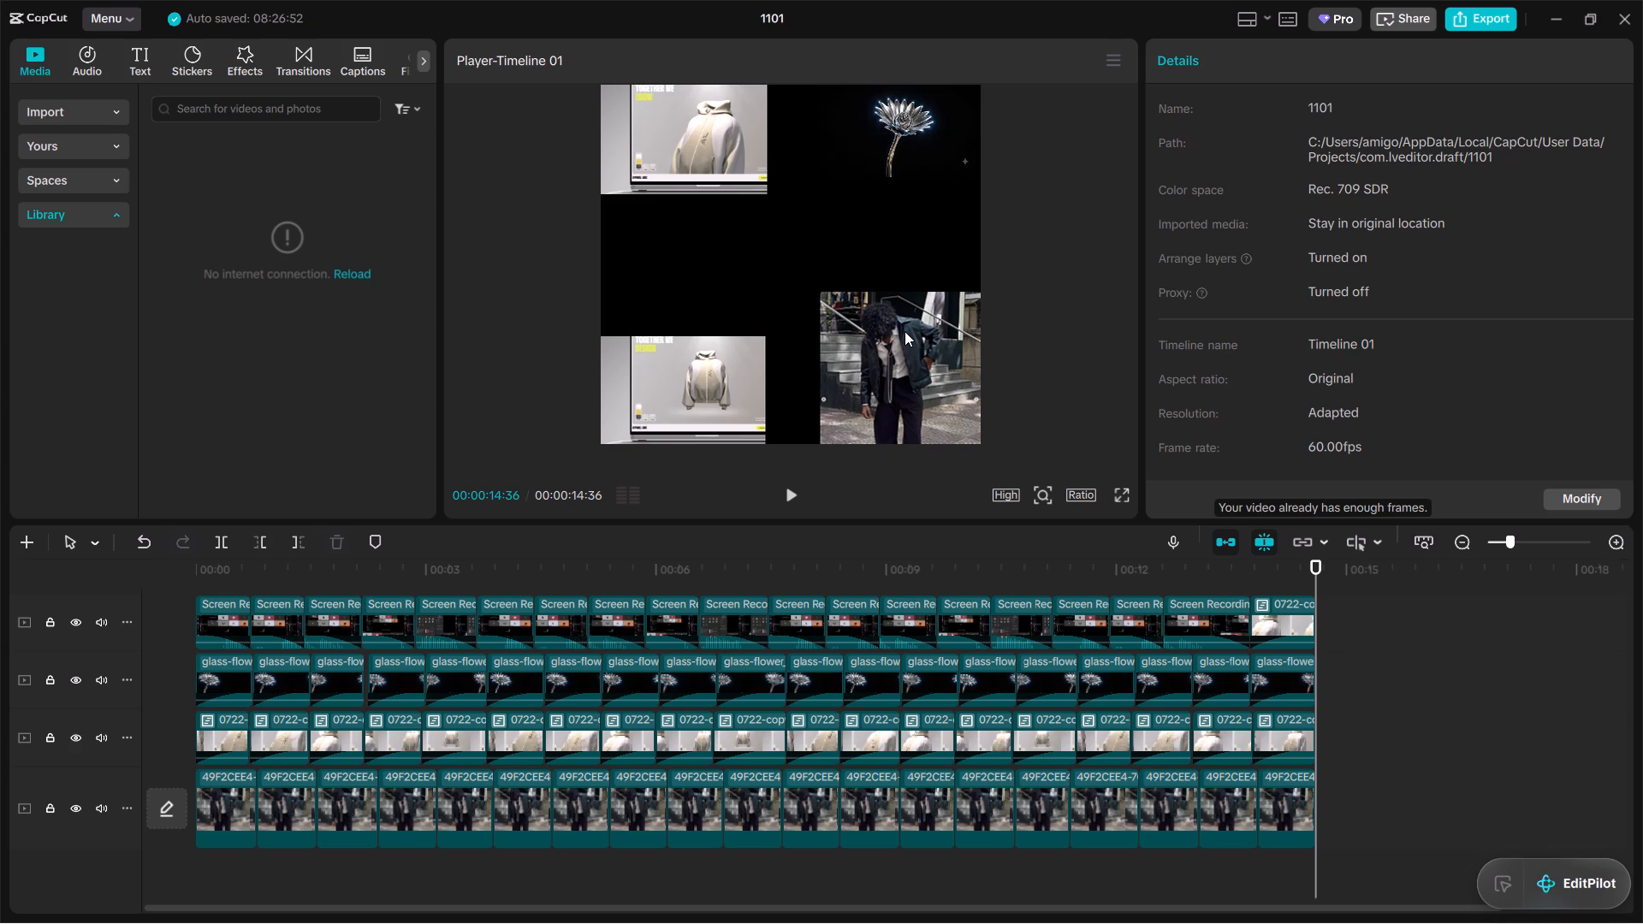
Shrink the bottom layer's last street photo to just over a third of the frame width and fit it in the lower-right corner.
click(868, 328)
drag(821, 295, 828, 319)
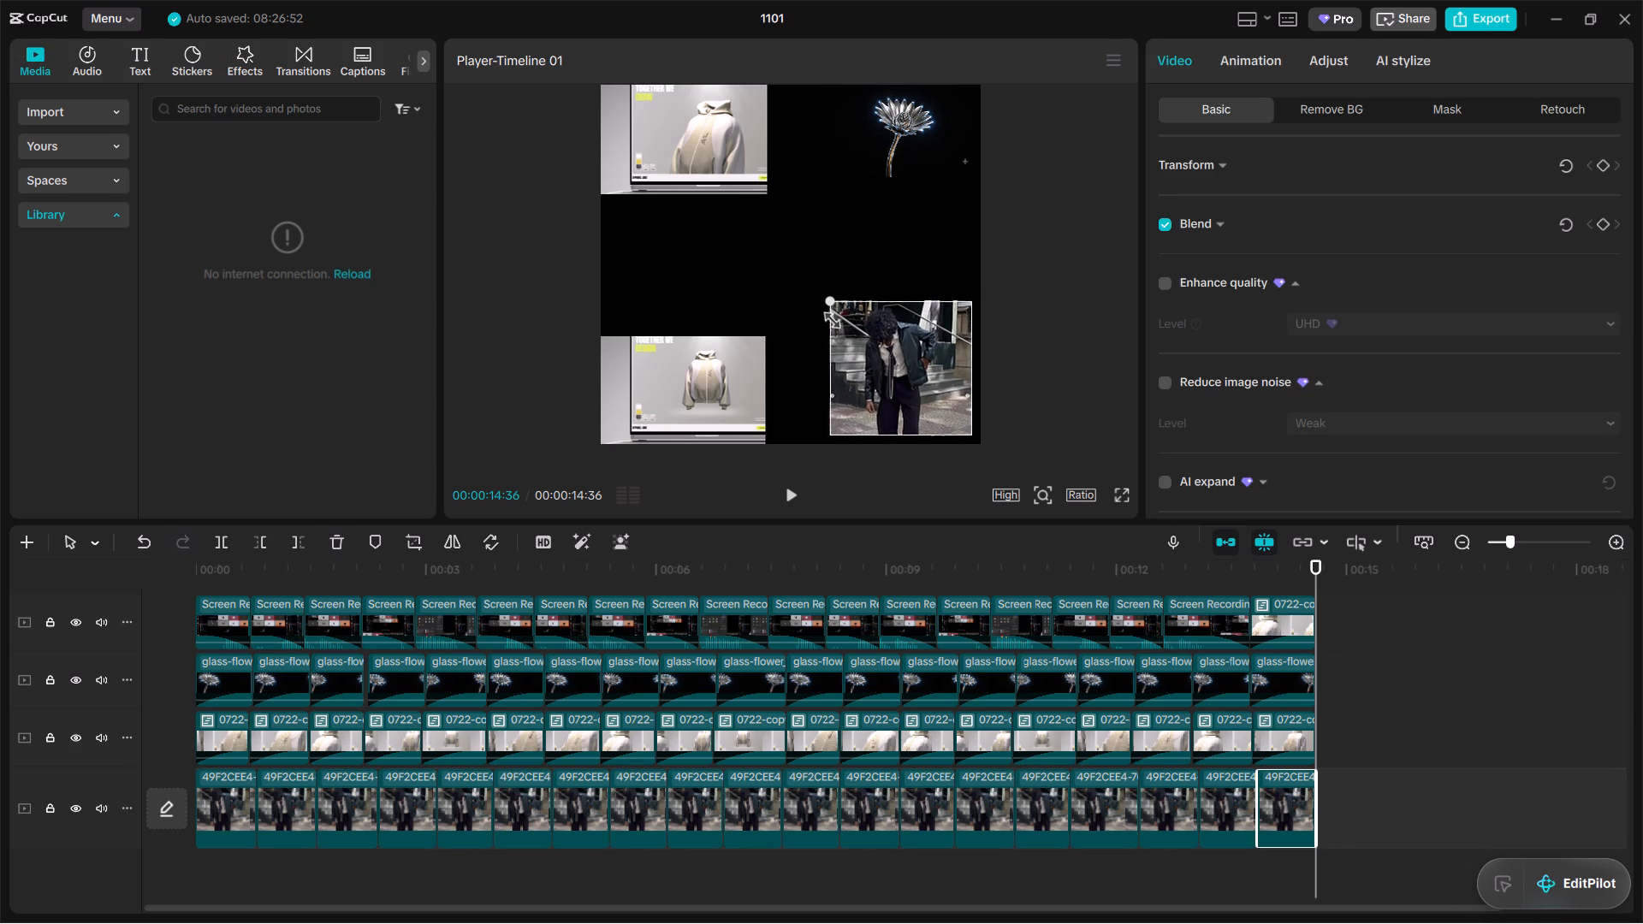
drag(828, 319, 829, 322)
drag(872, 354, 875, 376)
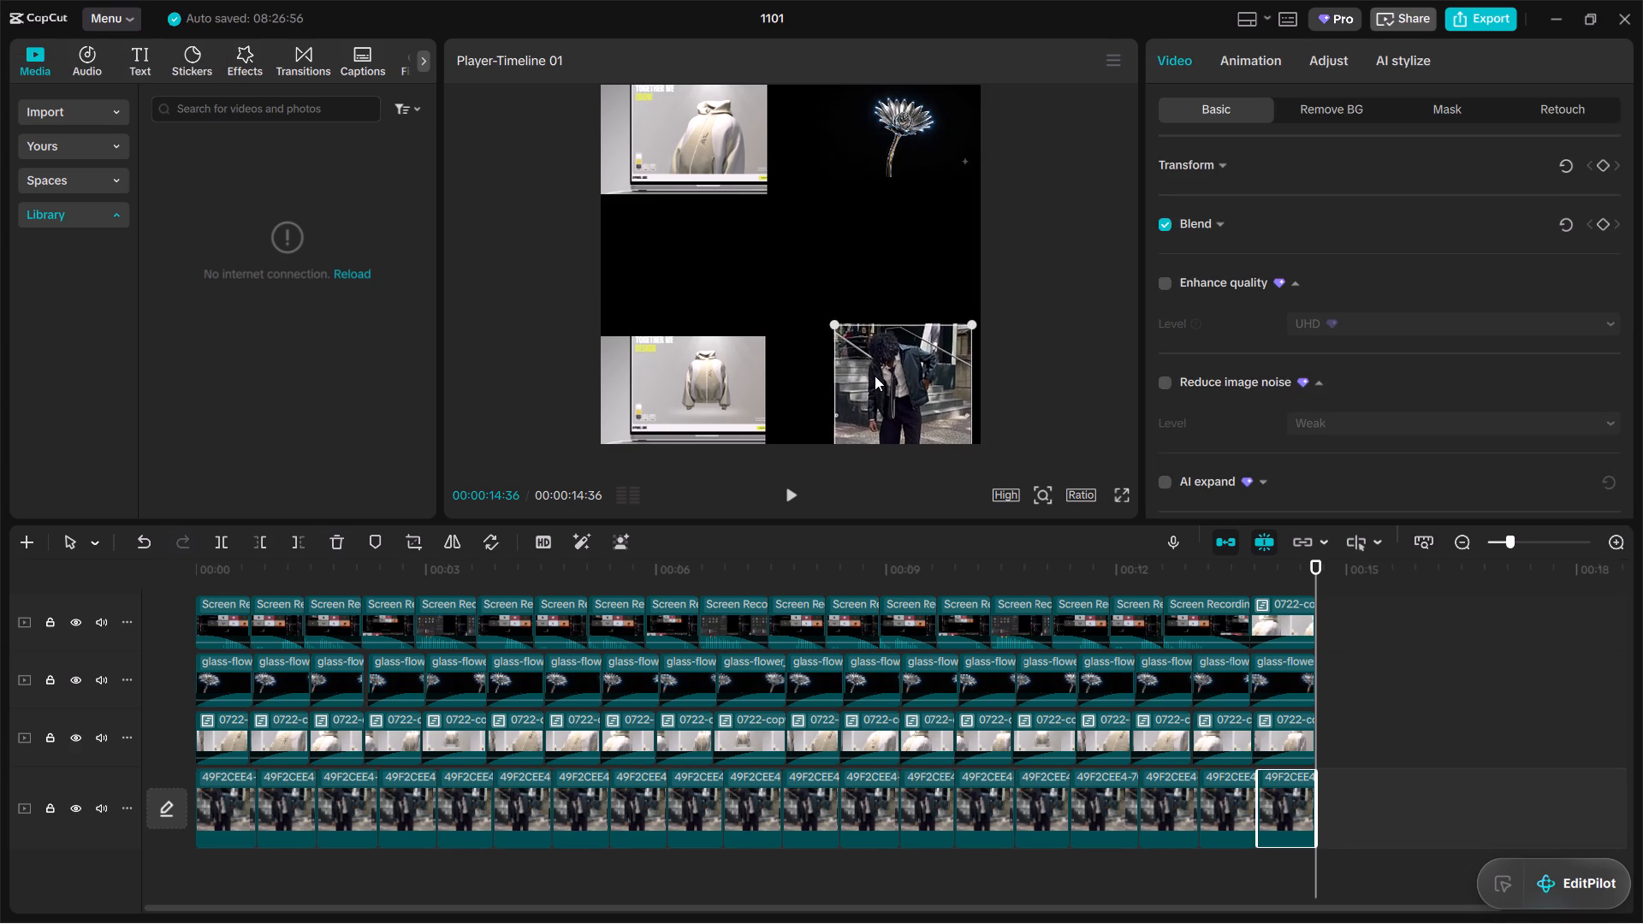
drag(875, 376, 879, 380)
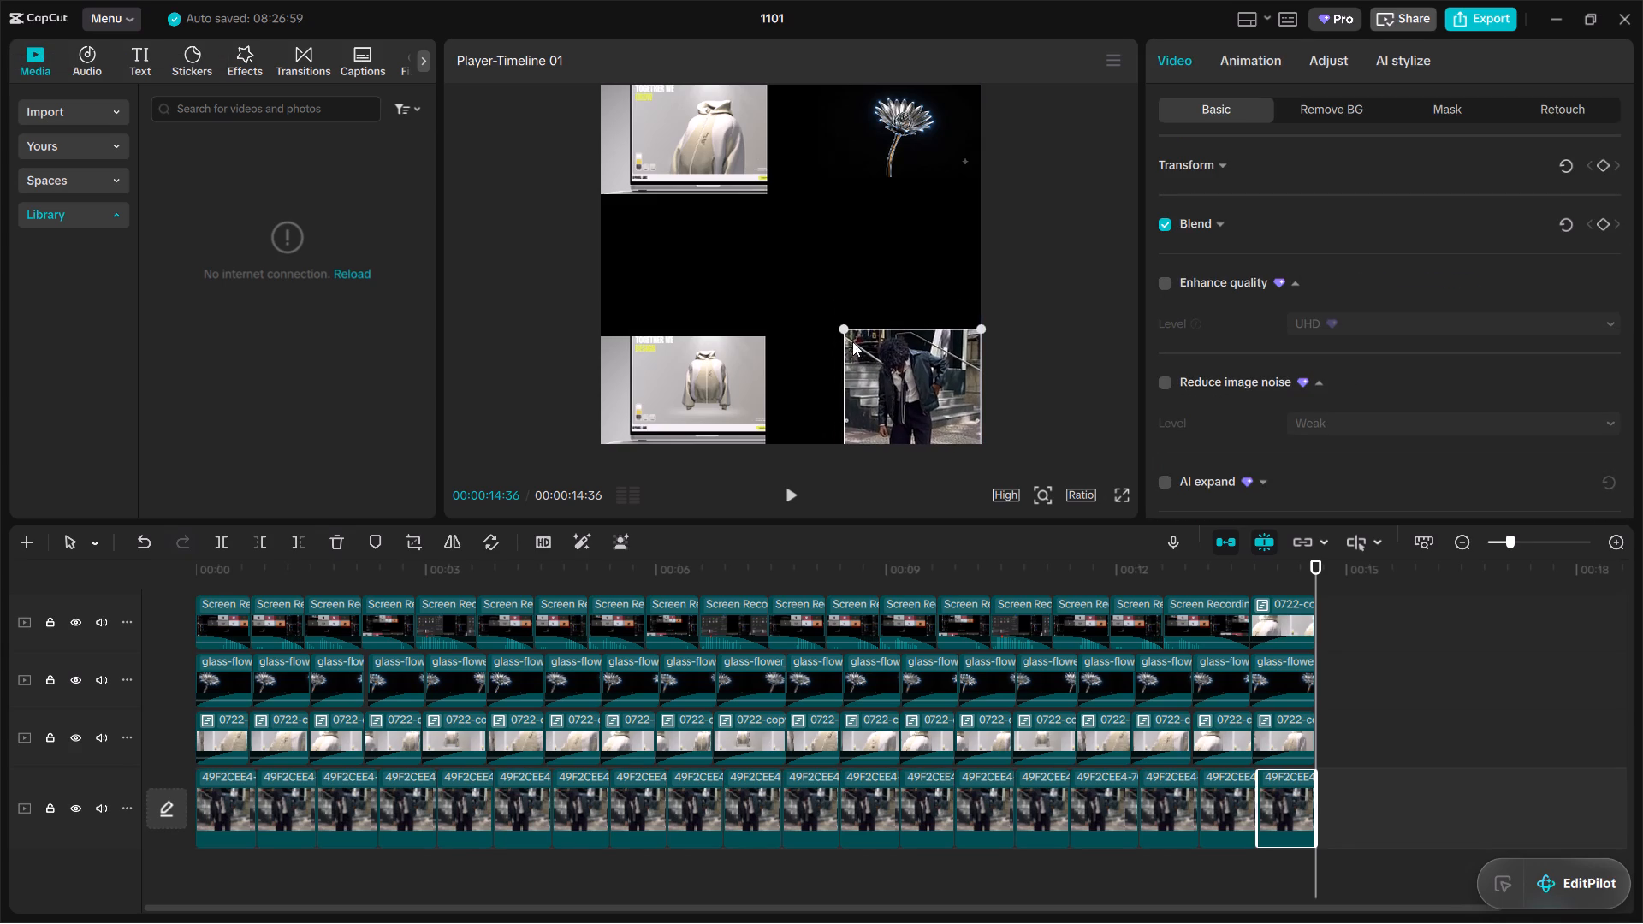
Enlarge the last street photo to fill the lower-right corner up to the hoodie clip, aligning its top edge with that clip.
drag(845, 329, 780, 321)
drag(909, 346, 884, 303)
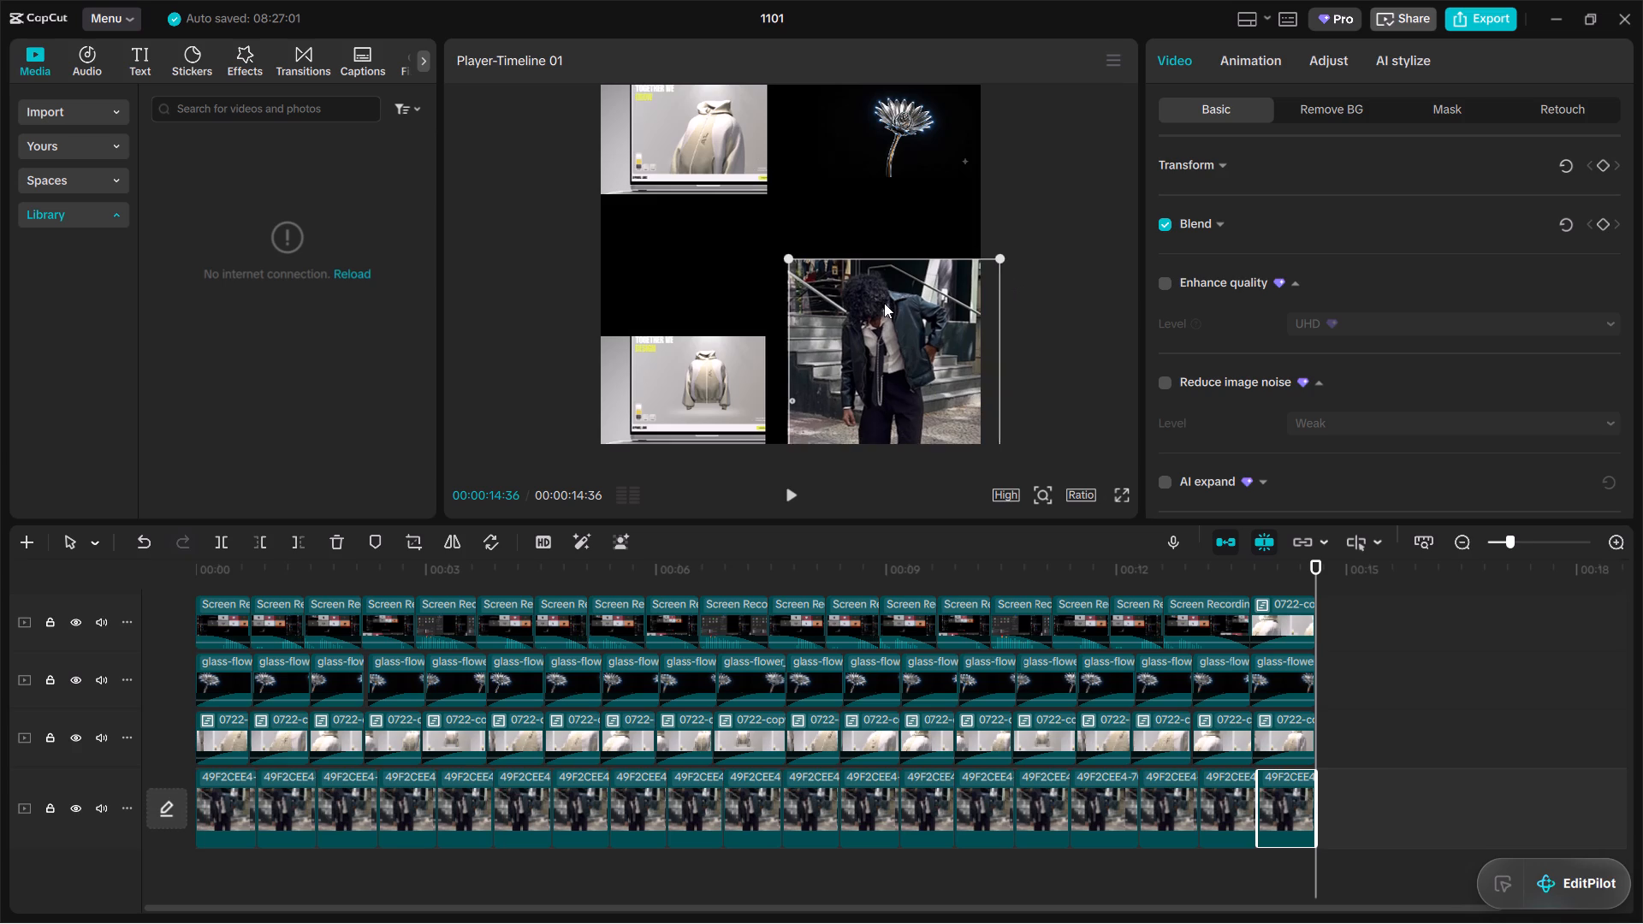
drag(884, 303, 869, 314)
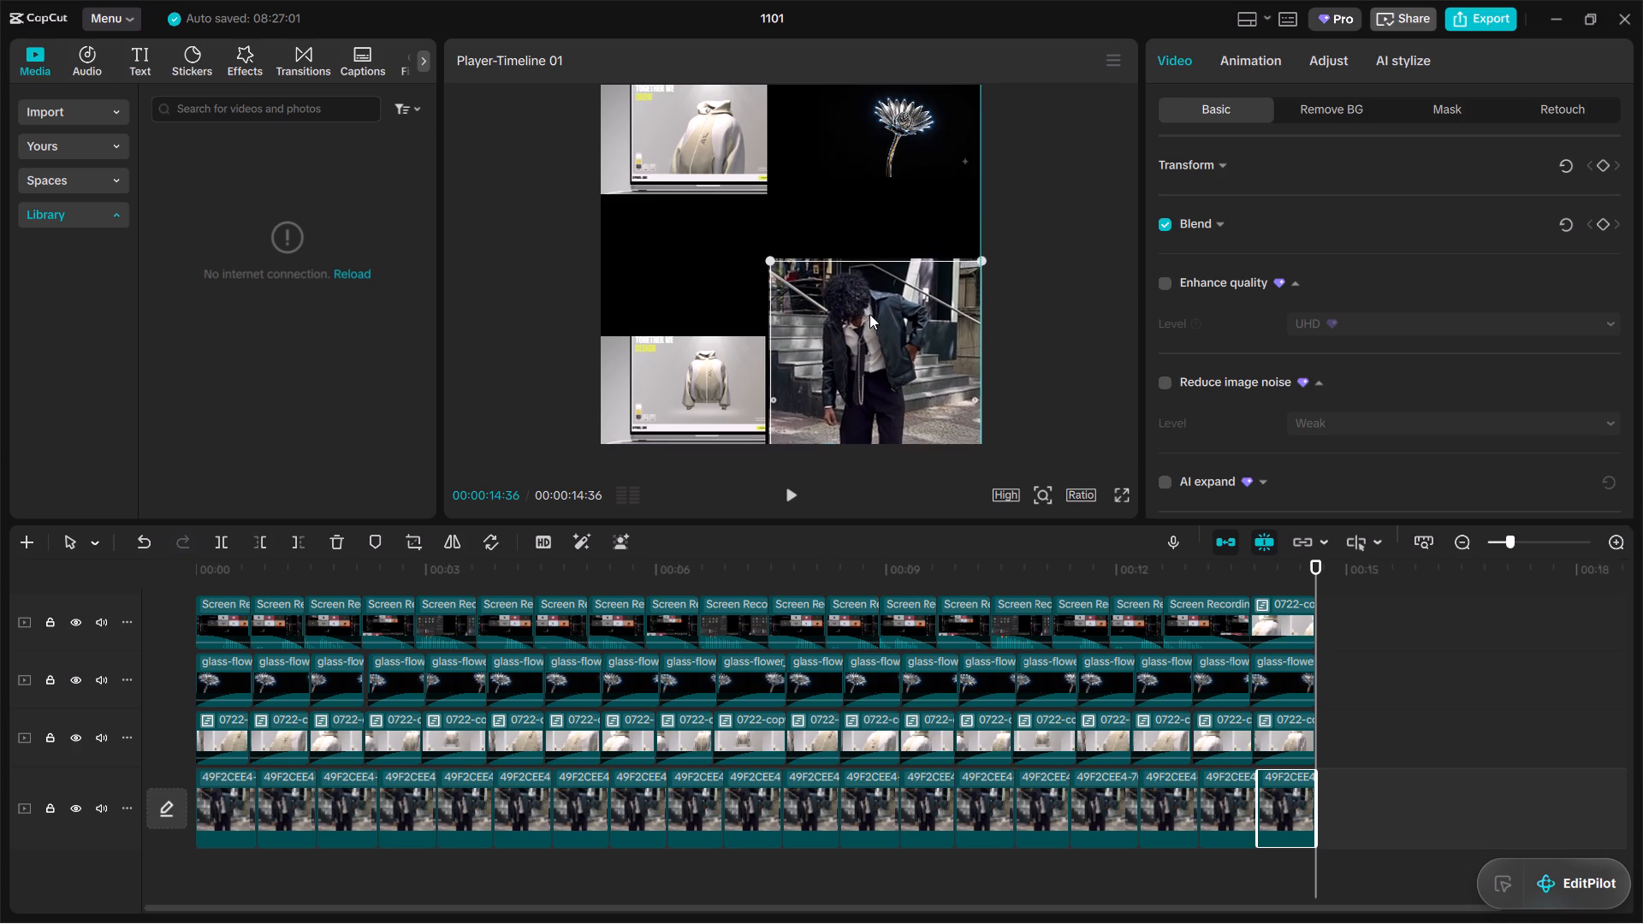
drag(869, 314, 870, 387)
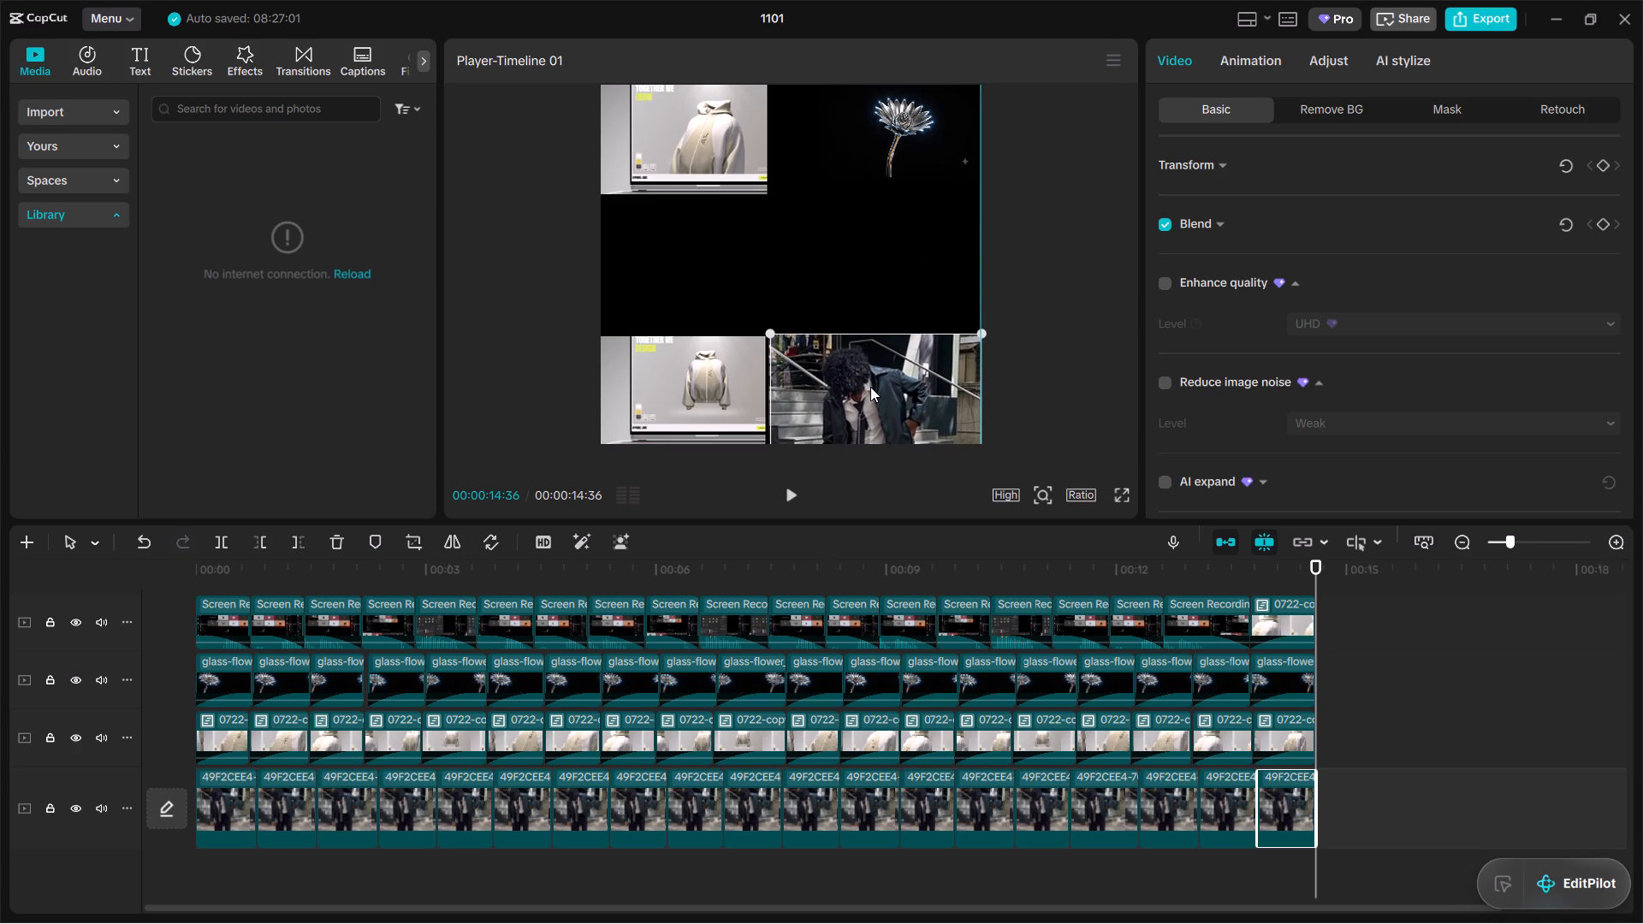
drag(870, 387, 865, 387)
click(970, 329)
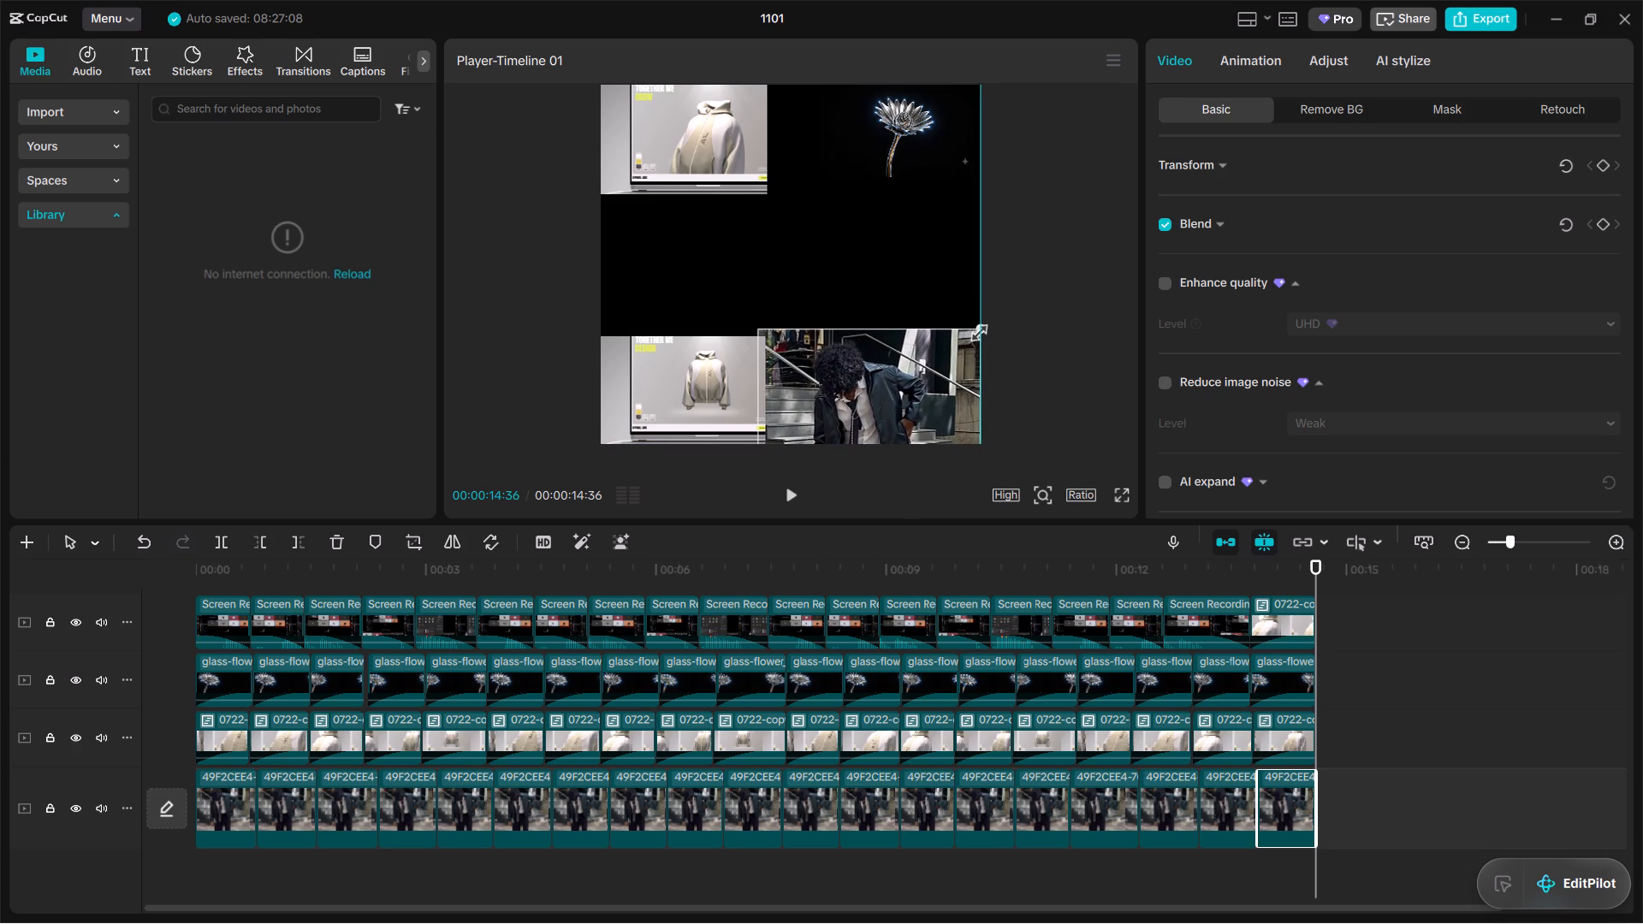
click(893, 371)
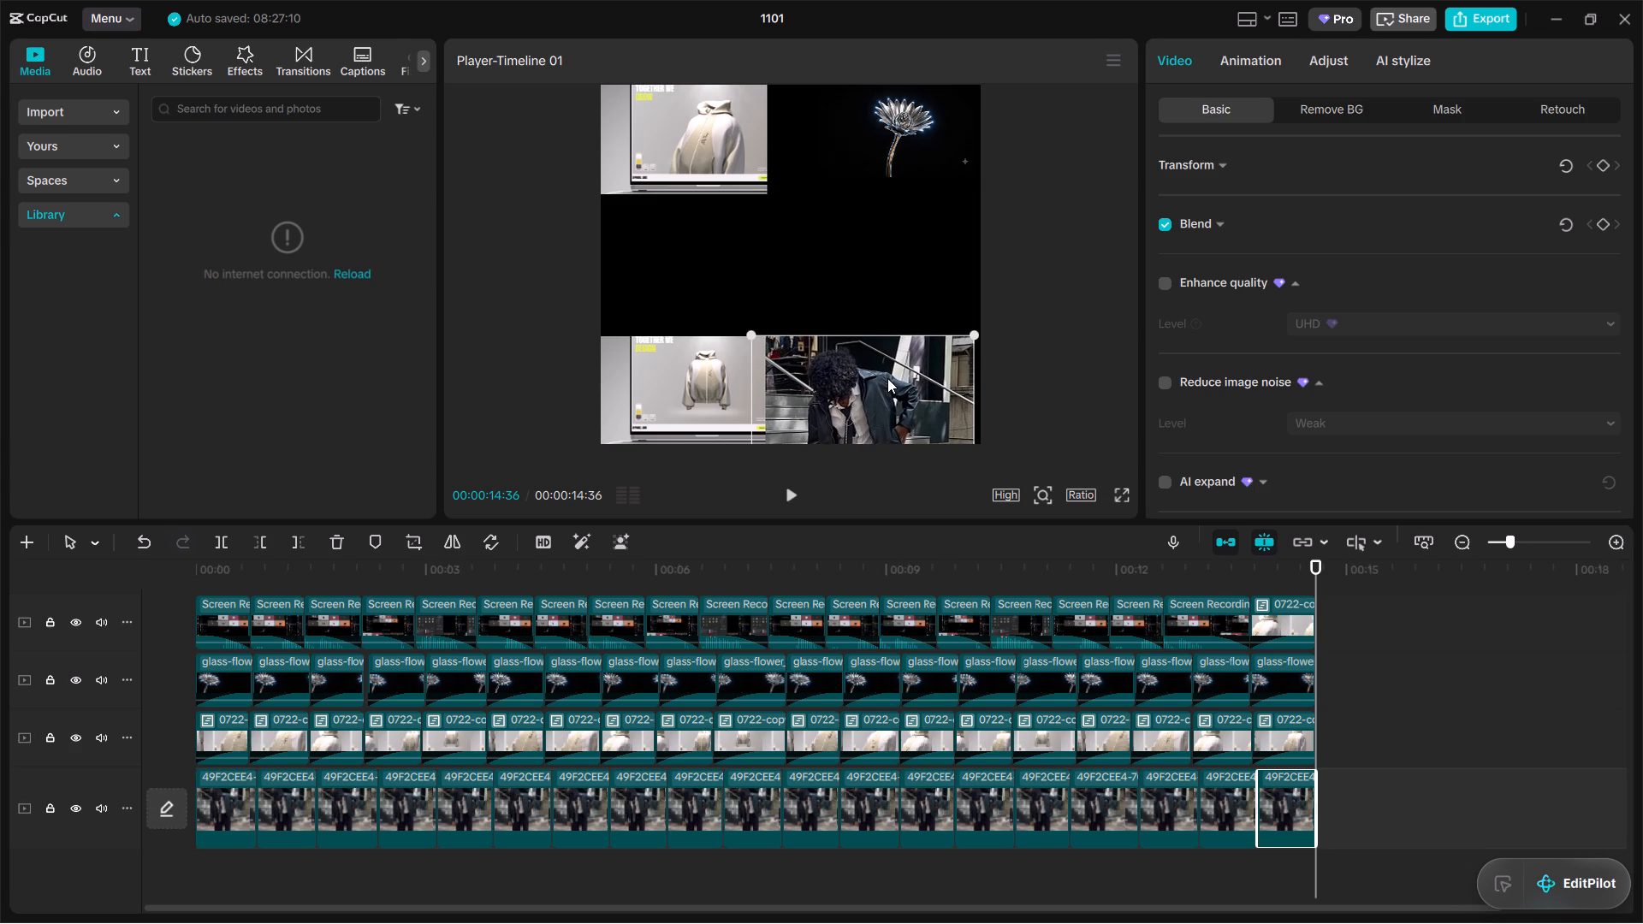
click(880, 304)
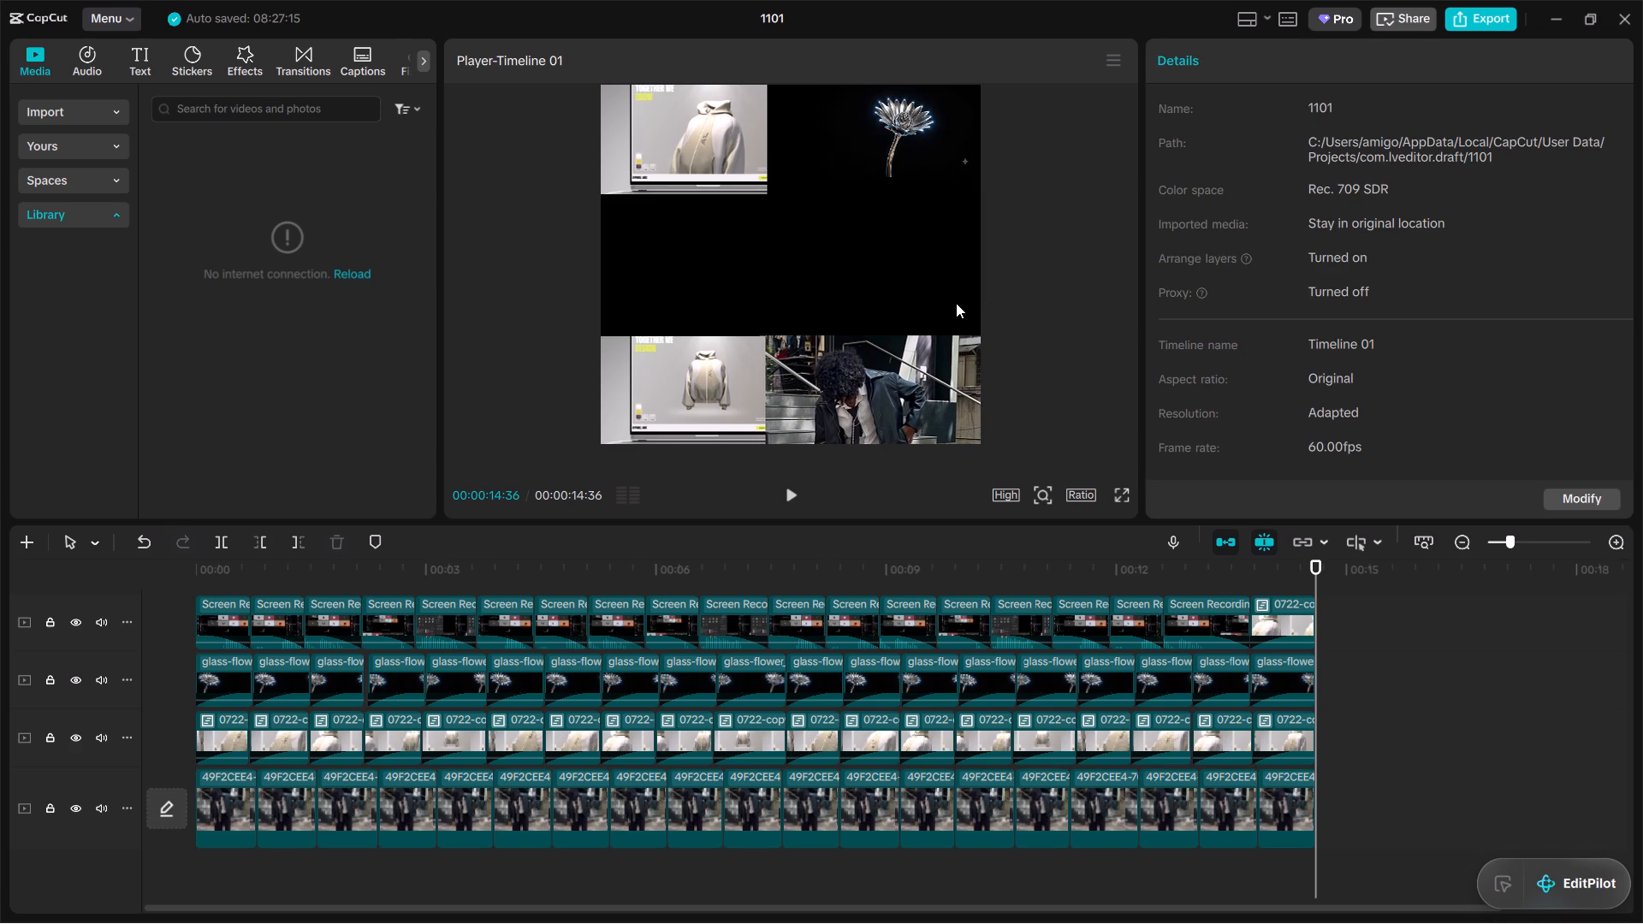
Enlarge the last glass-flower clip to over half the frame width, flush with the frame's top edge and beside the upper-left hoodie clip.
click(839, 150)
drag(818, 175, 766, 192)
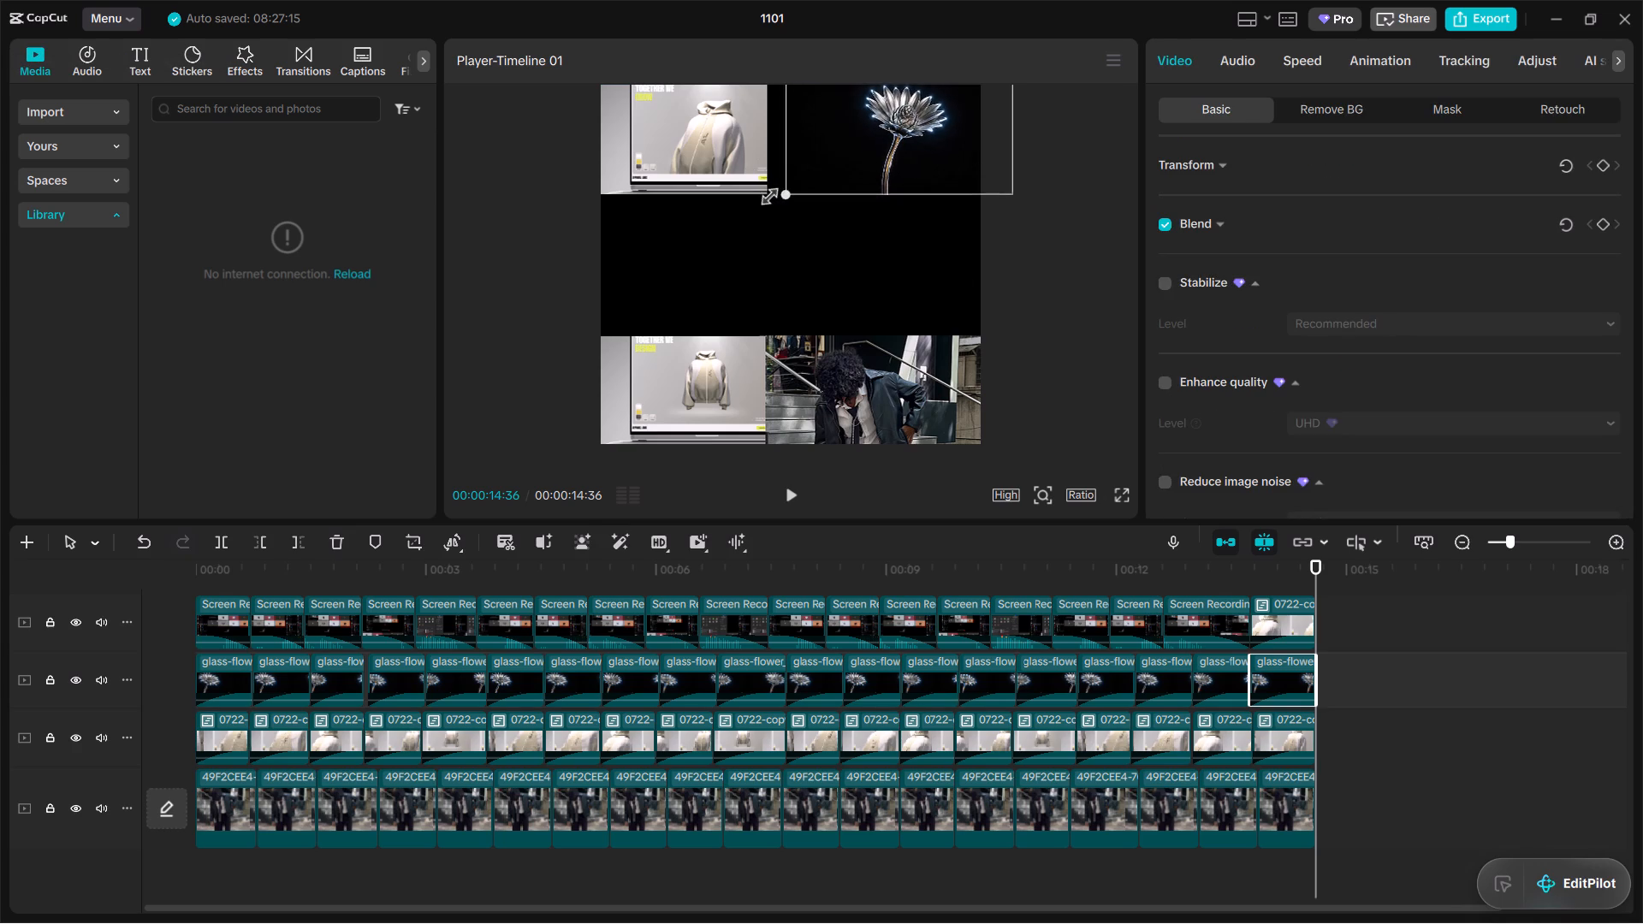
drag(766, 192, 746, 200)
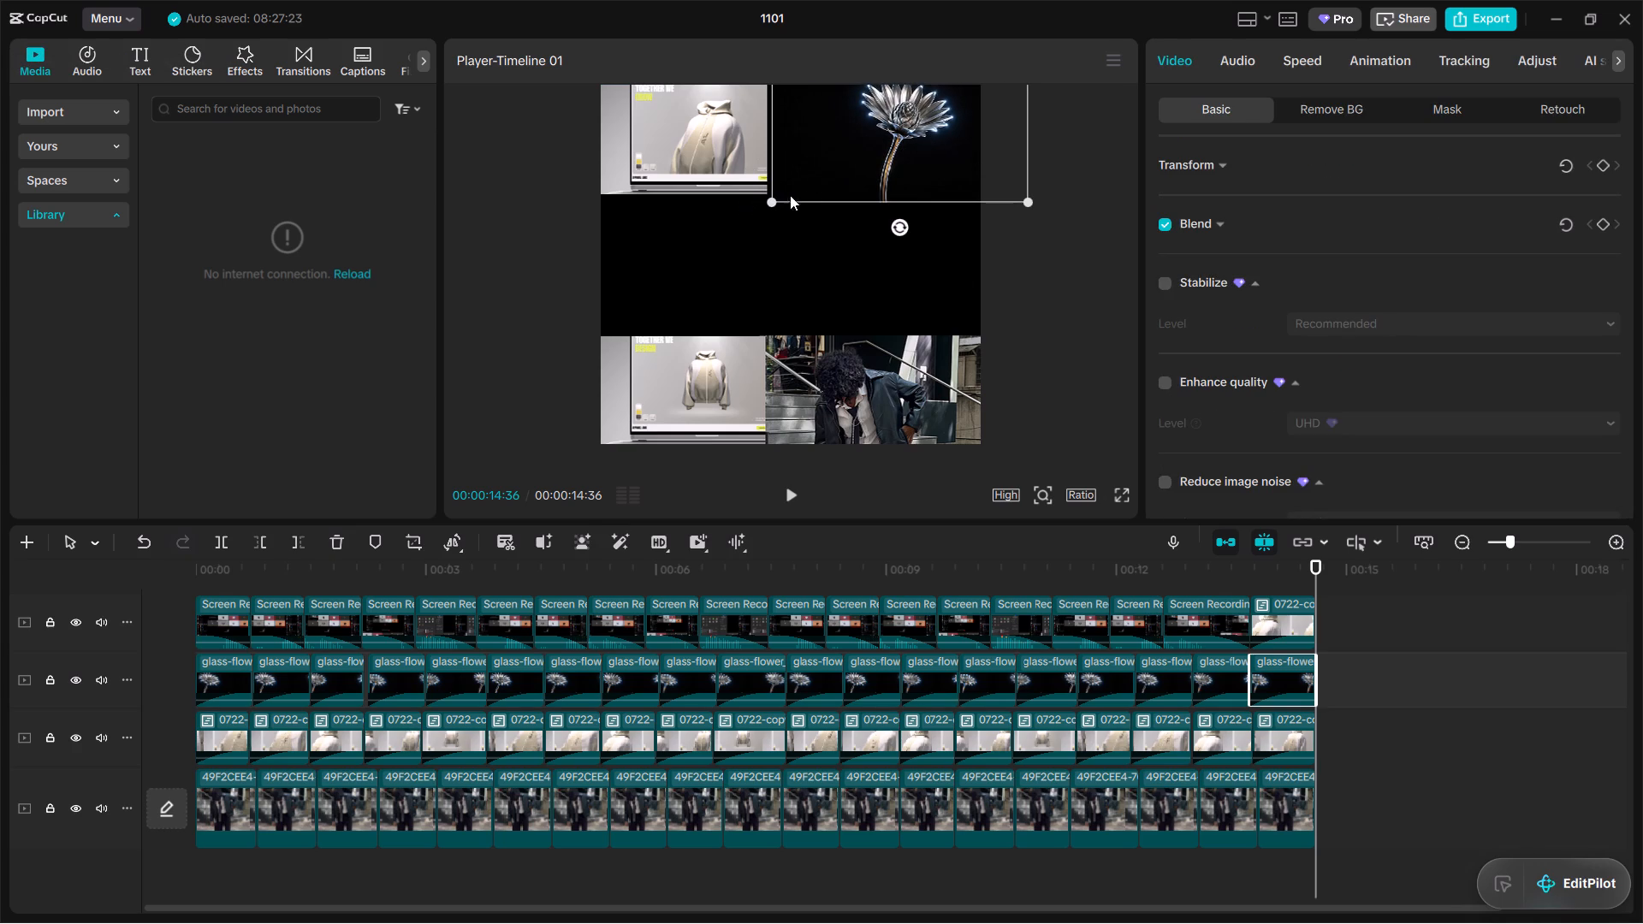
drag(765, 198, 775, 182)
drag(977, 151, 950, 162)
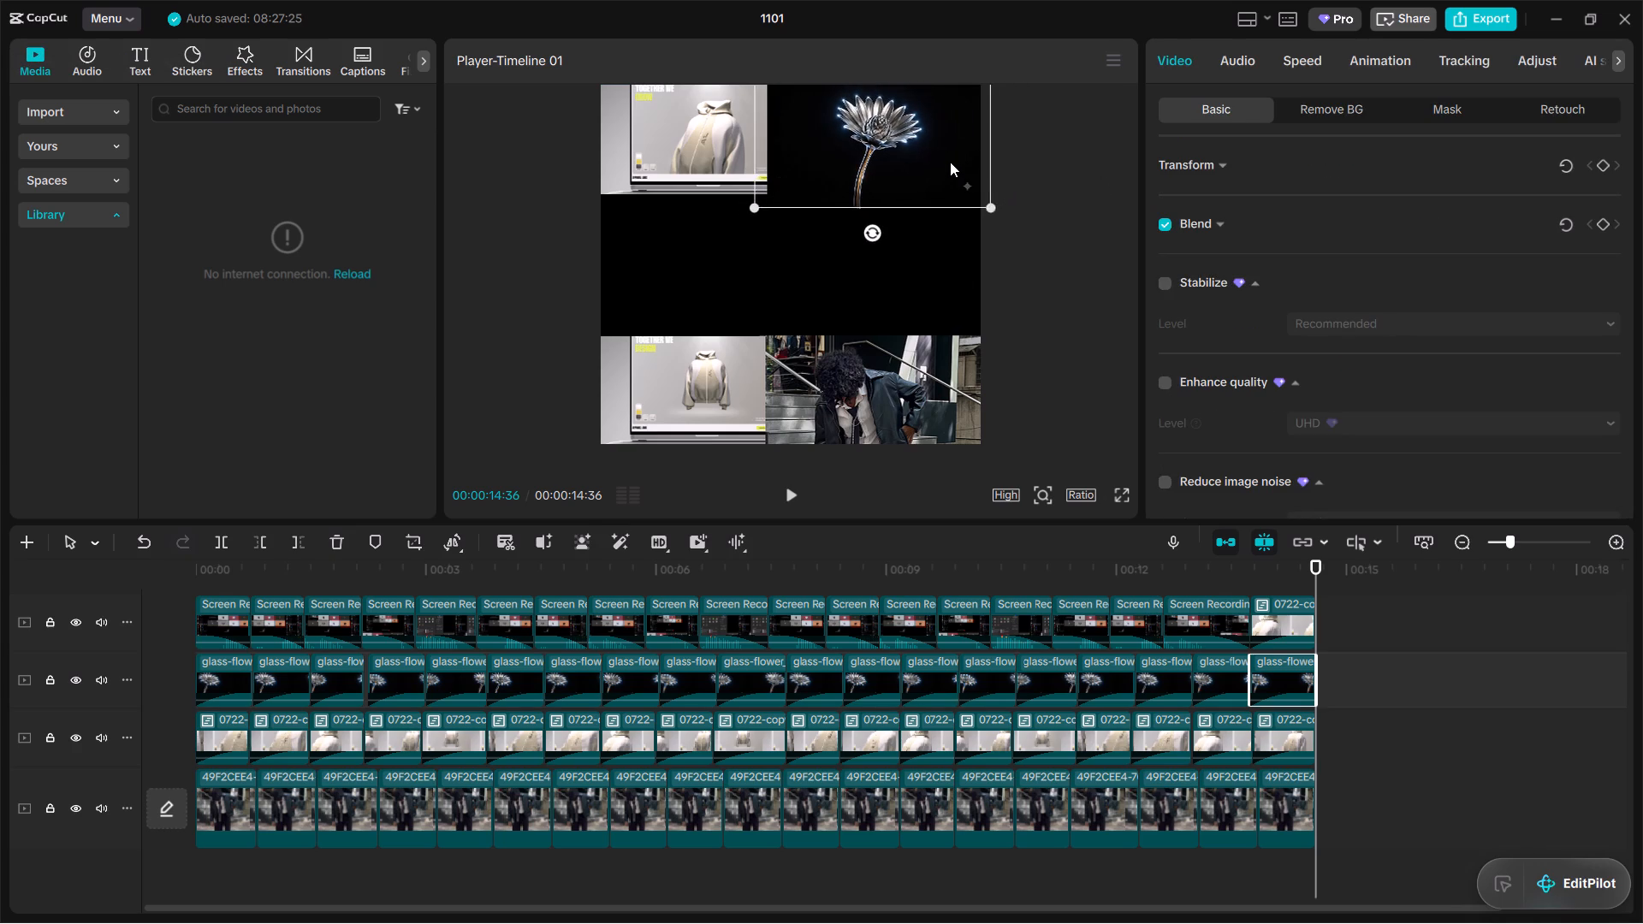
drag(950, 162, 962, 175)
click(763, 220)
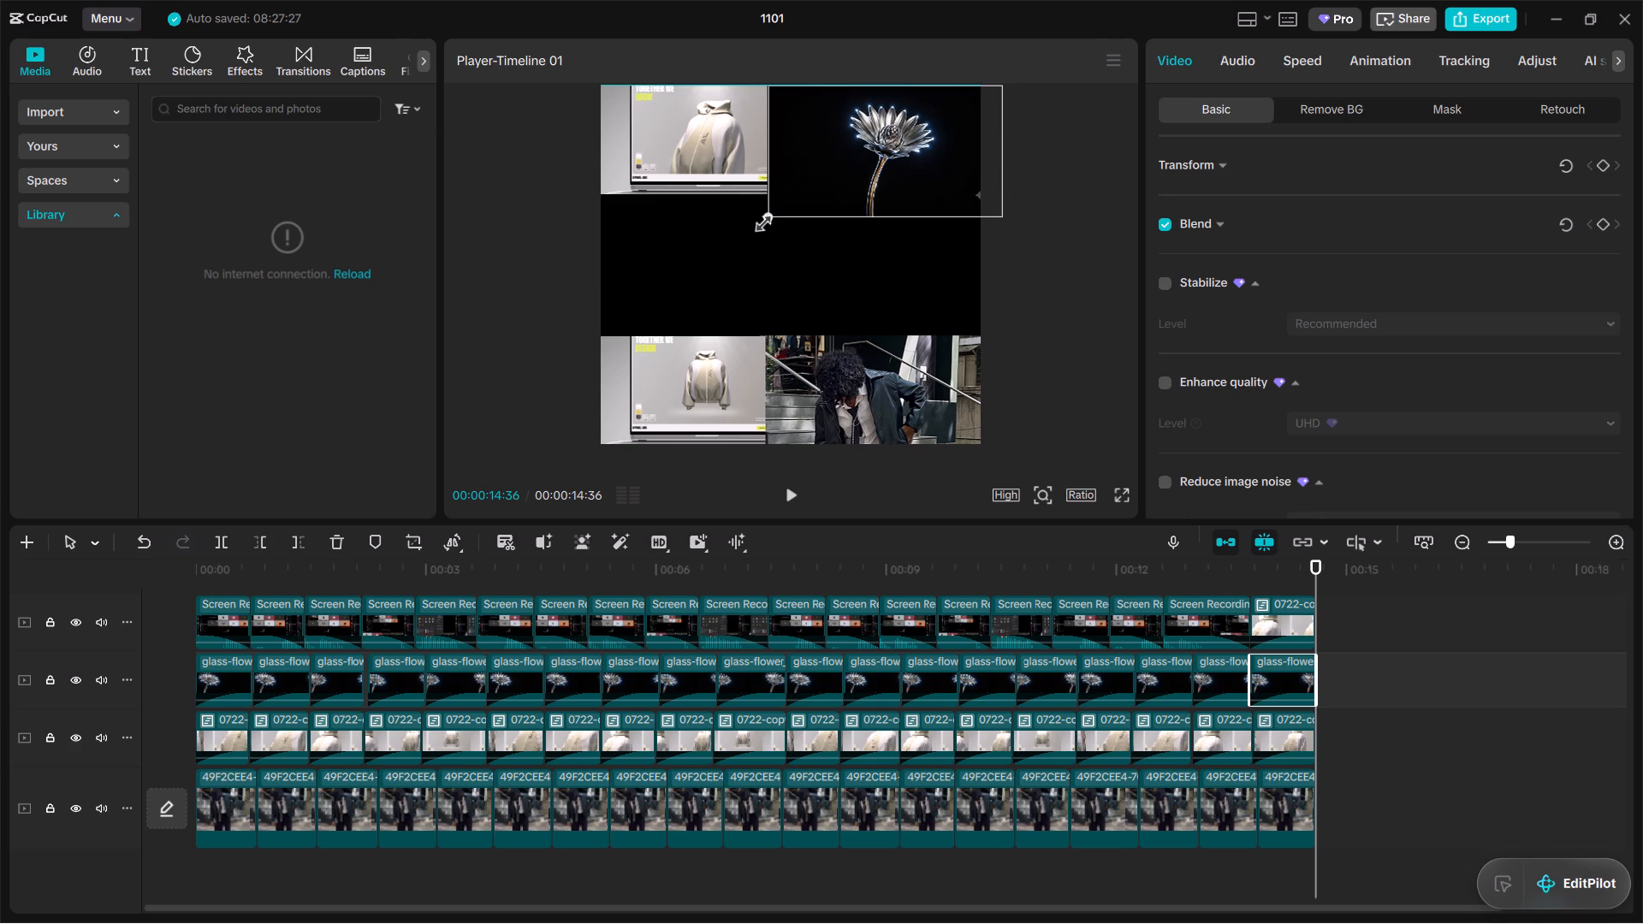
click(708, 258)
Enlarge the top layer's last 0722 hoodie clip to about half the frame width, flush with the top and level with the flower clip's bottom.
click(686, 168)
drag(764, 192, 776, 212)
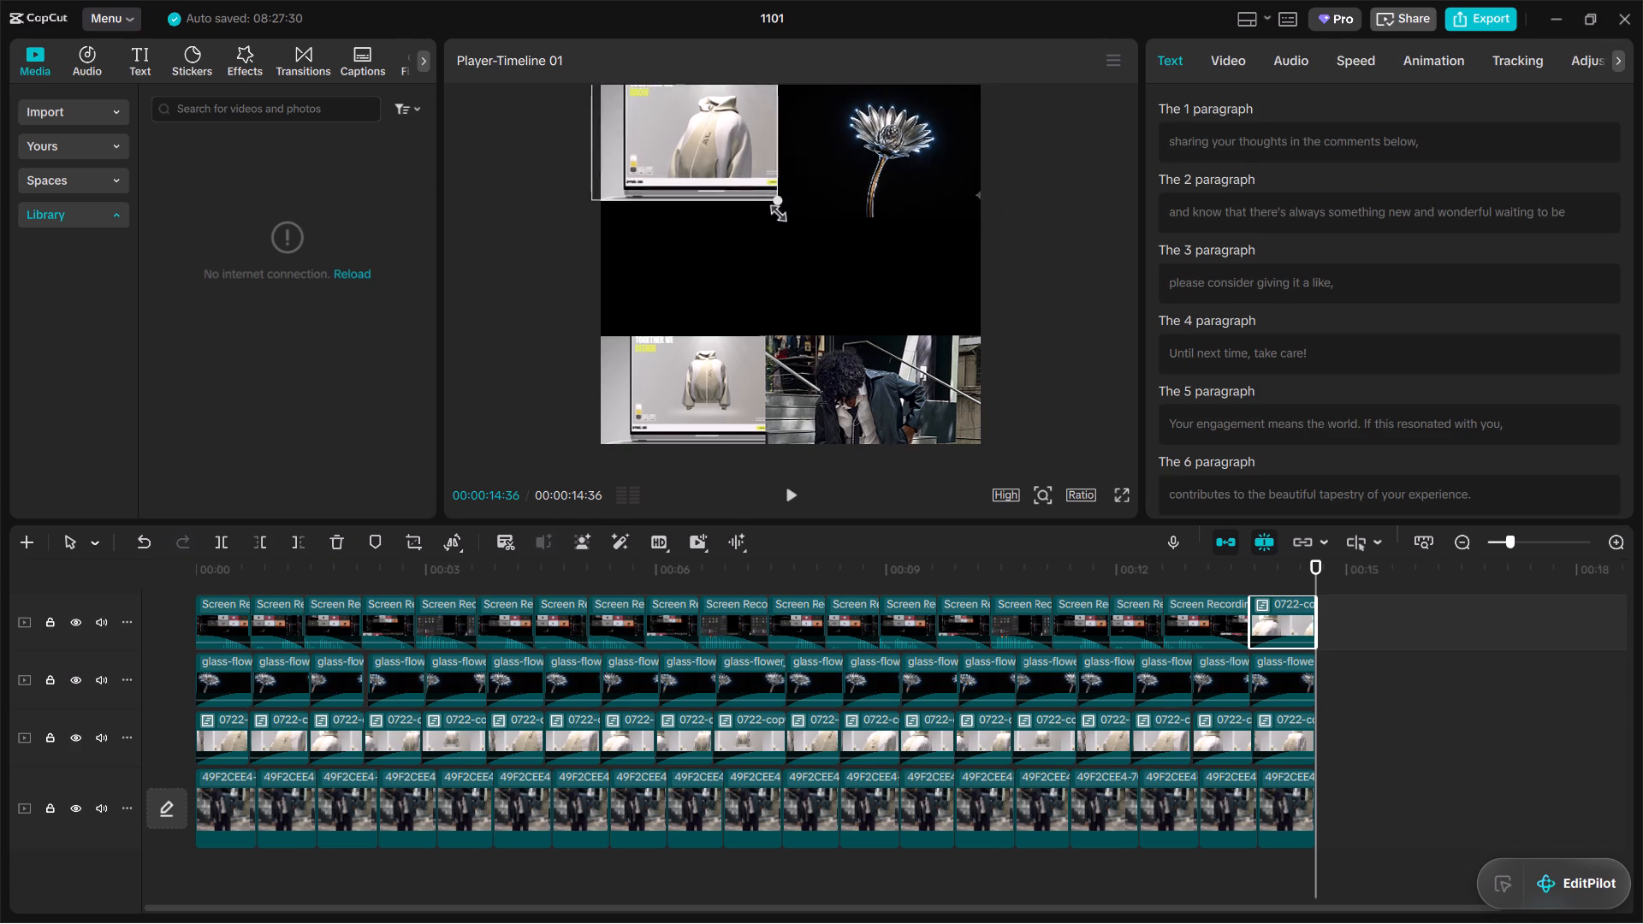
drag(776, 212, 780, 218)
drag(756, 158, 754, 175)
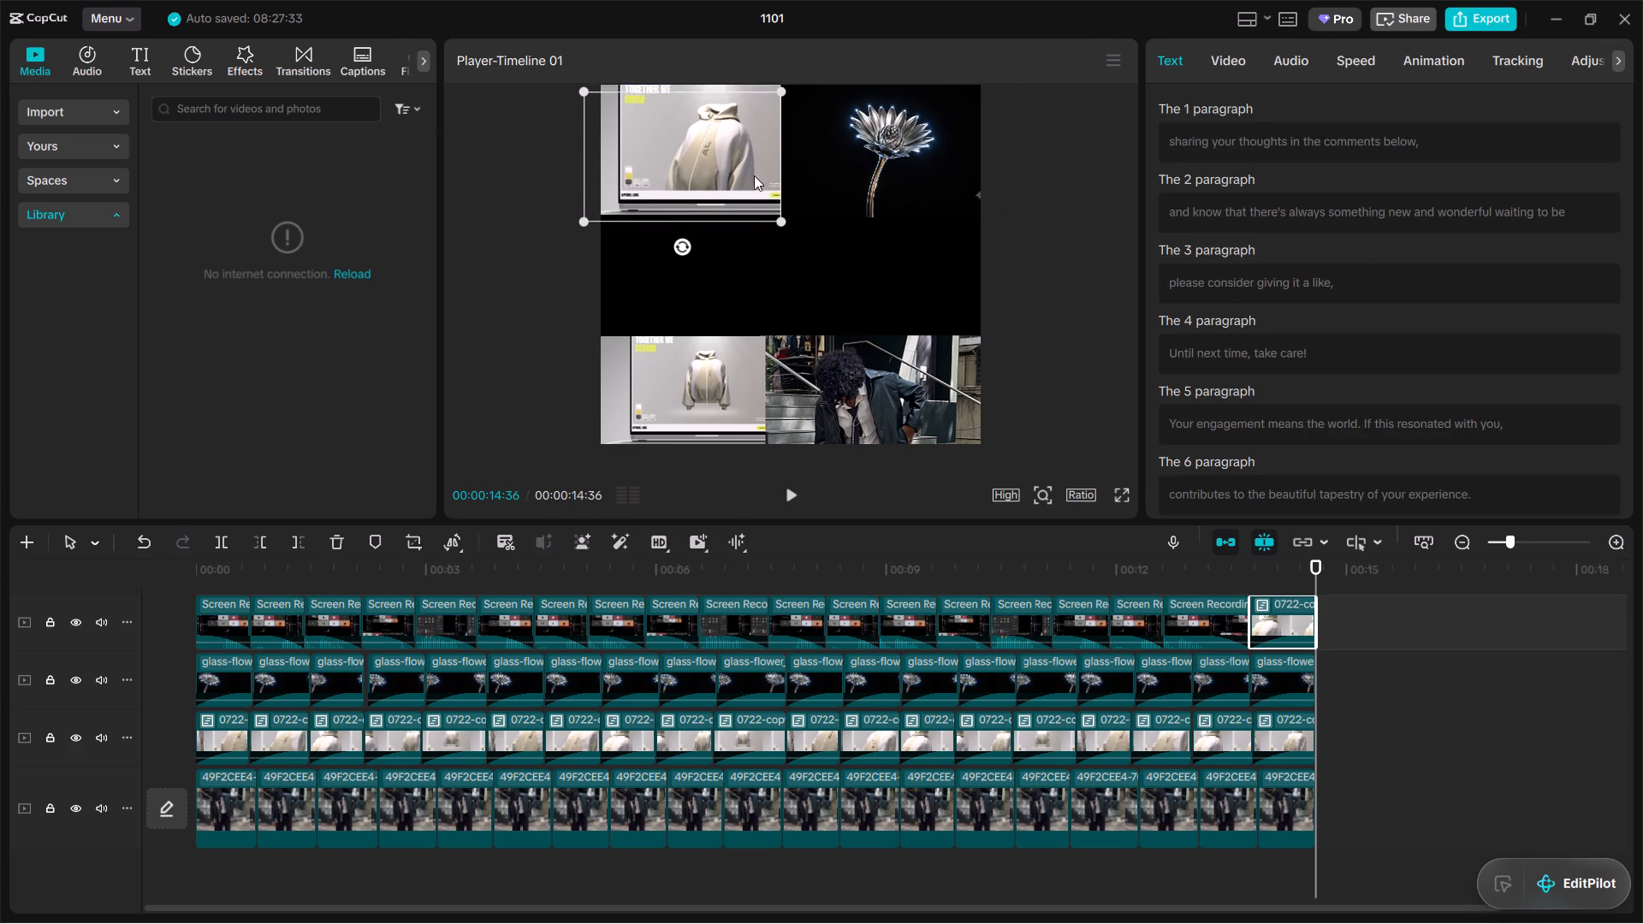
drag(754, 175, 754, 171)
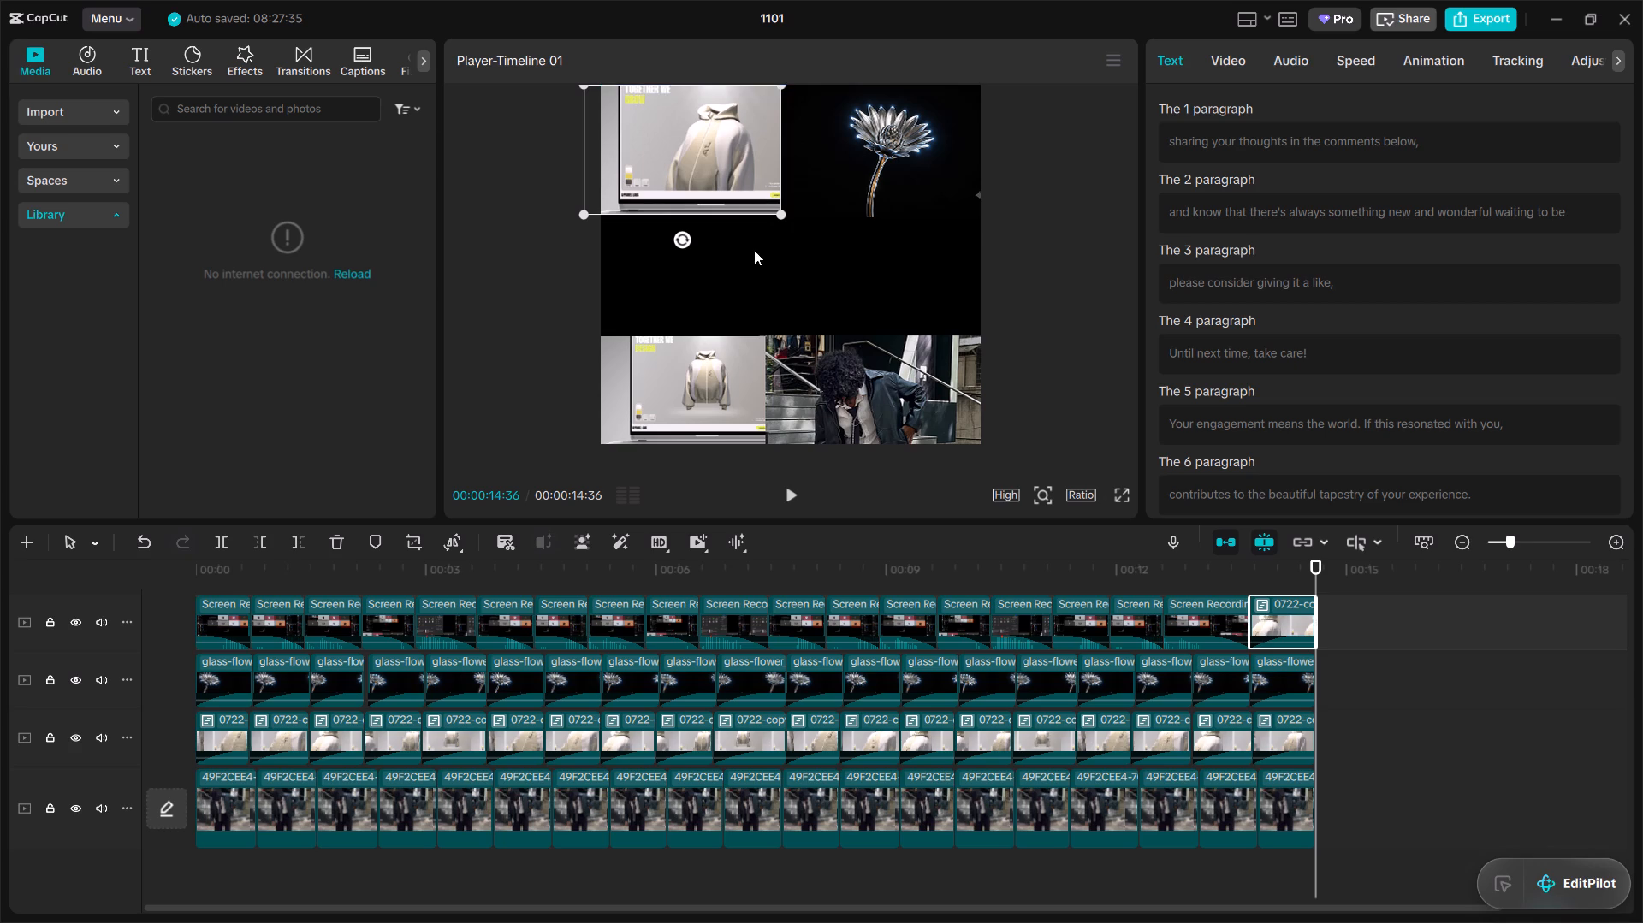
click(758, 267)
click(724, 181)
drag(777, 220, 780, 225)
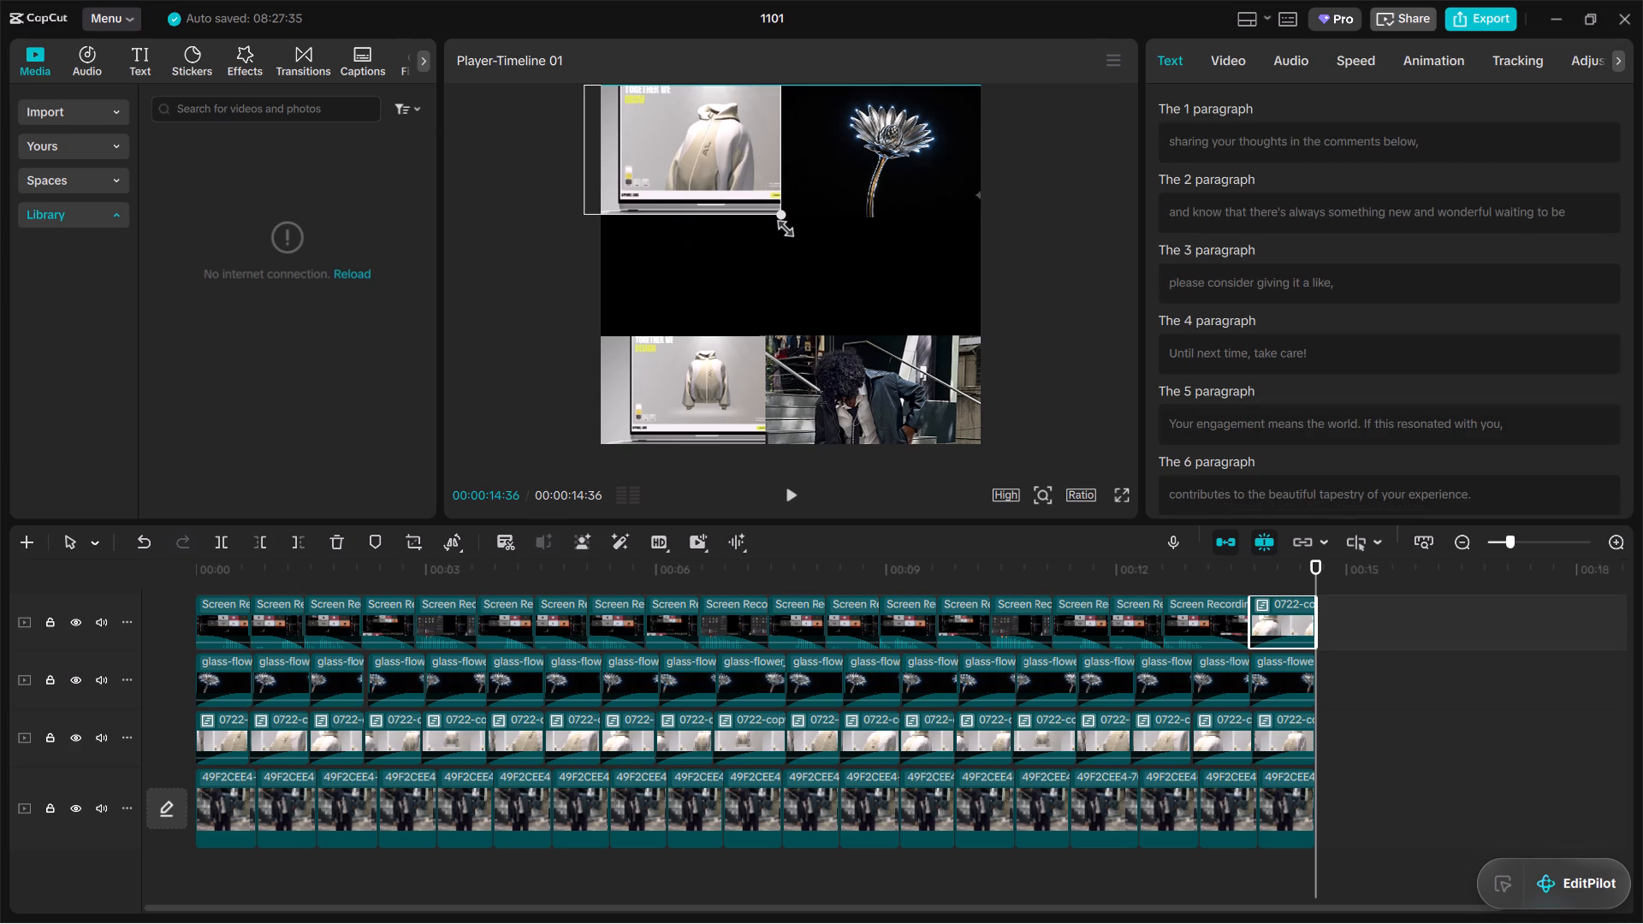
drag(780, 225, 780, 229)
click(778, 259)
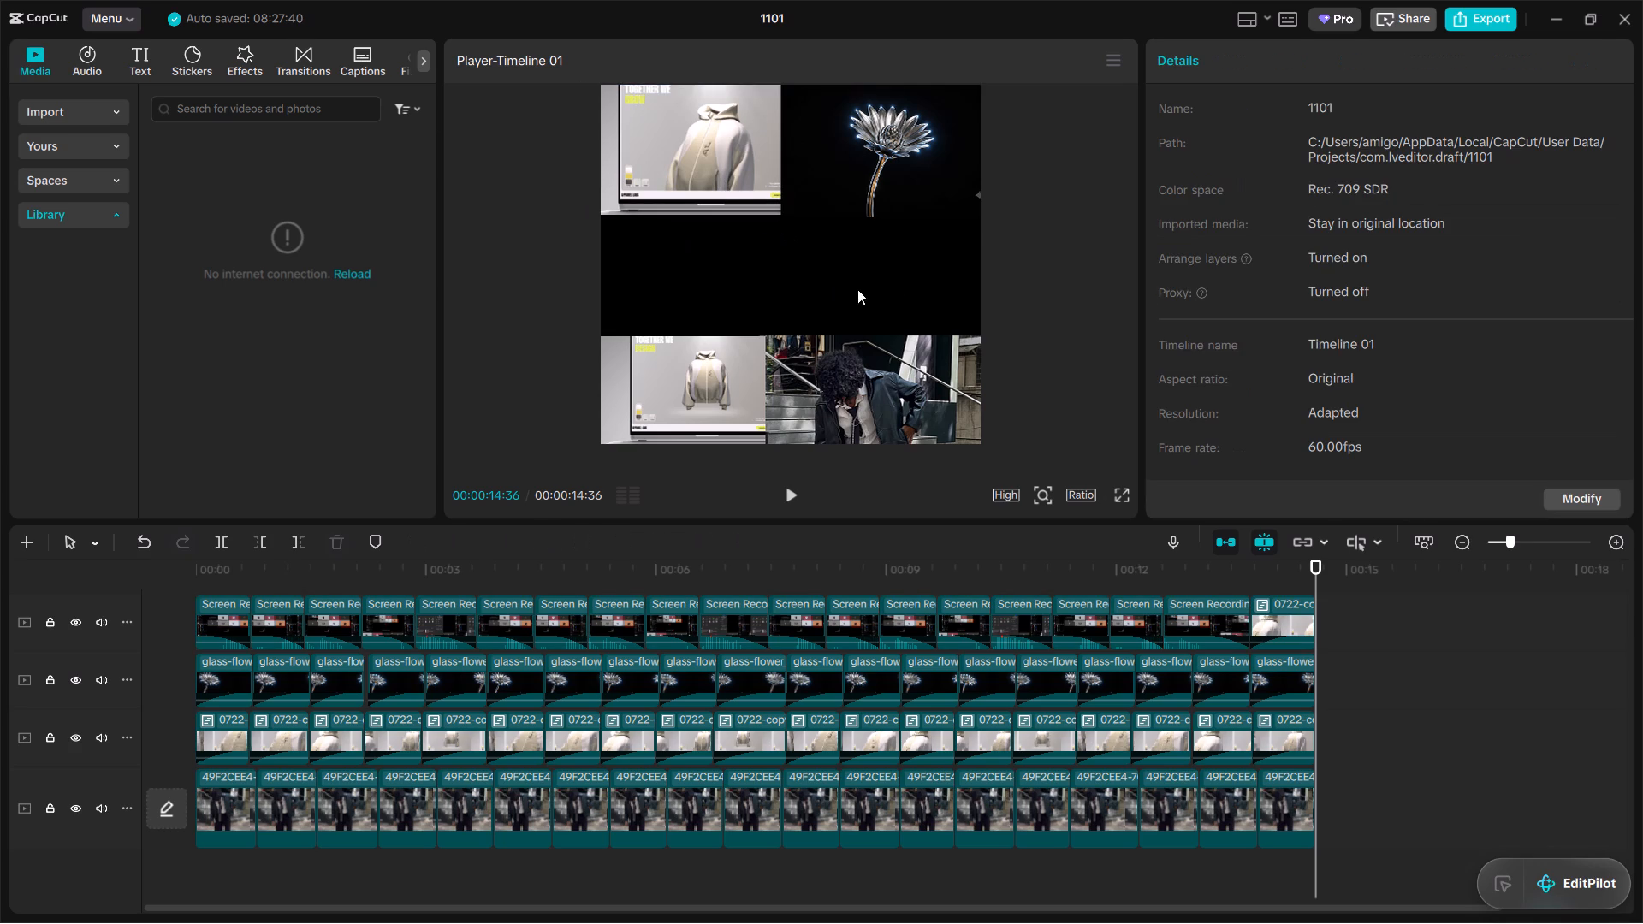
click(887, 289)
Go to the timeline start and move the top layer's first Screen Recording clip flush into the frame's upper-left corner.
drag(1316, 584, 278, 584)
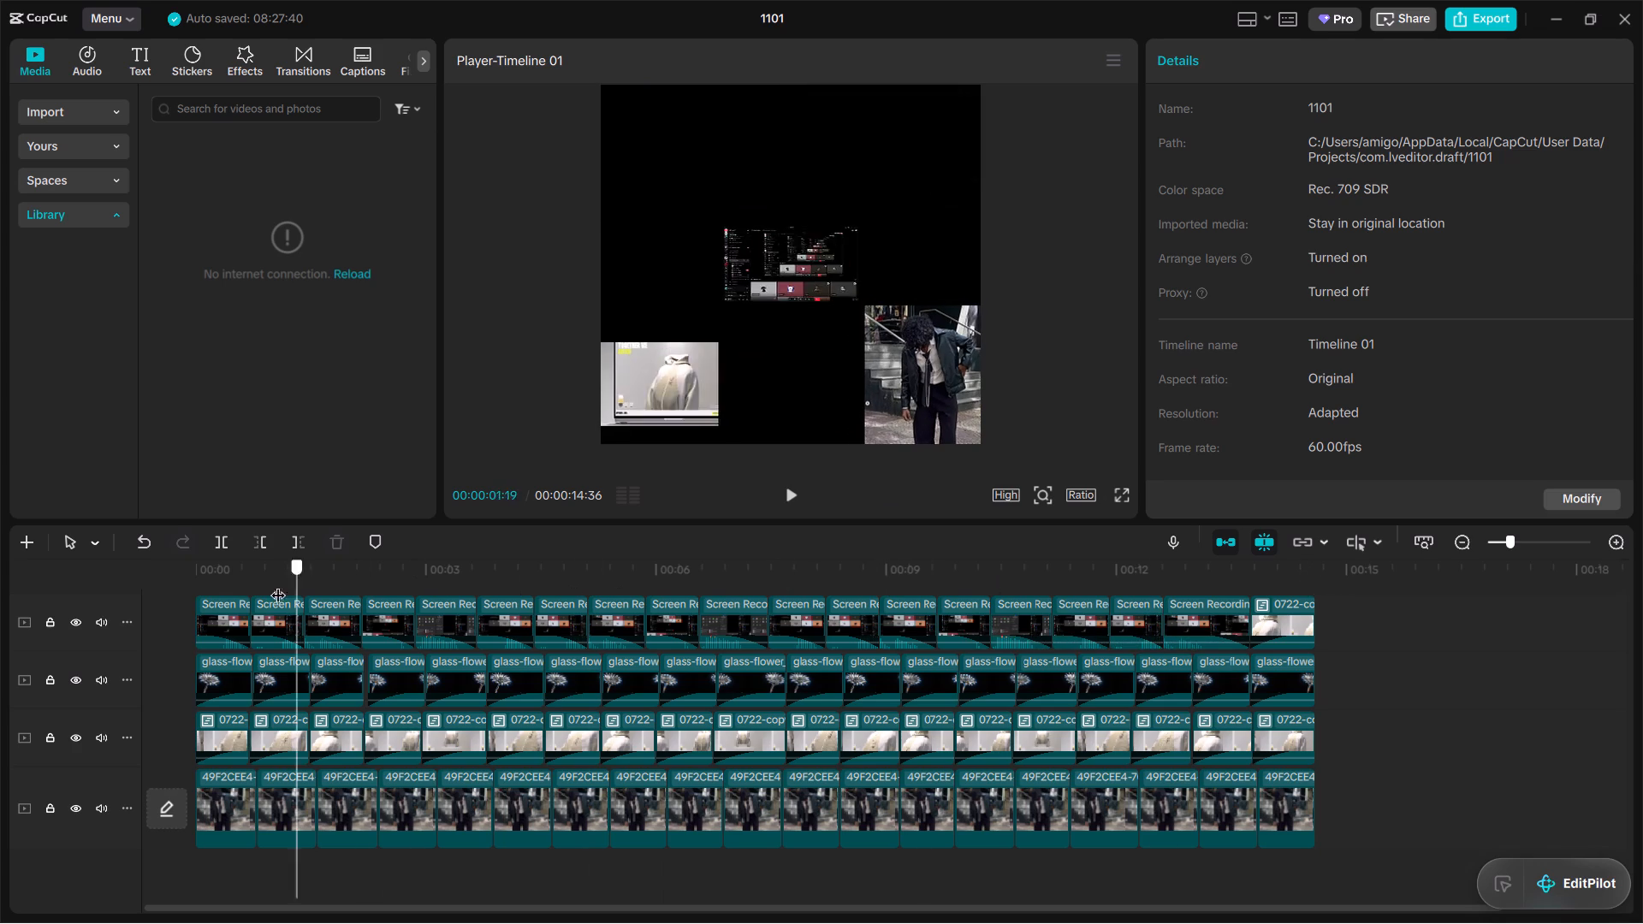
drag(278, 584, 119, 580)
click(745, 266)
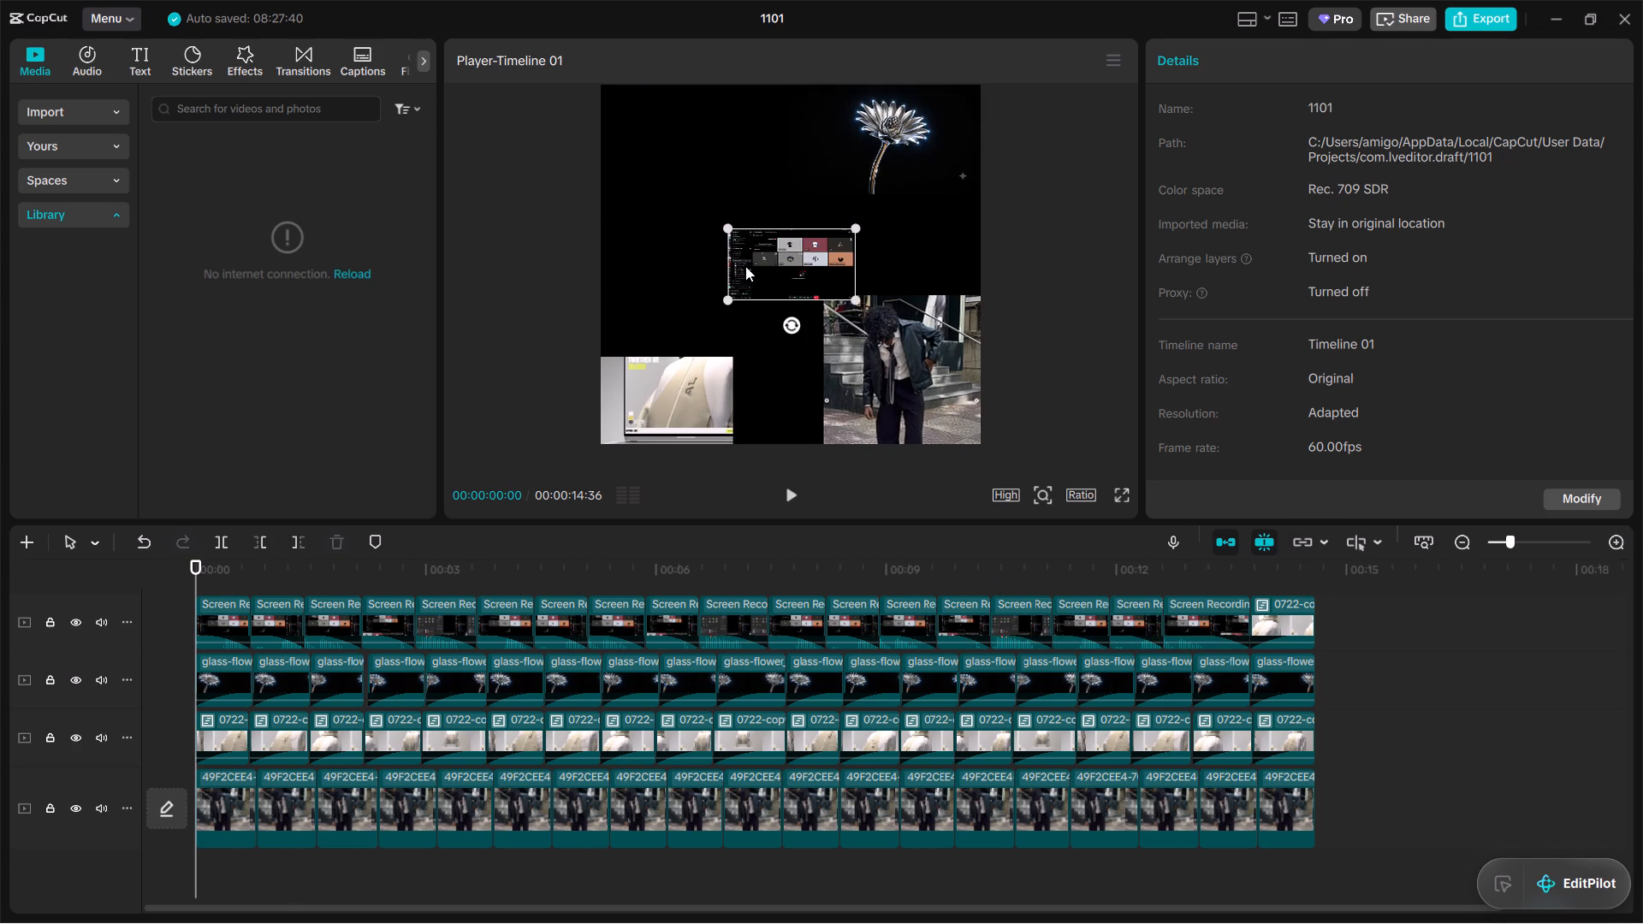
drag(757, 258, 637, 125)
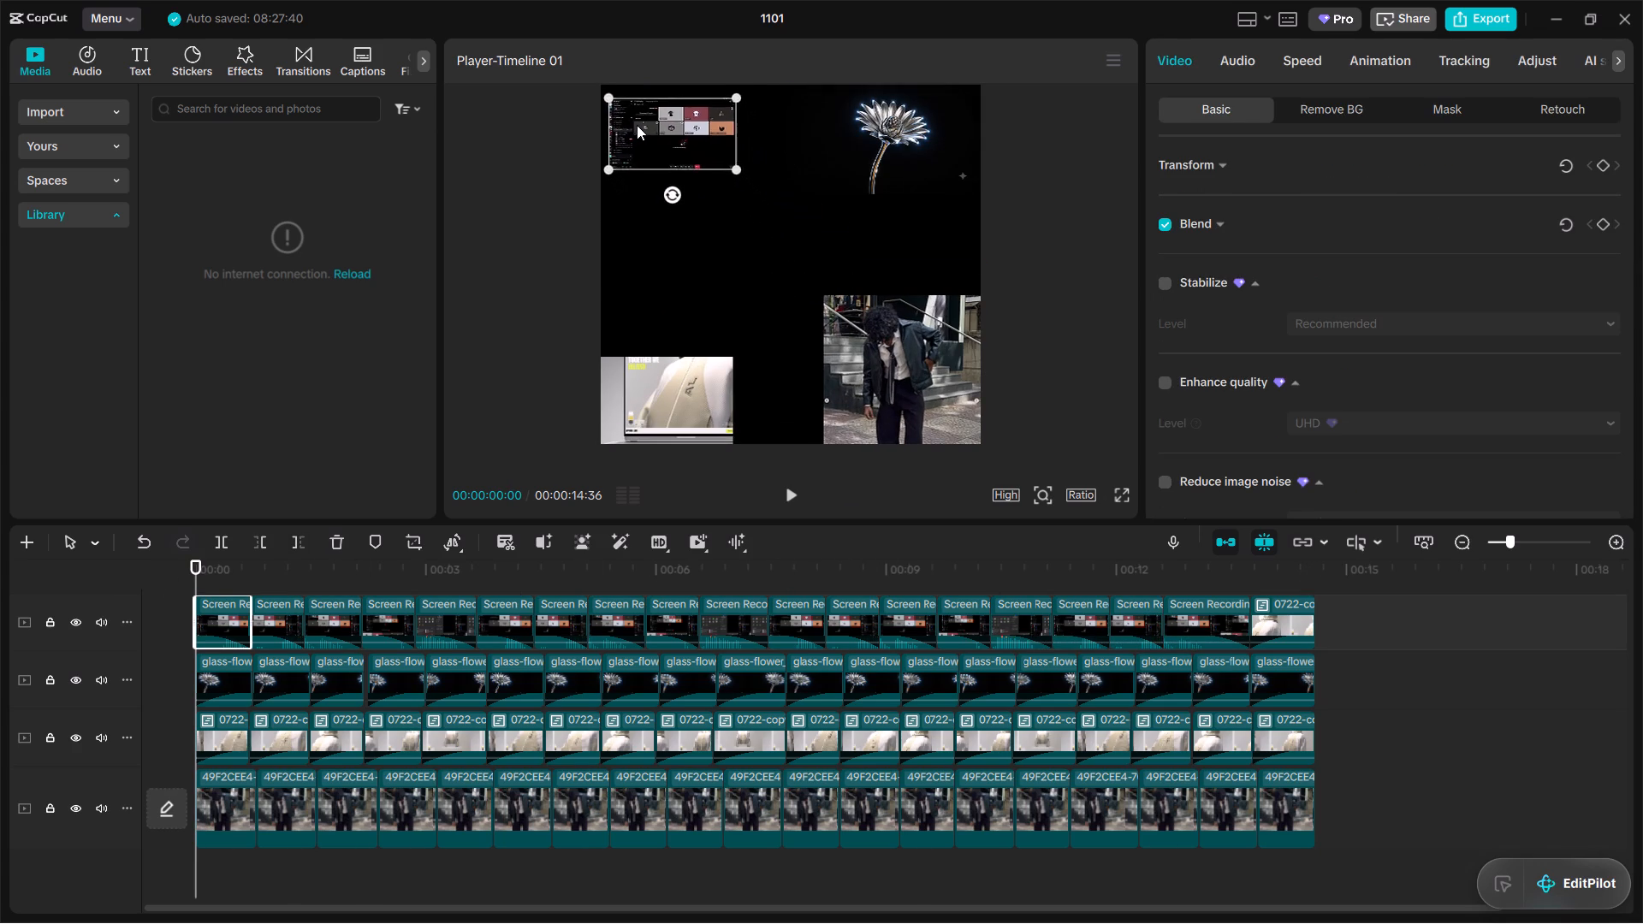
drag(637, 125, 633, 115)
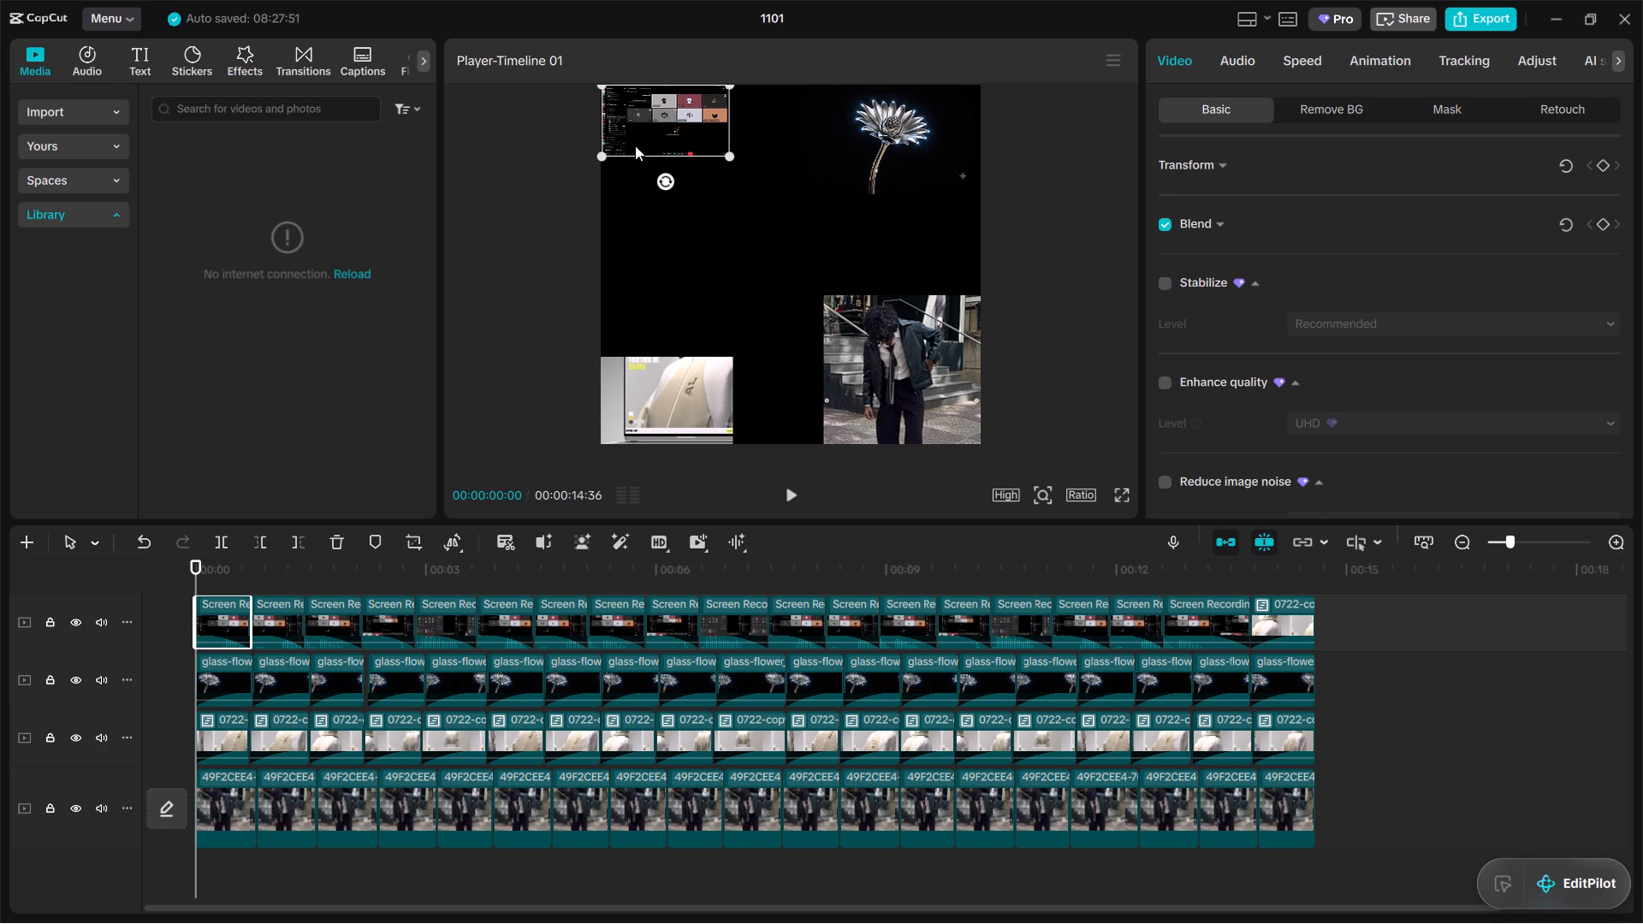
Enlarge the third layer's first 0722 hoodie clip to about half the frame width, keeping it flush in the lower-left corner.
click(669, 368)
click(669, 397)
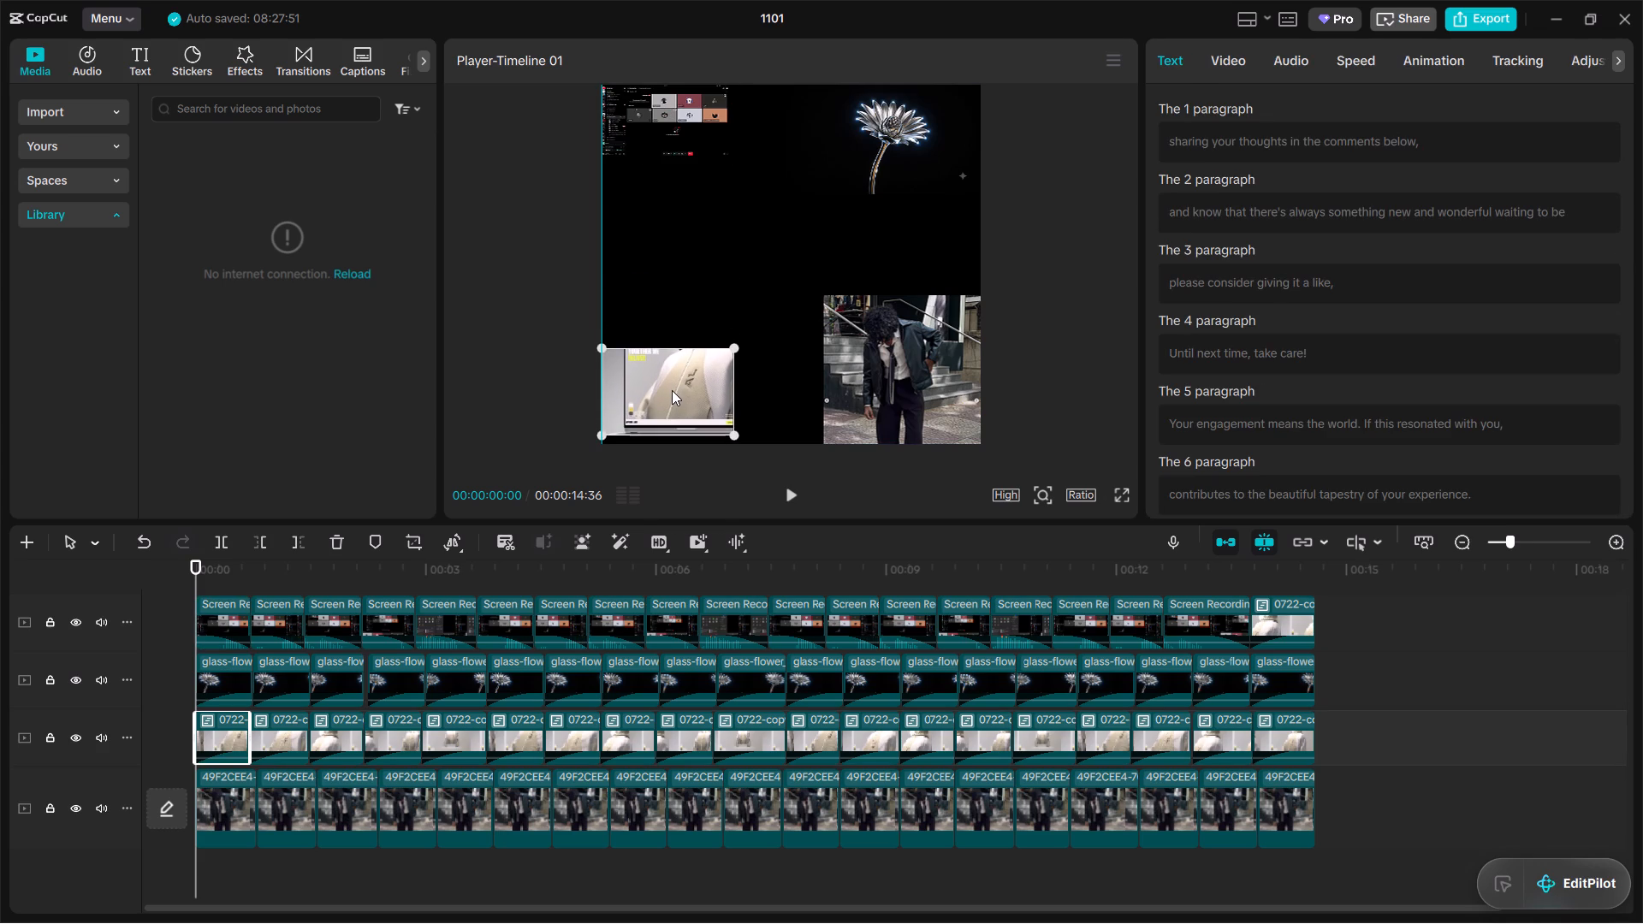
click(733, 344)
click(722, 370)
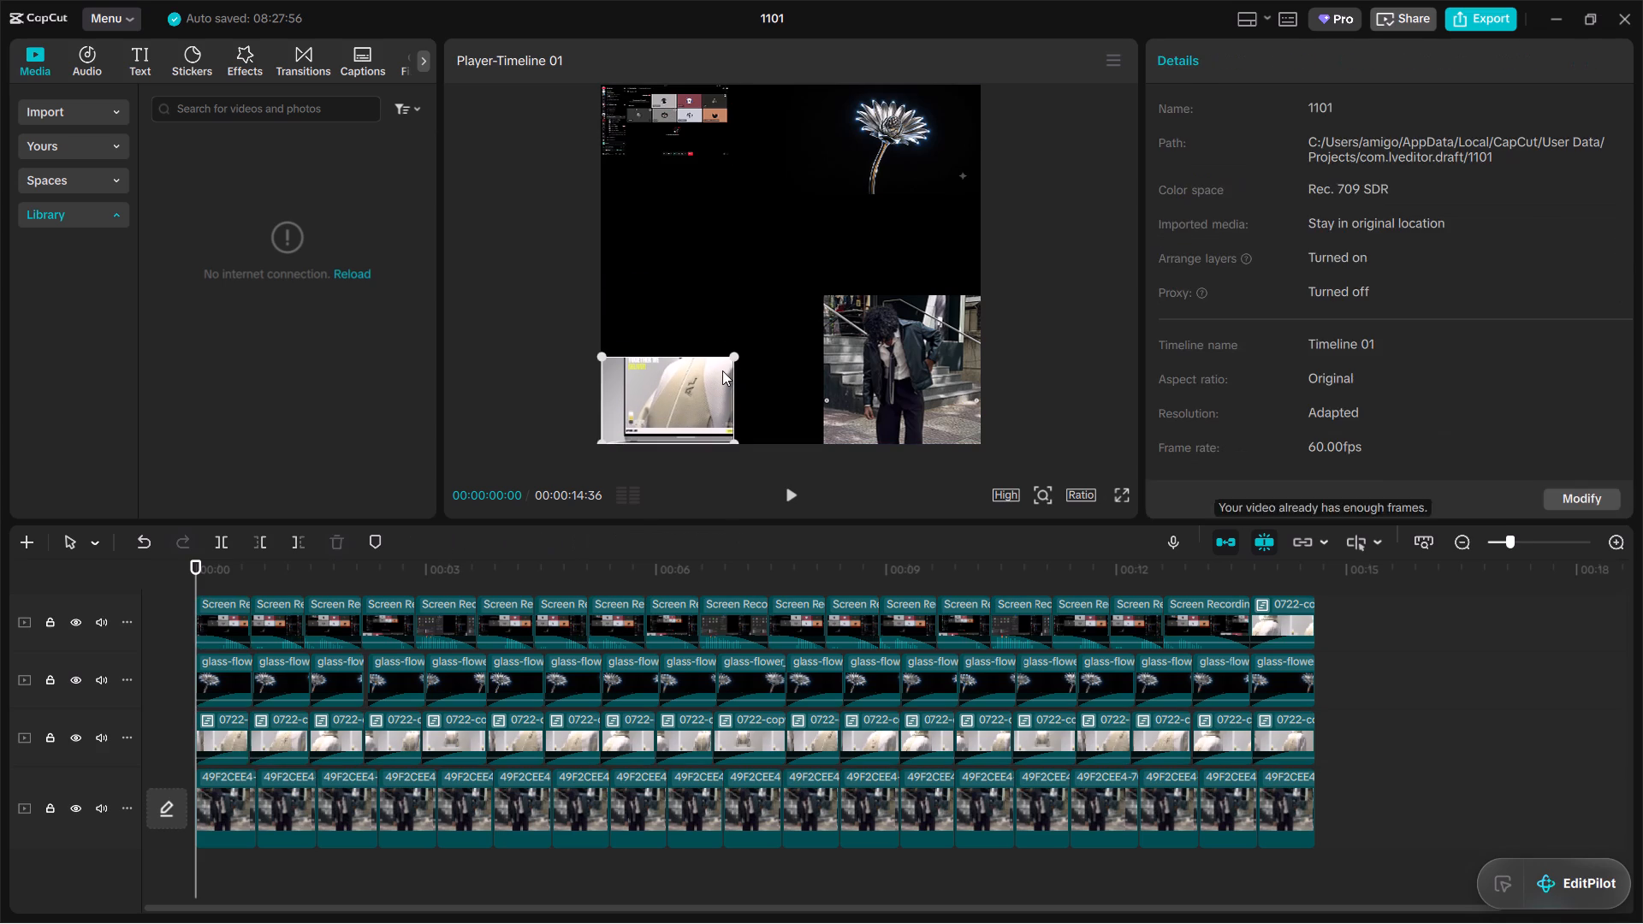
drag(733, 358, 773, 326)
drag(667, 383, 679, 364)
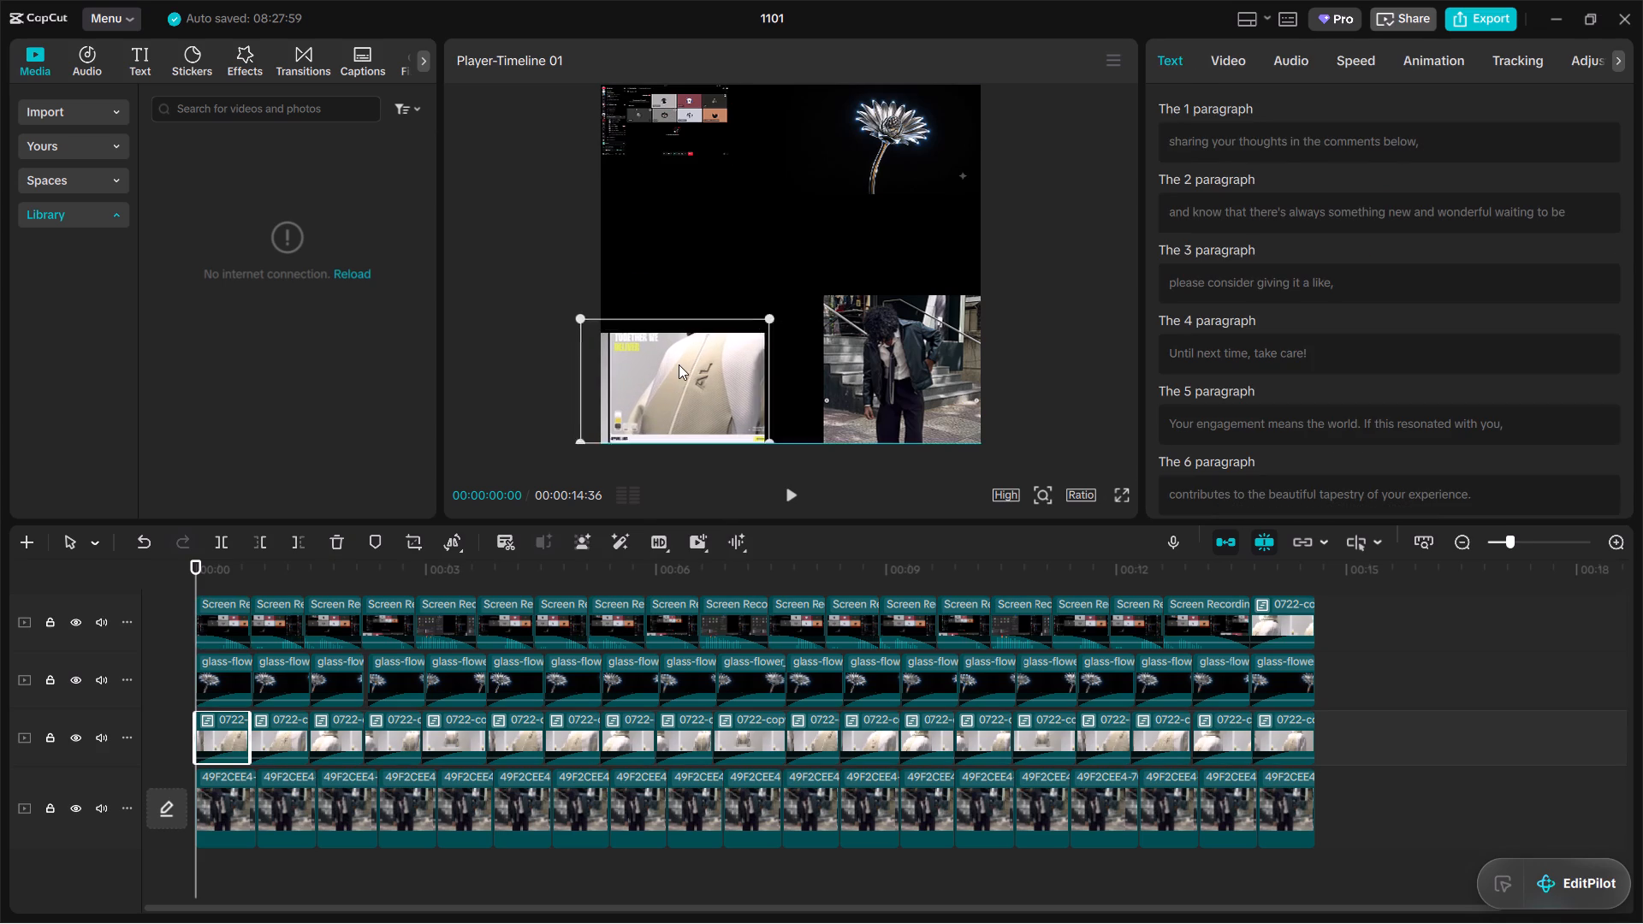
drag(679, 364, 691, 366)
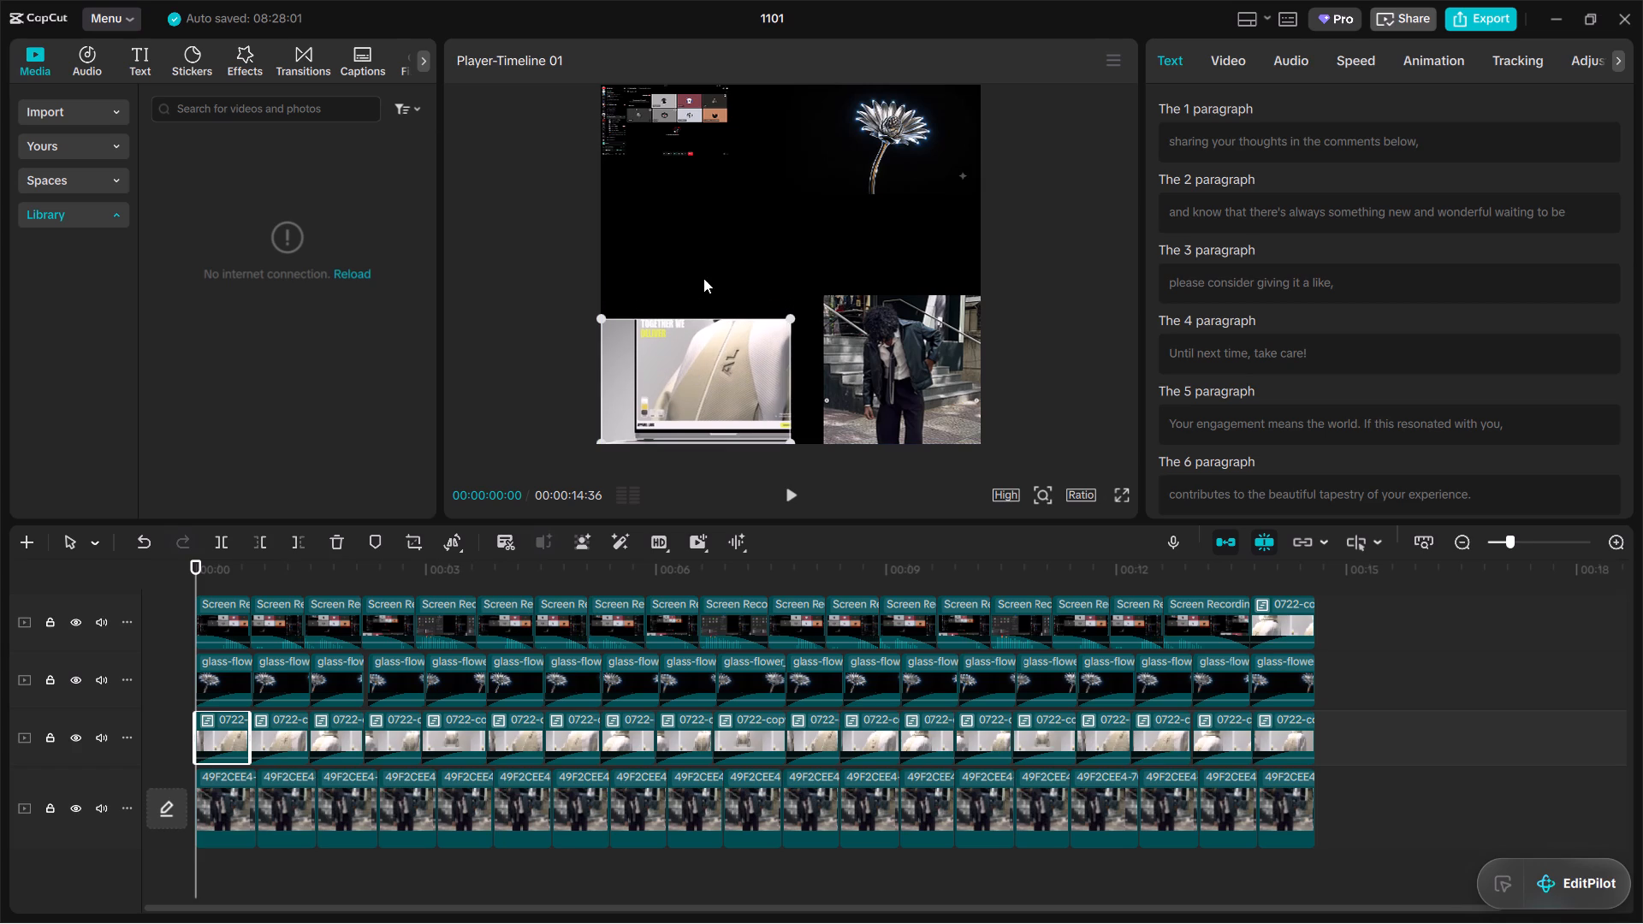
Enlarge the bottom layer's first street photo to half the frame width in the lower-right corner, aligning its top with the hoodie clip.
click(912, 394)
drag(906, 359, 874, 388)
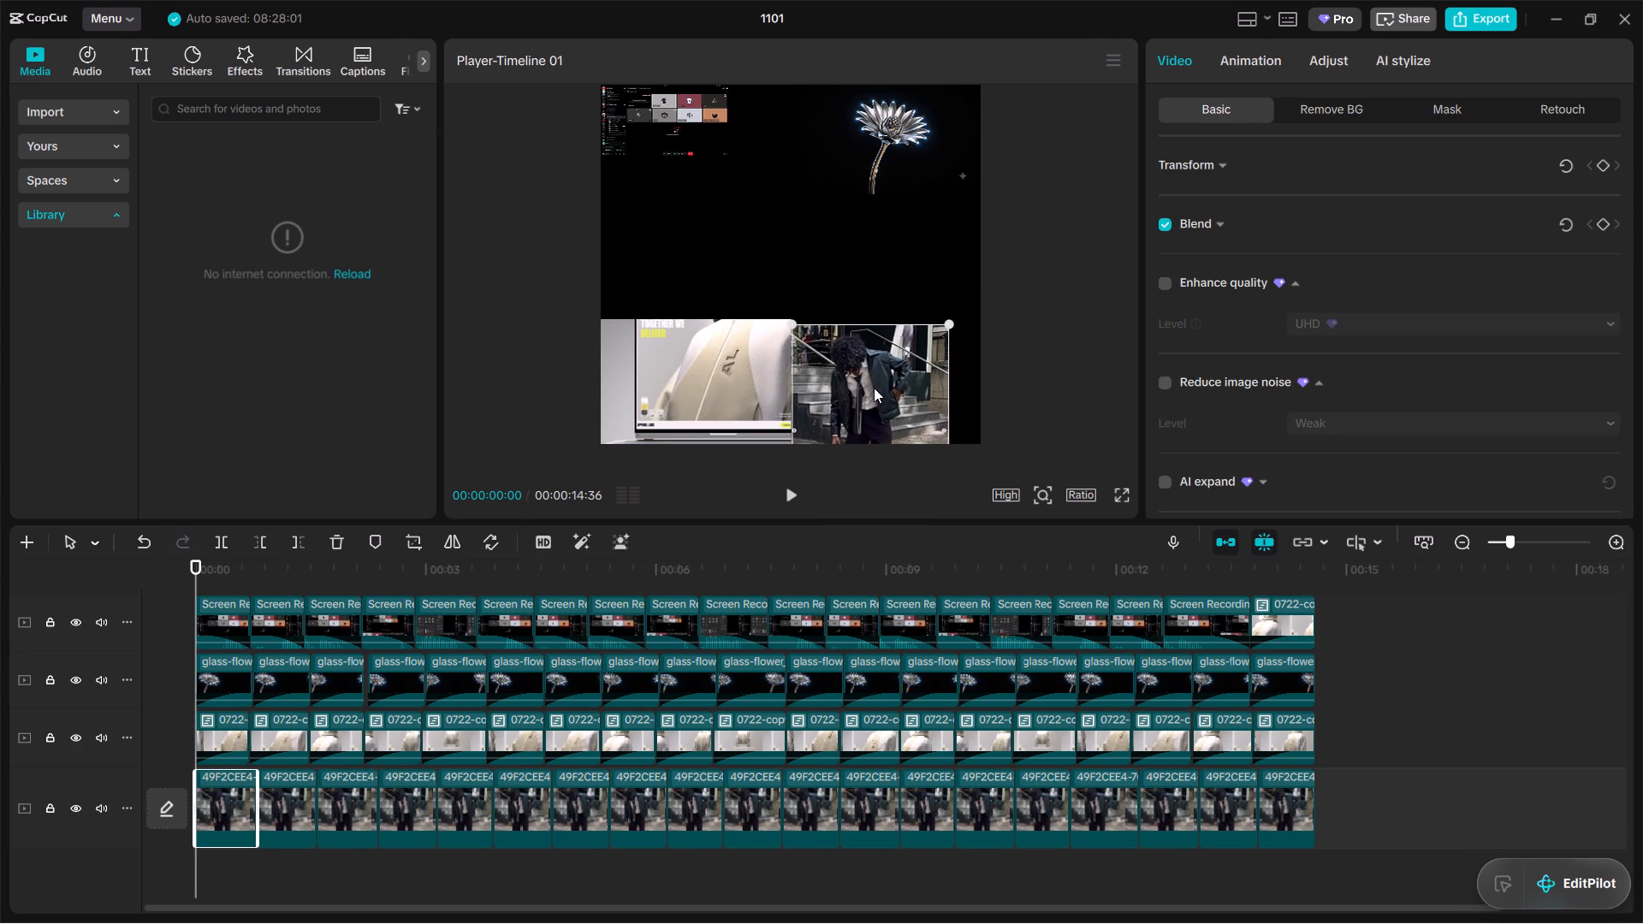
drag(874, 388, 874, 384)
drag(953, 320, 987, 315)
drag(904, 344, 914, 355)
click(886, 260)
click(881, 358)
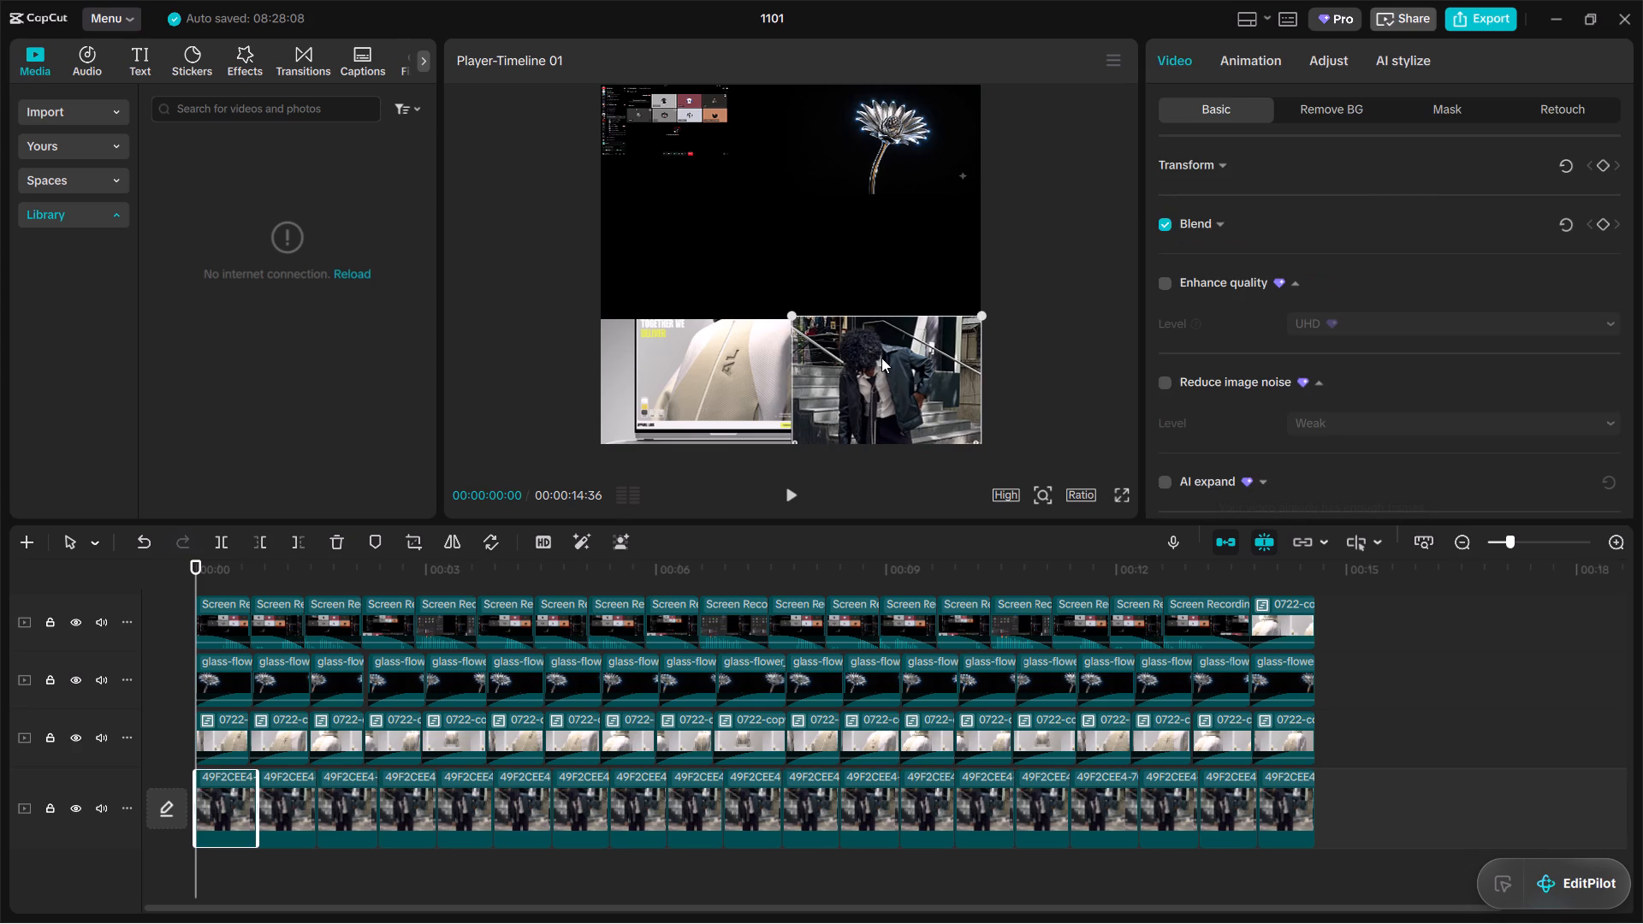
click(882, 352)
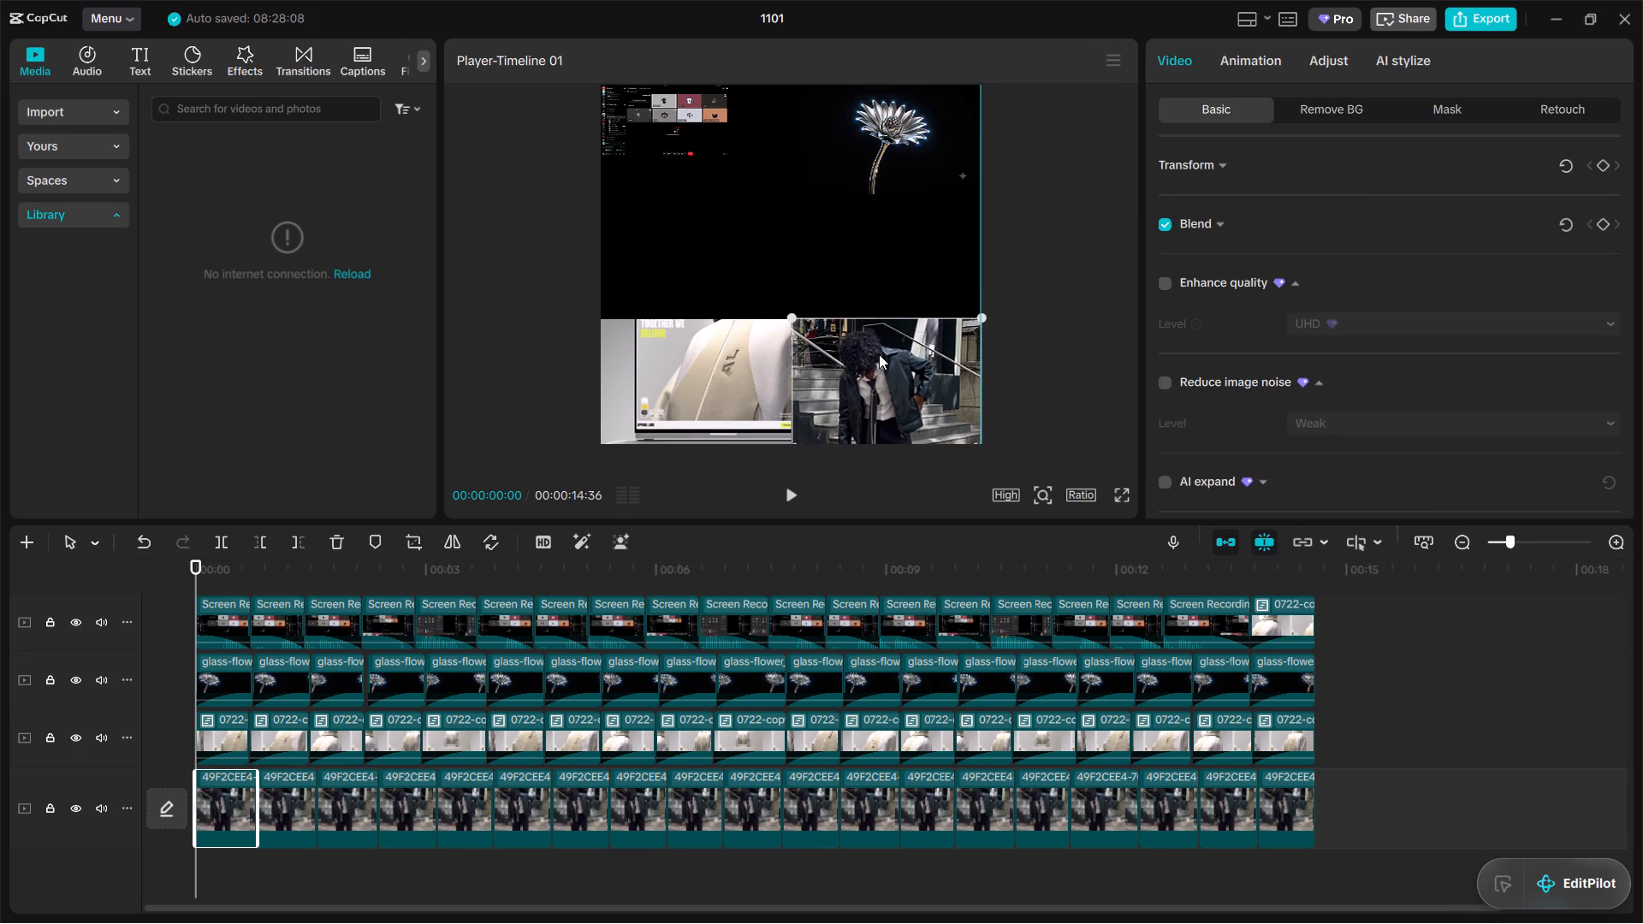
click(868, 281)
Enlarge the top layer's first Screen Recording clip to about 60% of the frame width, flush in the frame's upper-left corner.
click(880, 151)
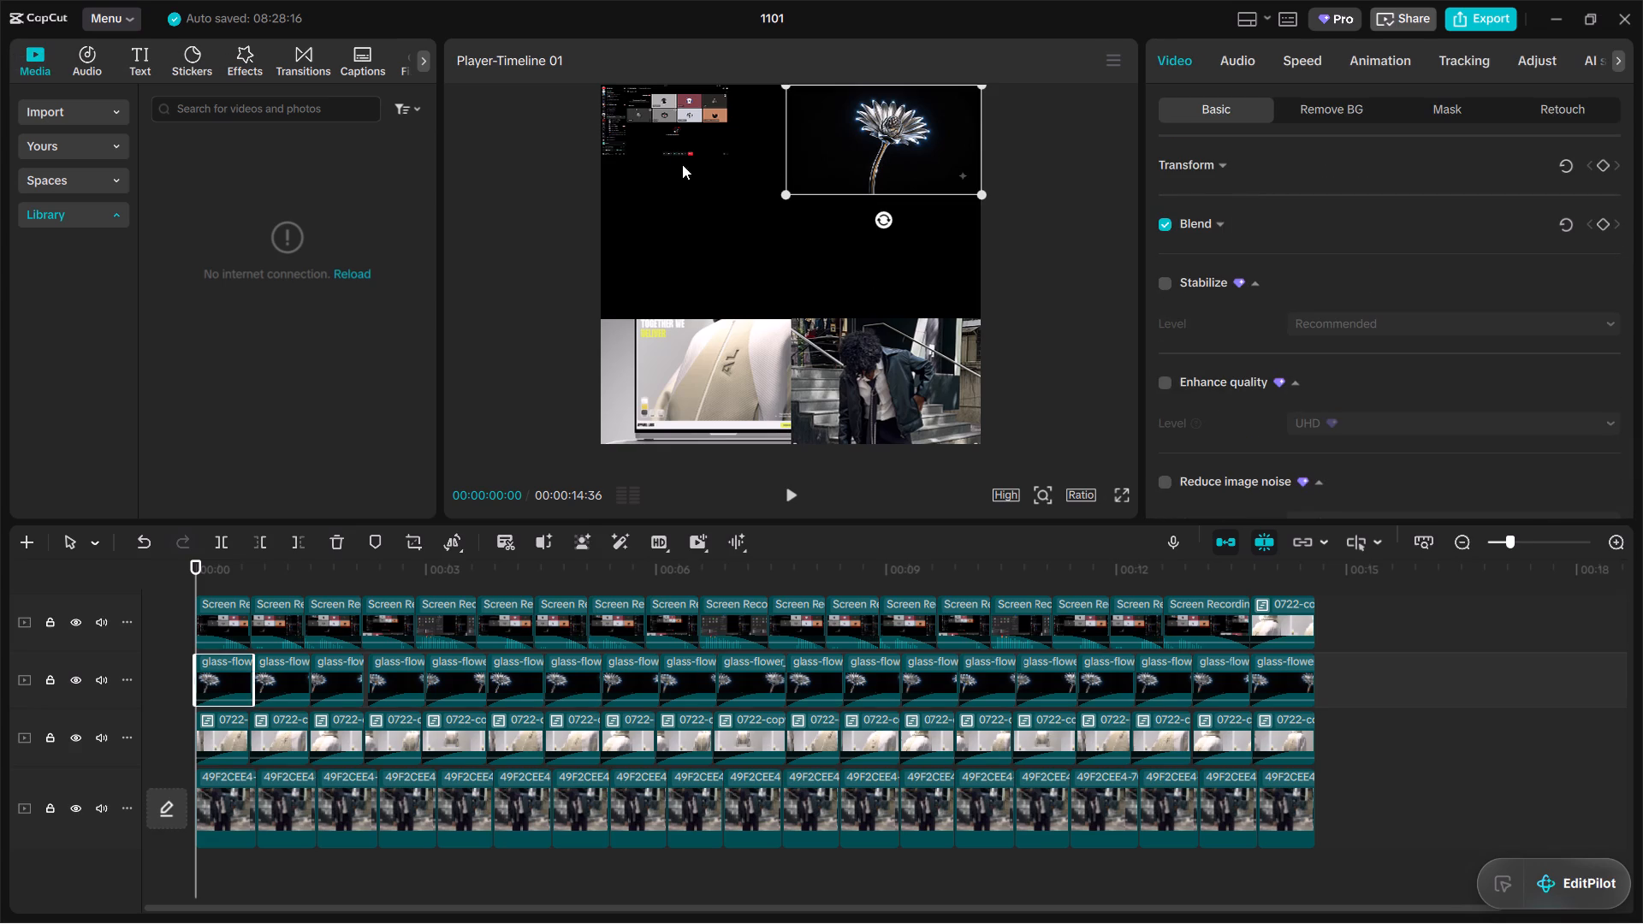
click(676, 147)
drag(732, 160, 782, 204)
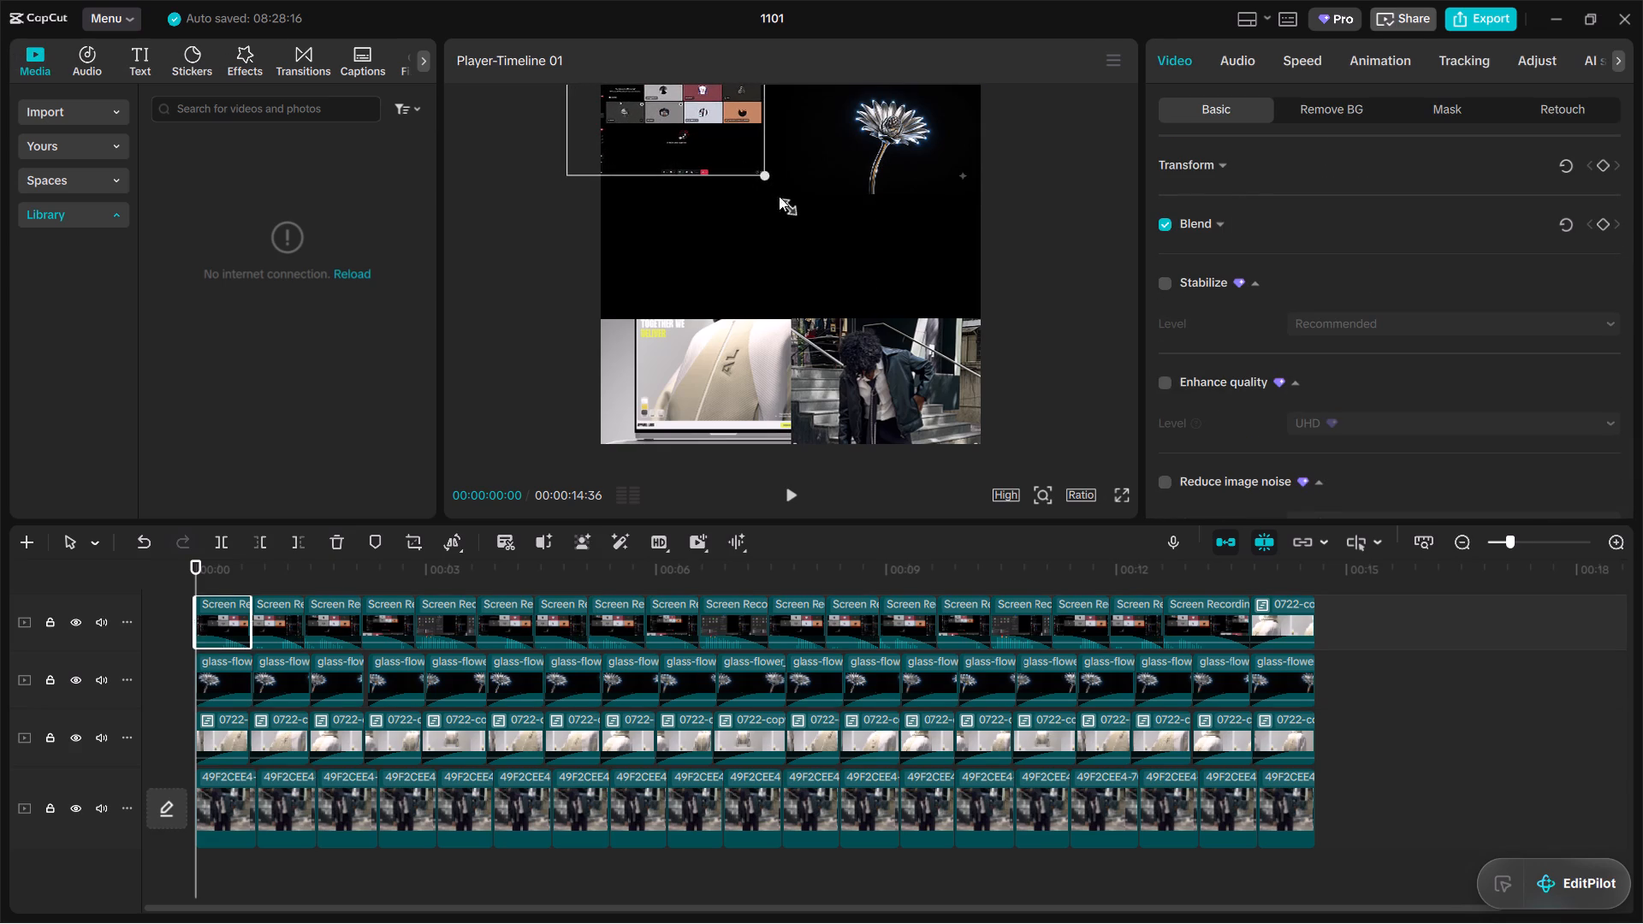
drag(716, 142, 750, 165)
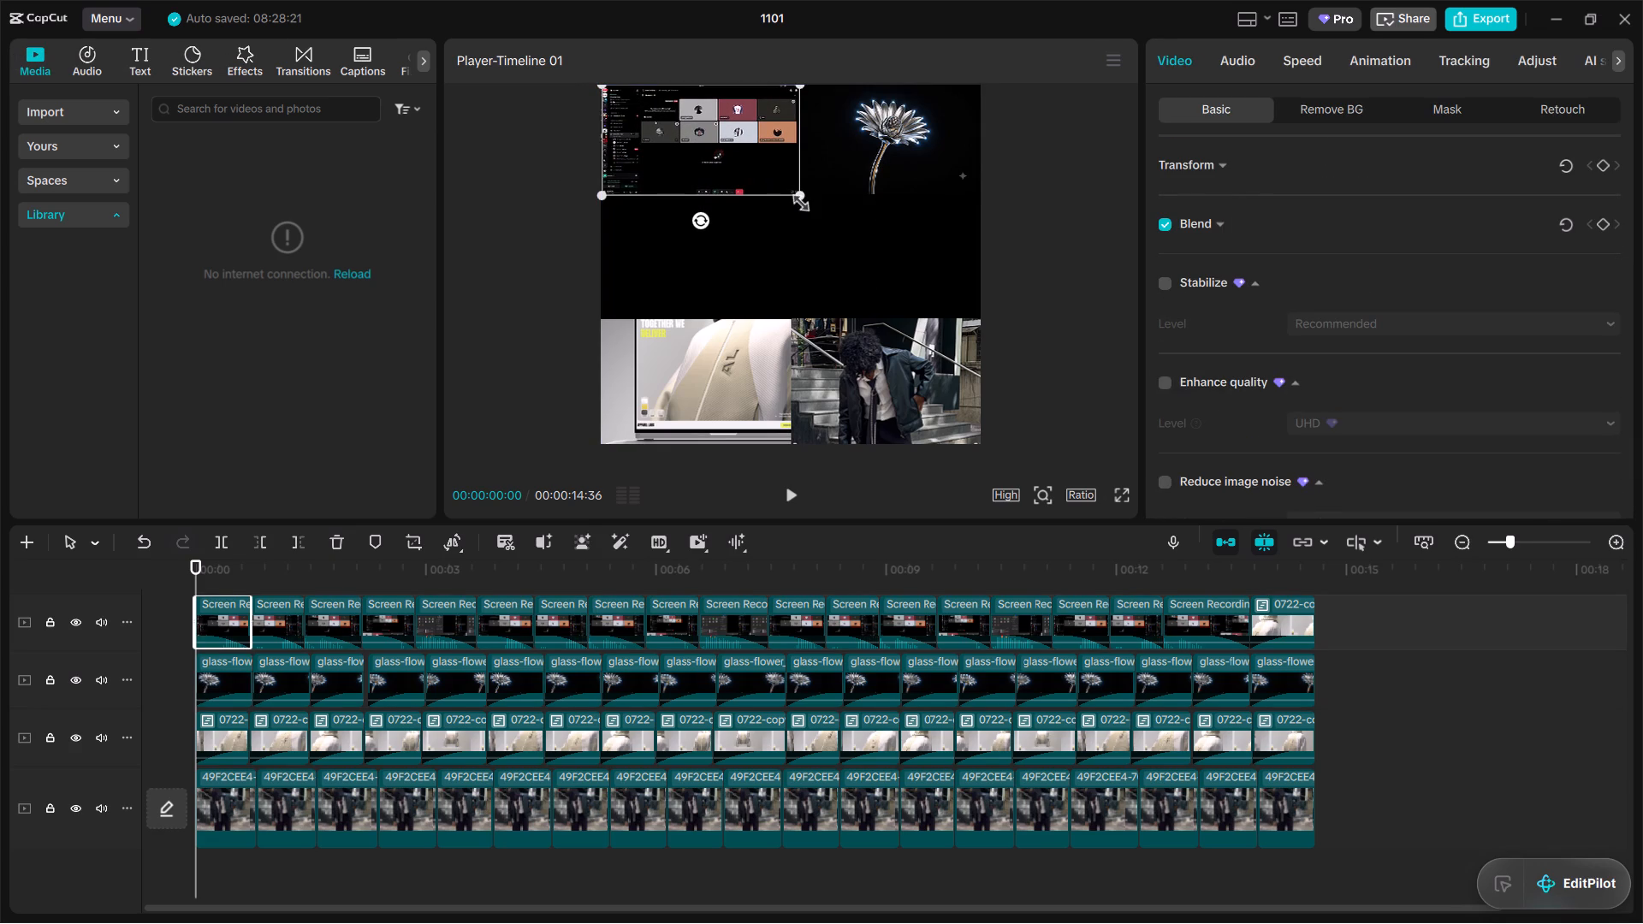
drag(796, 199, 813, 218)
drag(772, 178, 785, 192)
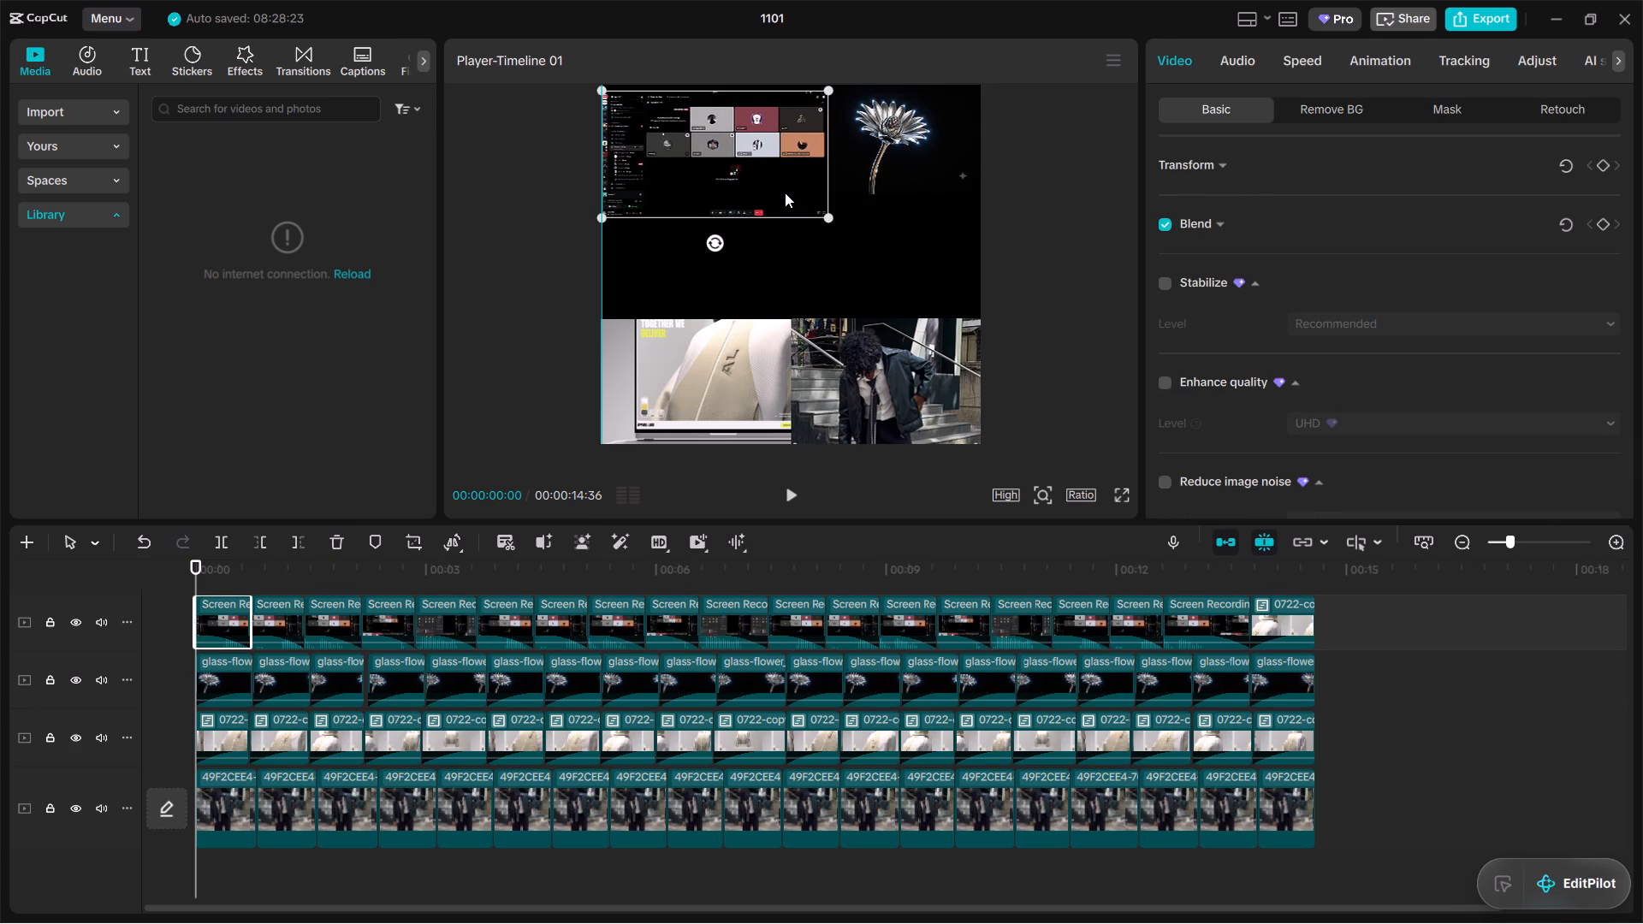
drag(785, 192, 785, 190)
click(792, 231)
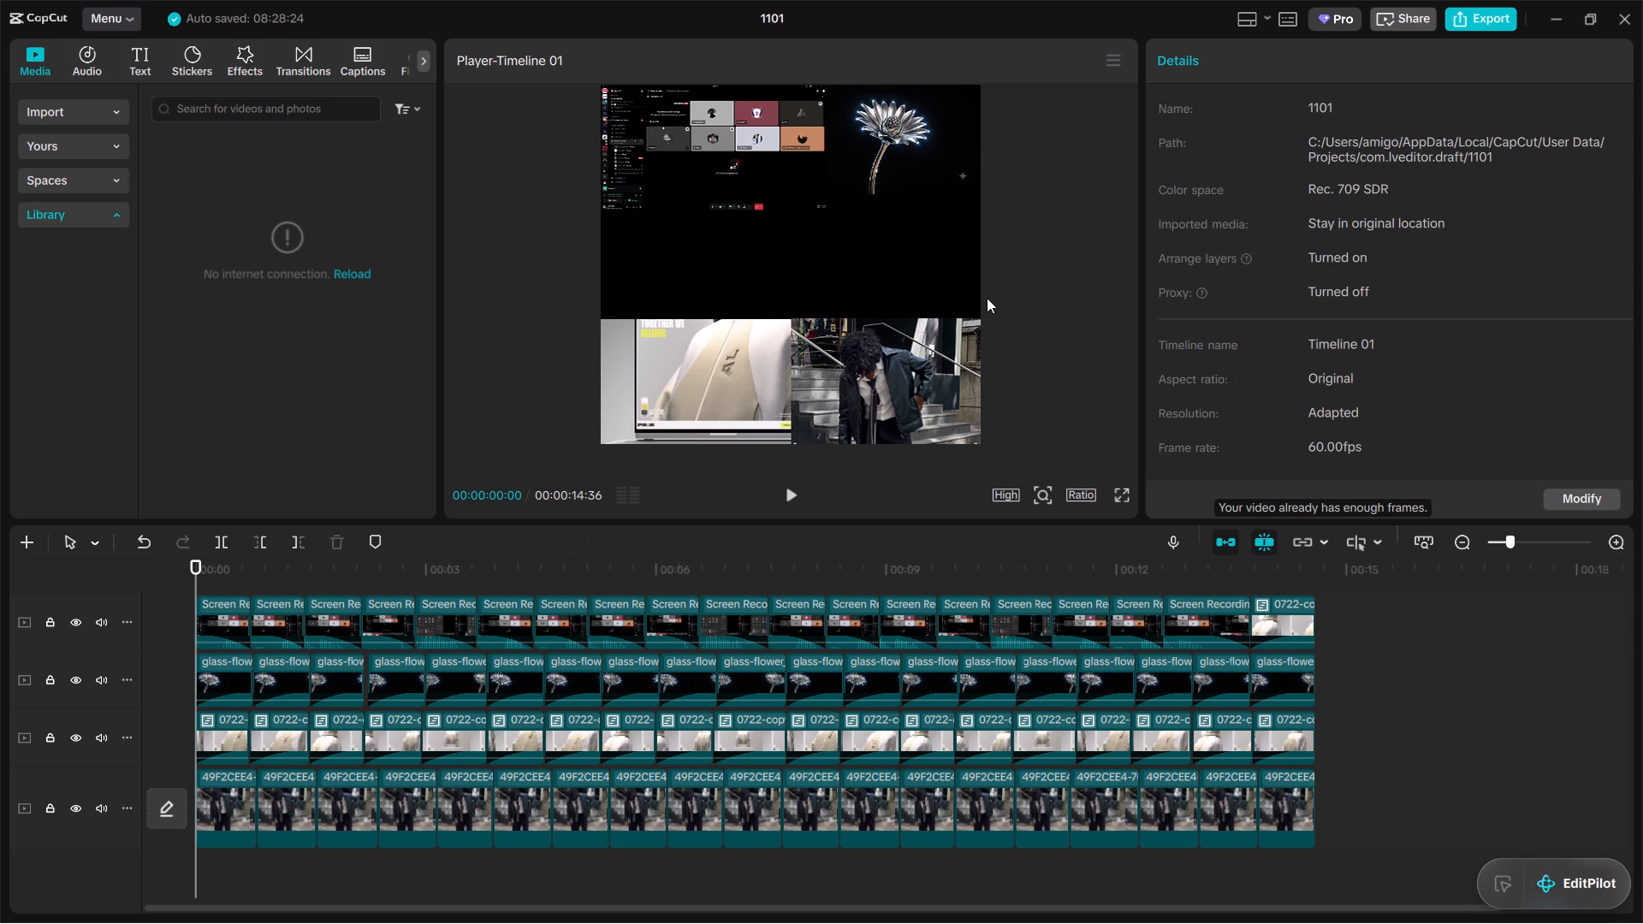
Nudge the second layer's first glass-flower clip slightly to the right, keeping it flush with the frame's top edge.
click(901, 177)
drag(895, 162, 897, 162)
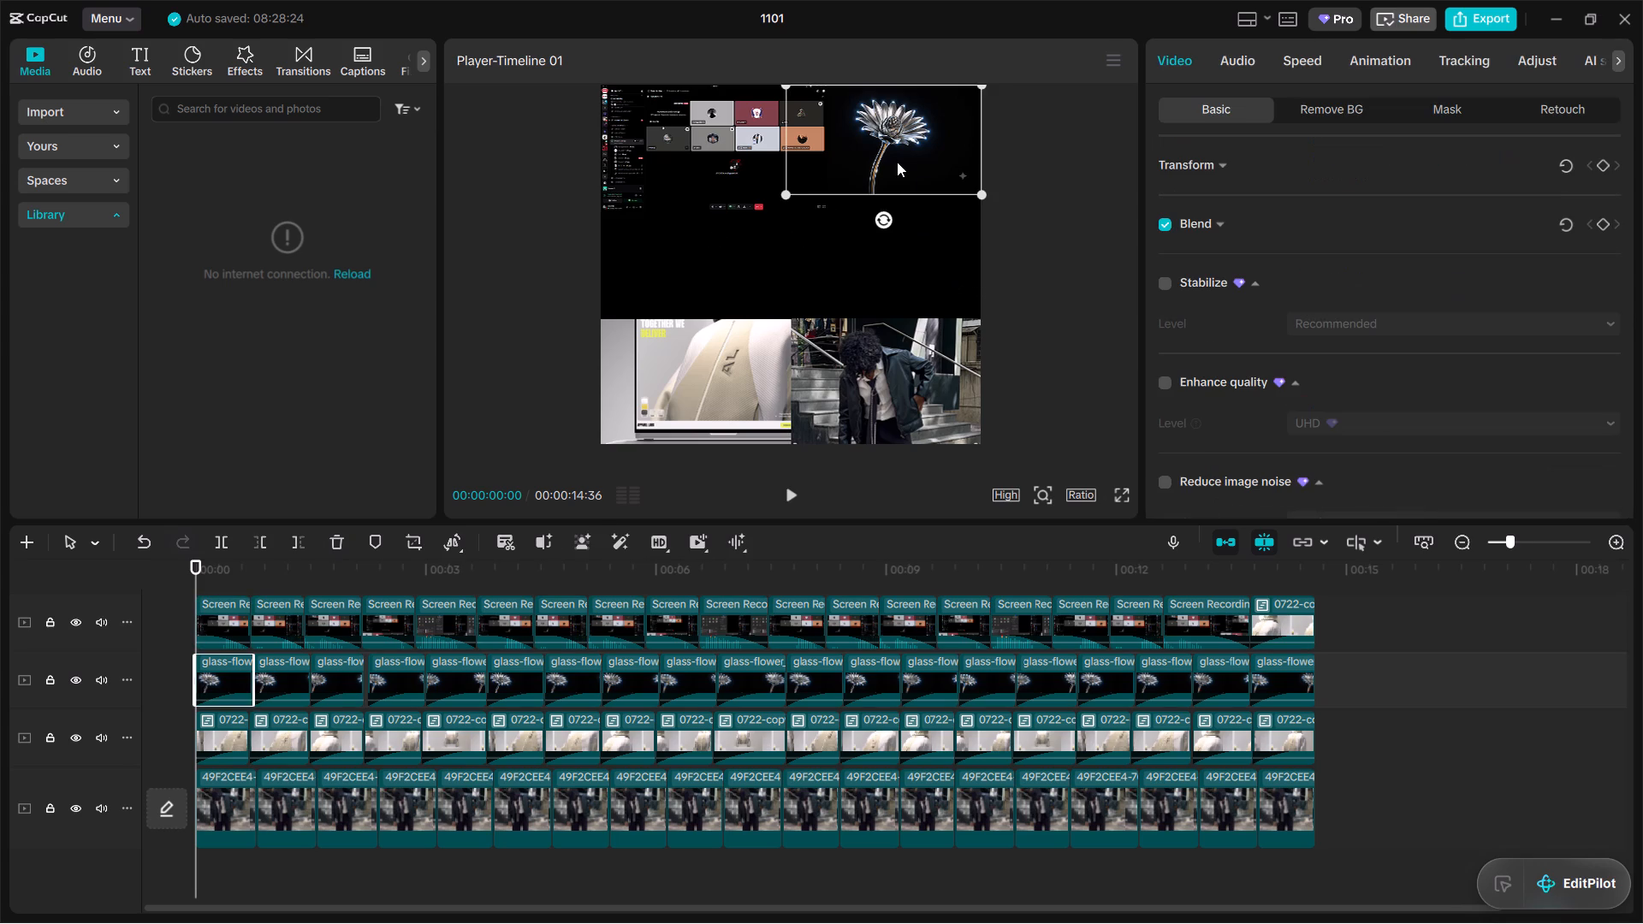
drag(897, 162, 904, 161)
Shrink the top layer's first Screen Recording clip to just over half the frame width and realign it in the upper-left corner.
click(762, 161)
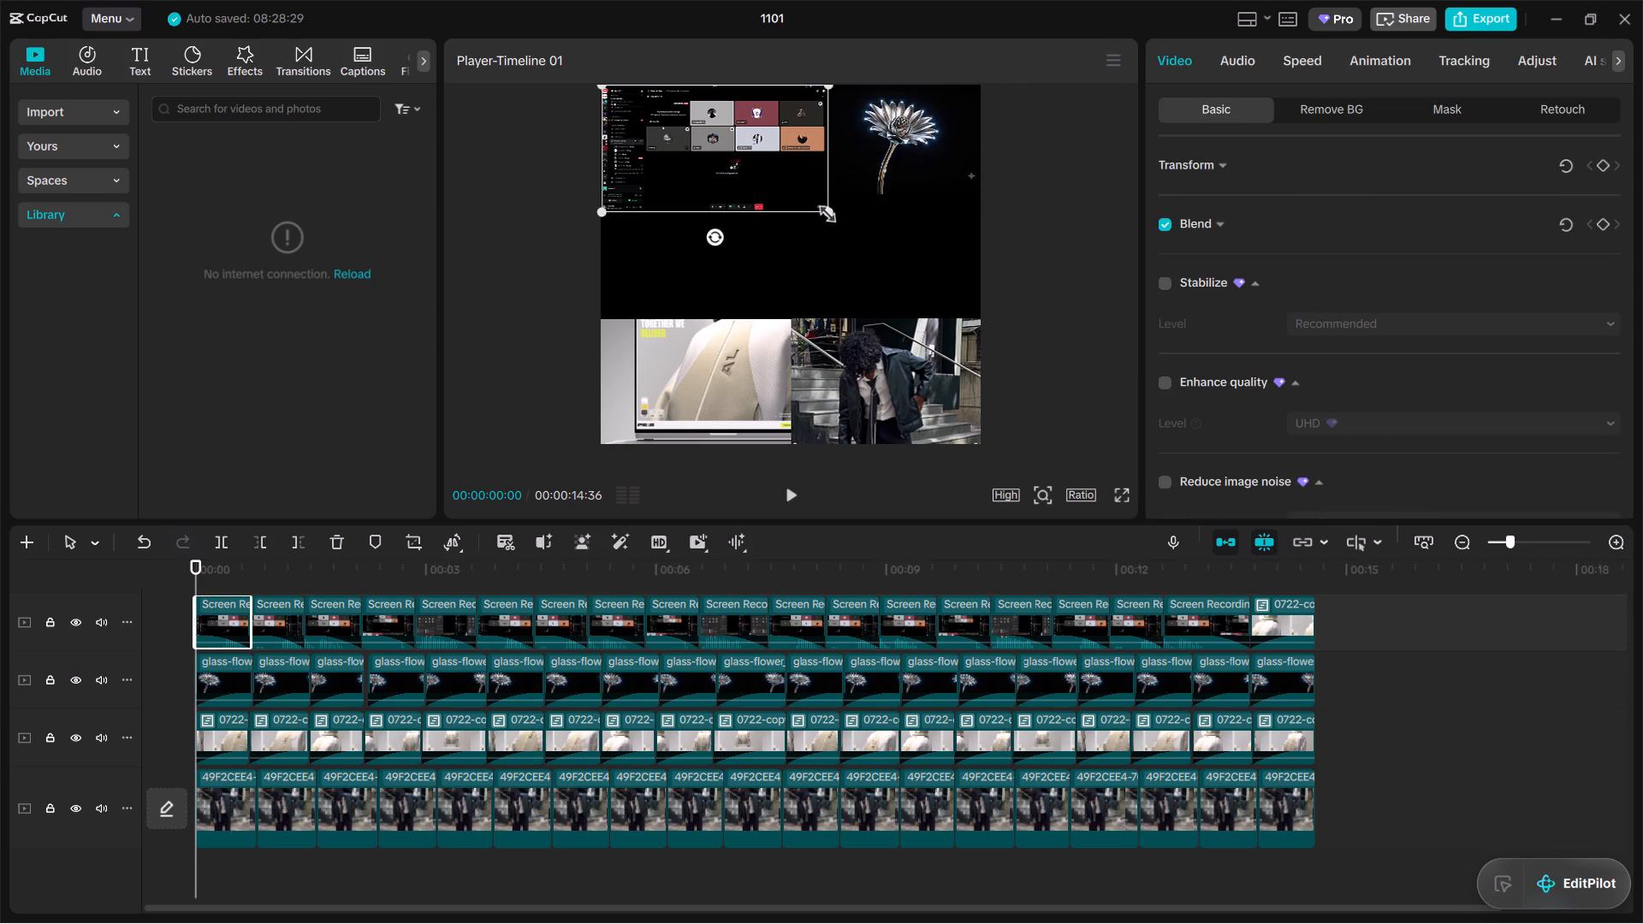
drag(822, 210, 798, 207)
drag(780, 184, 772, 184)
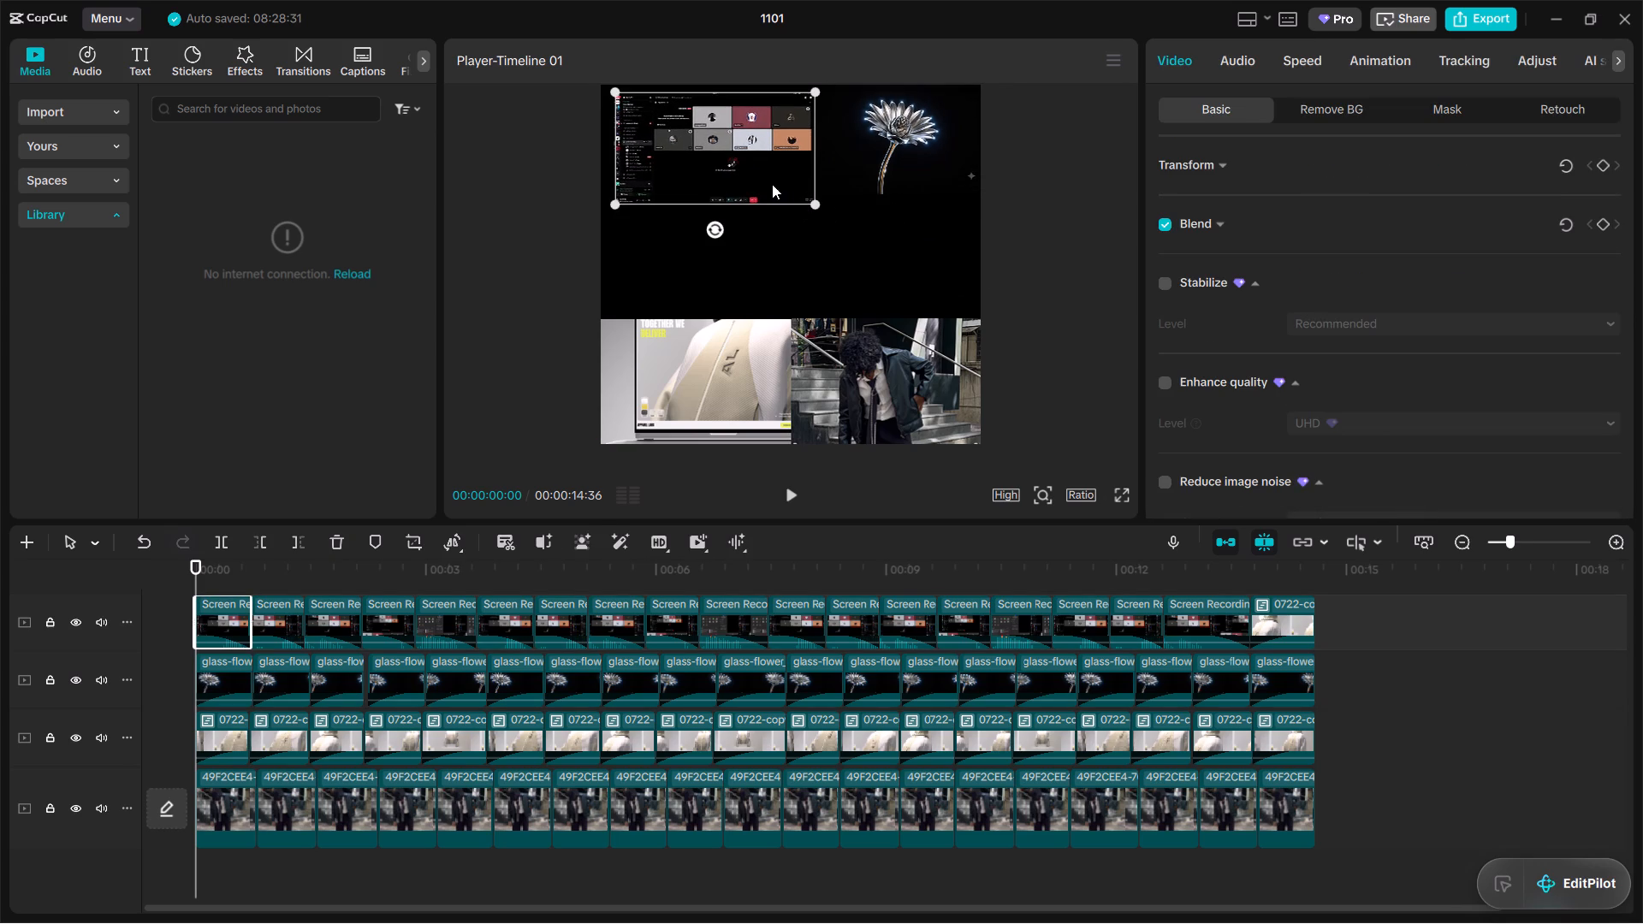
drag(772, 184, 765, 181)
click(806, 251)
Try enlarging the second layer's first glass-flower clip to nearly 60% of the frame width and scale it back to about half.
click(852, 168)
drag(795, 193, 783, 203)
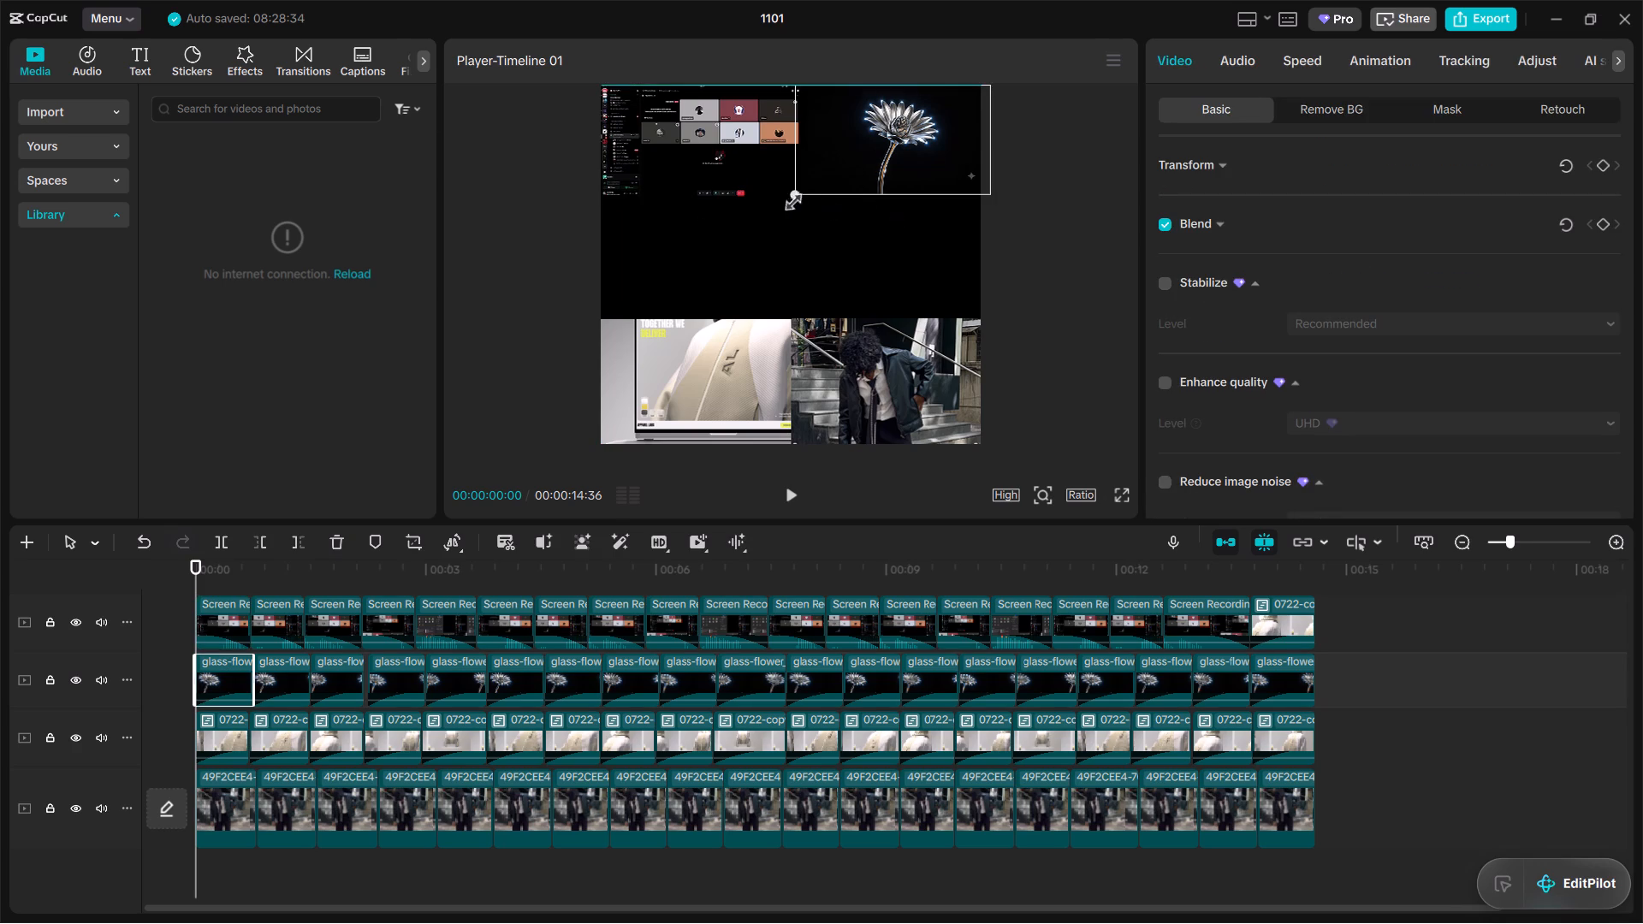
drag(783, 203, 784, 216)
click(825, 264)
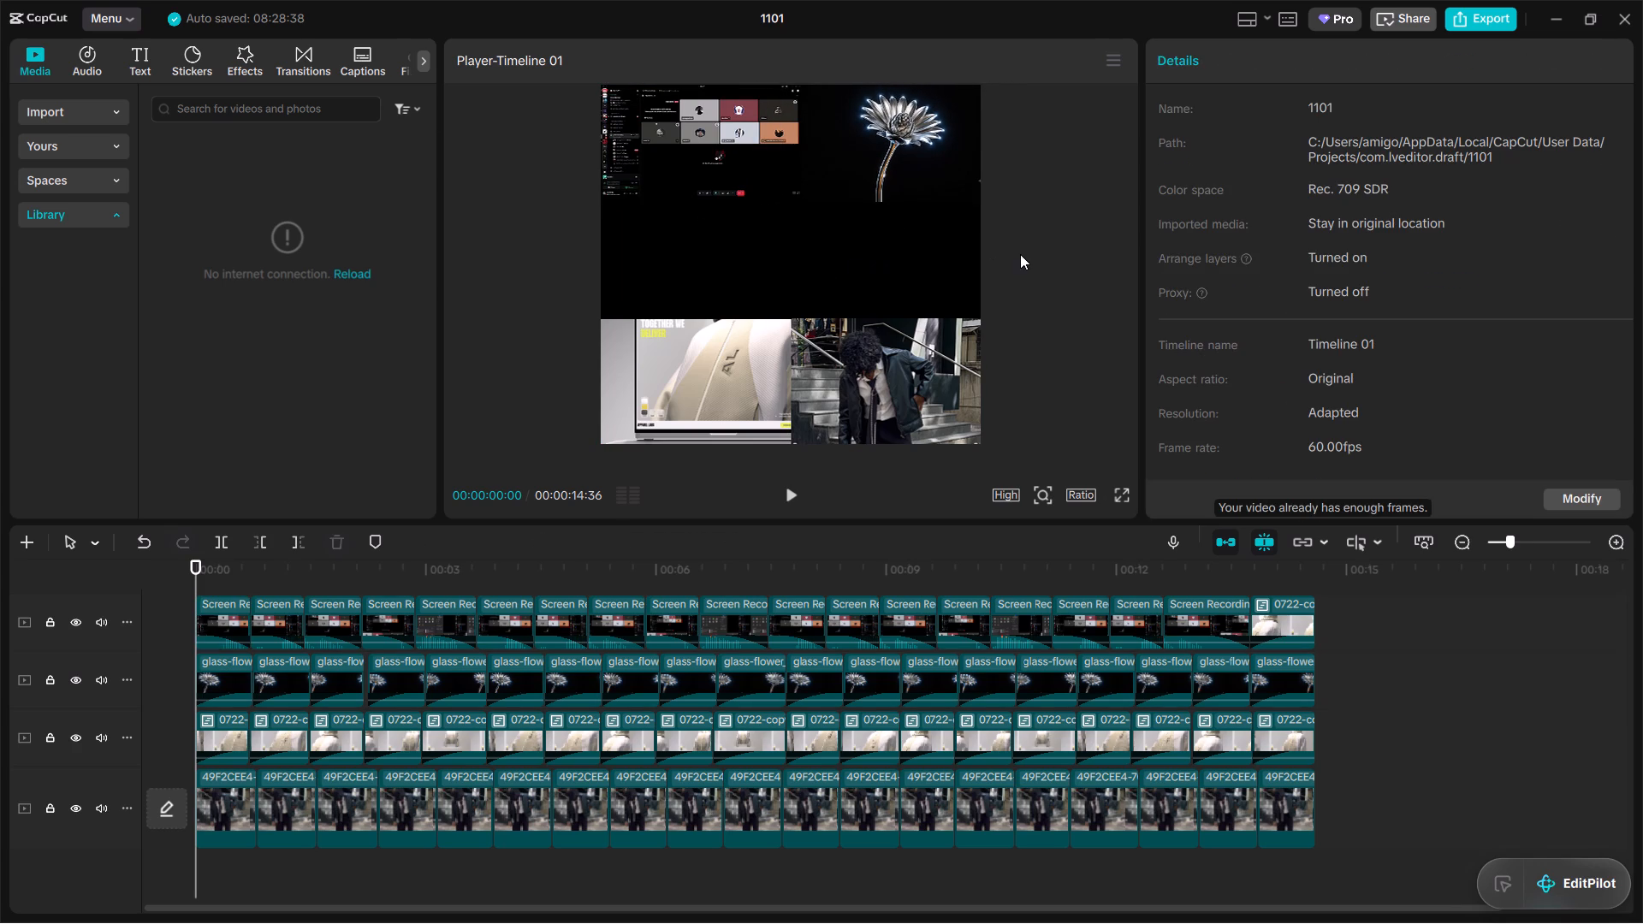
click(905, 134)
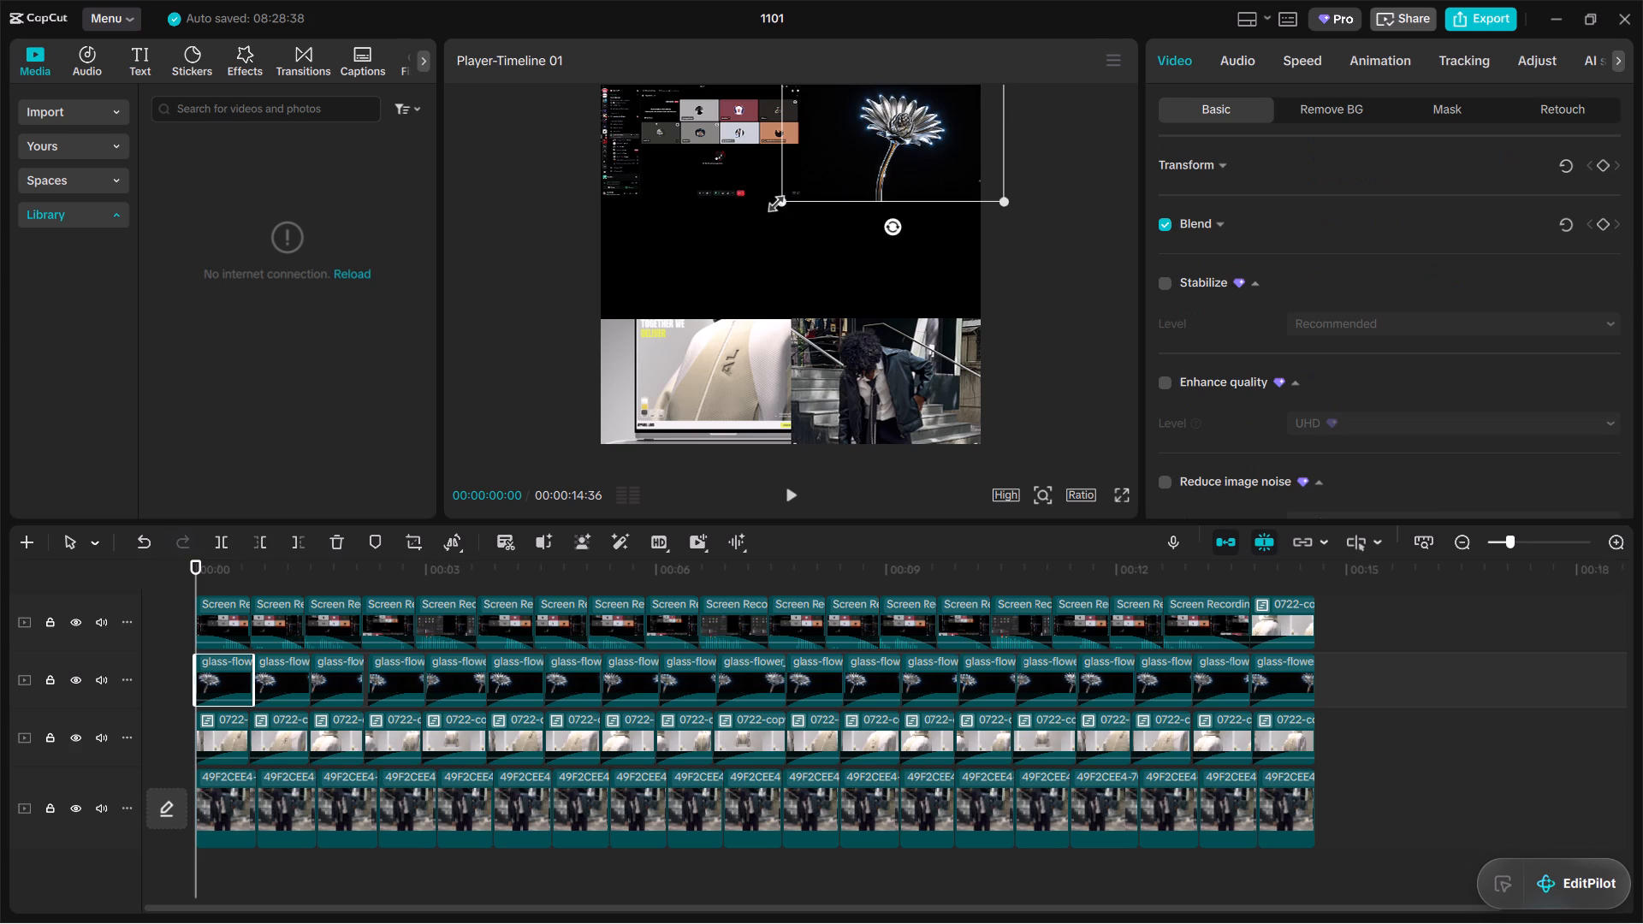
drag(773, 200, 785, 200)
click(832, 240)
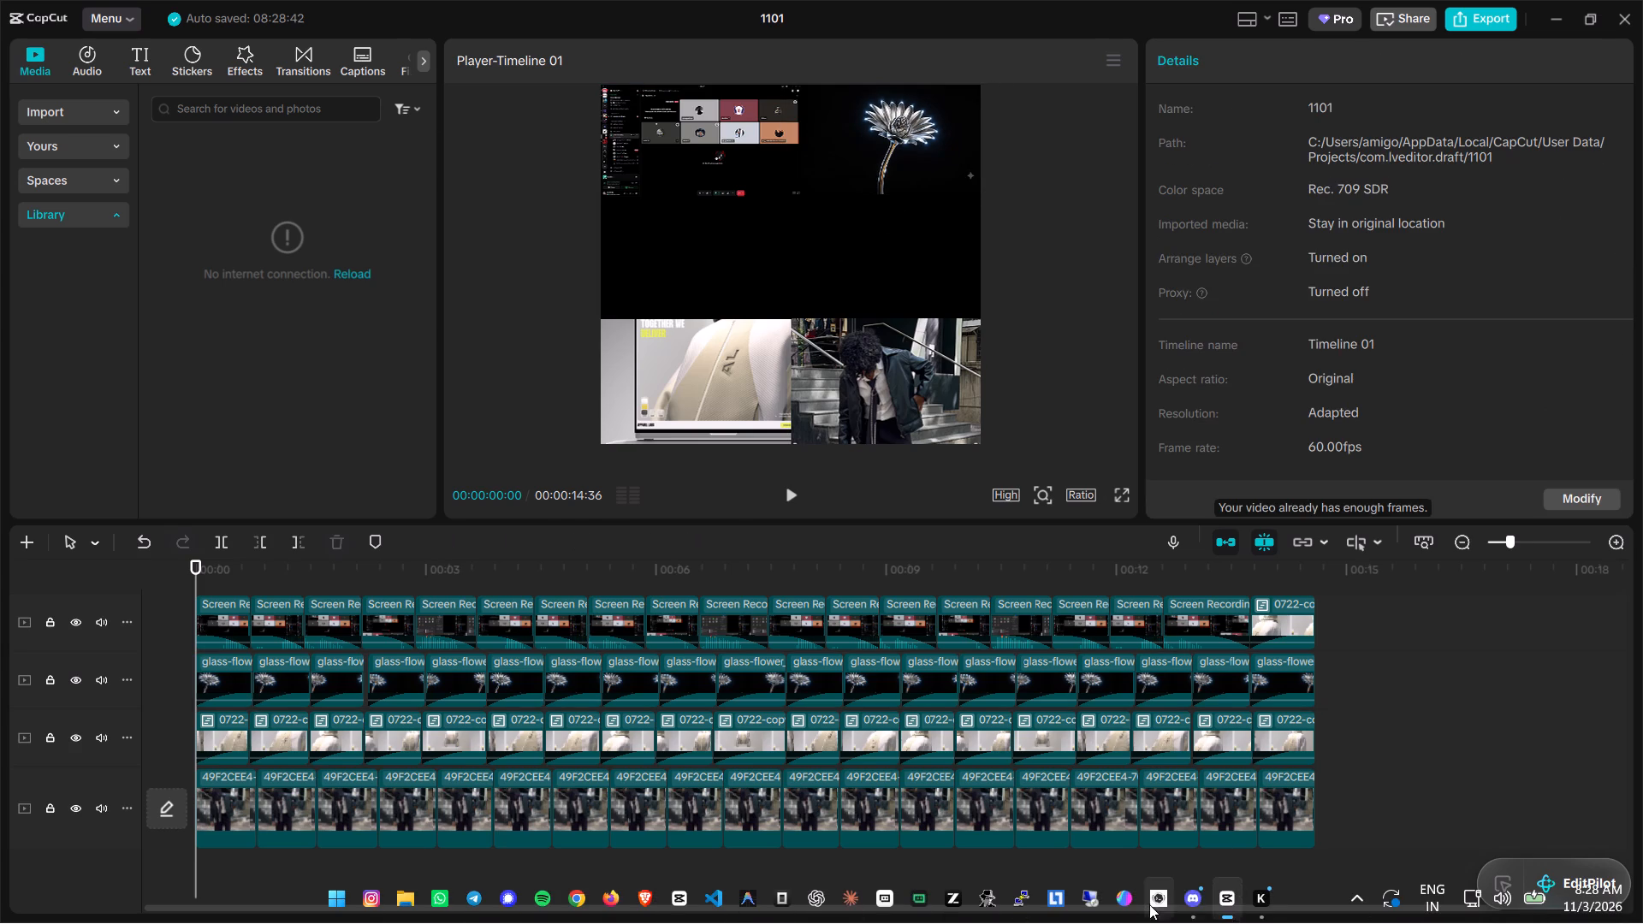
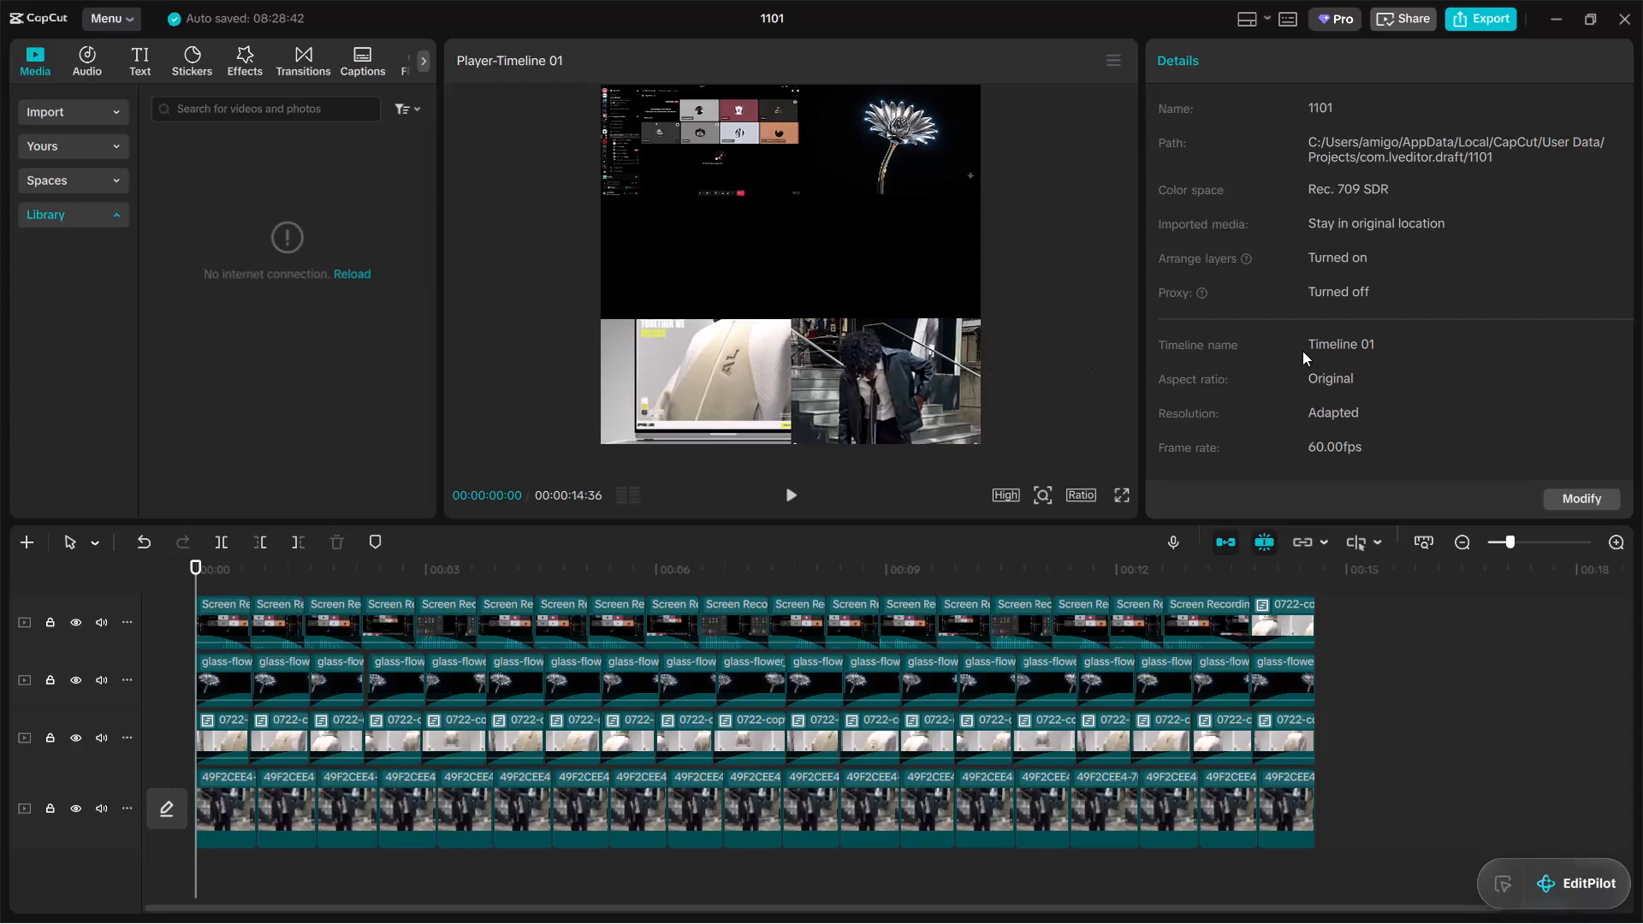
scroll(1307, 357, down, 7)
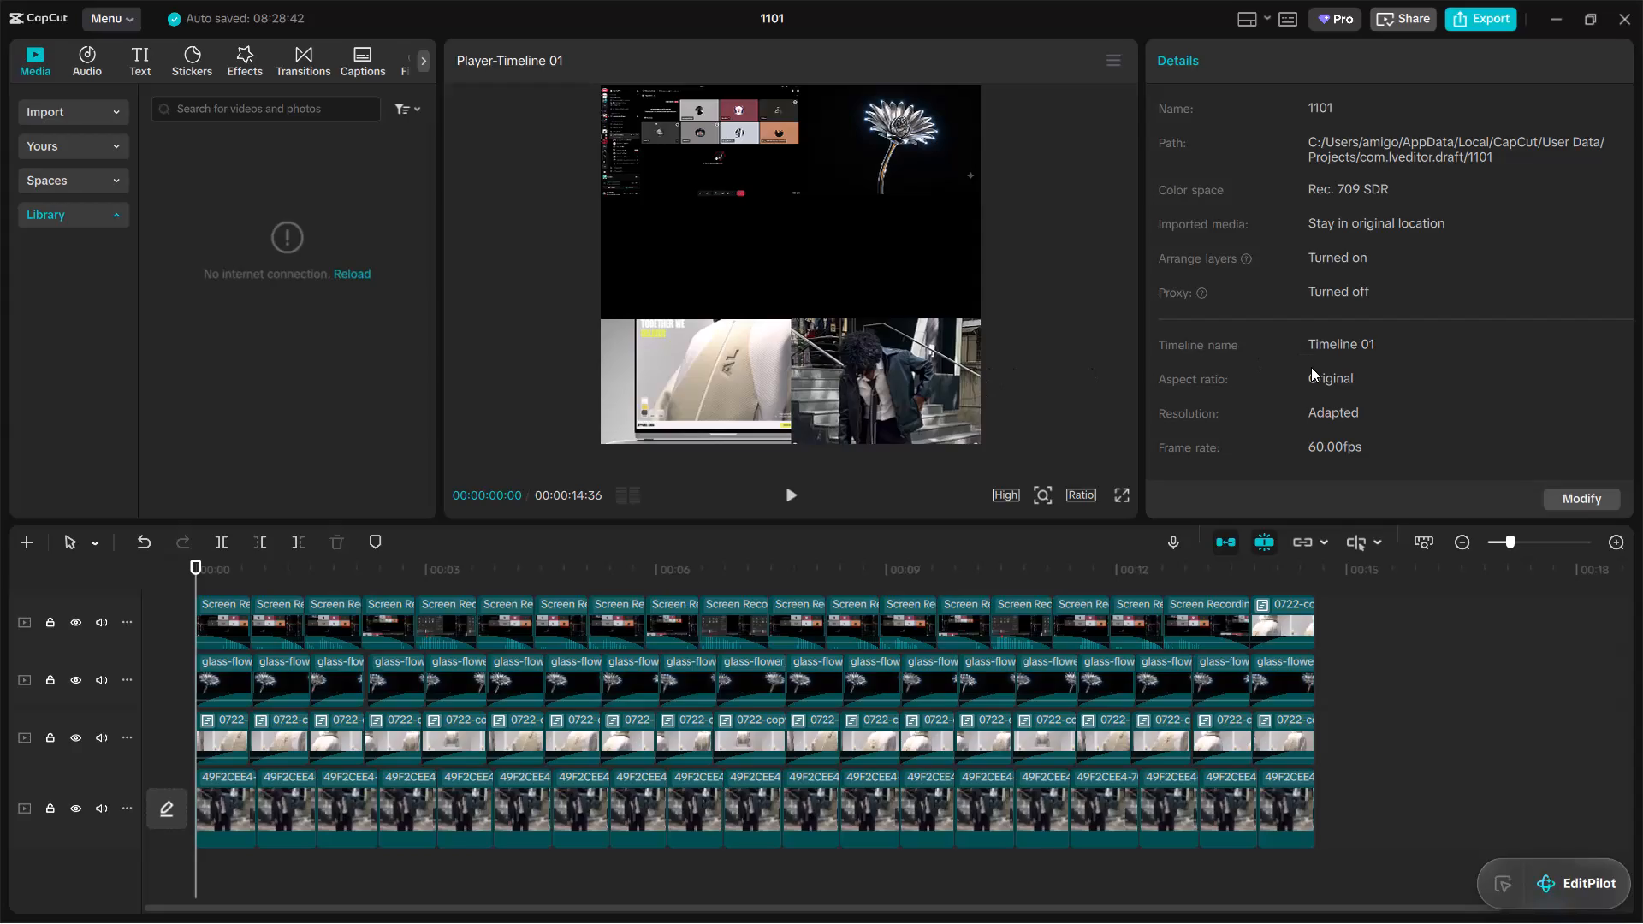
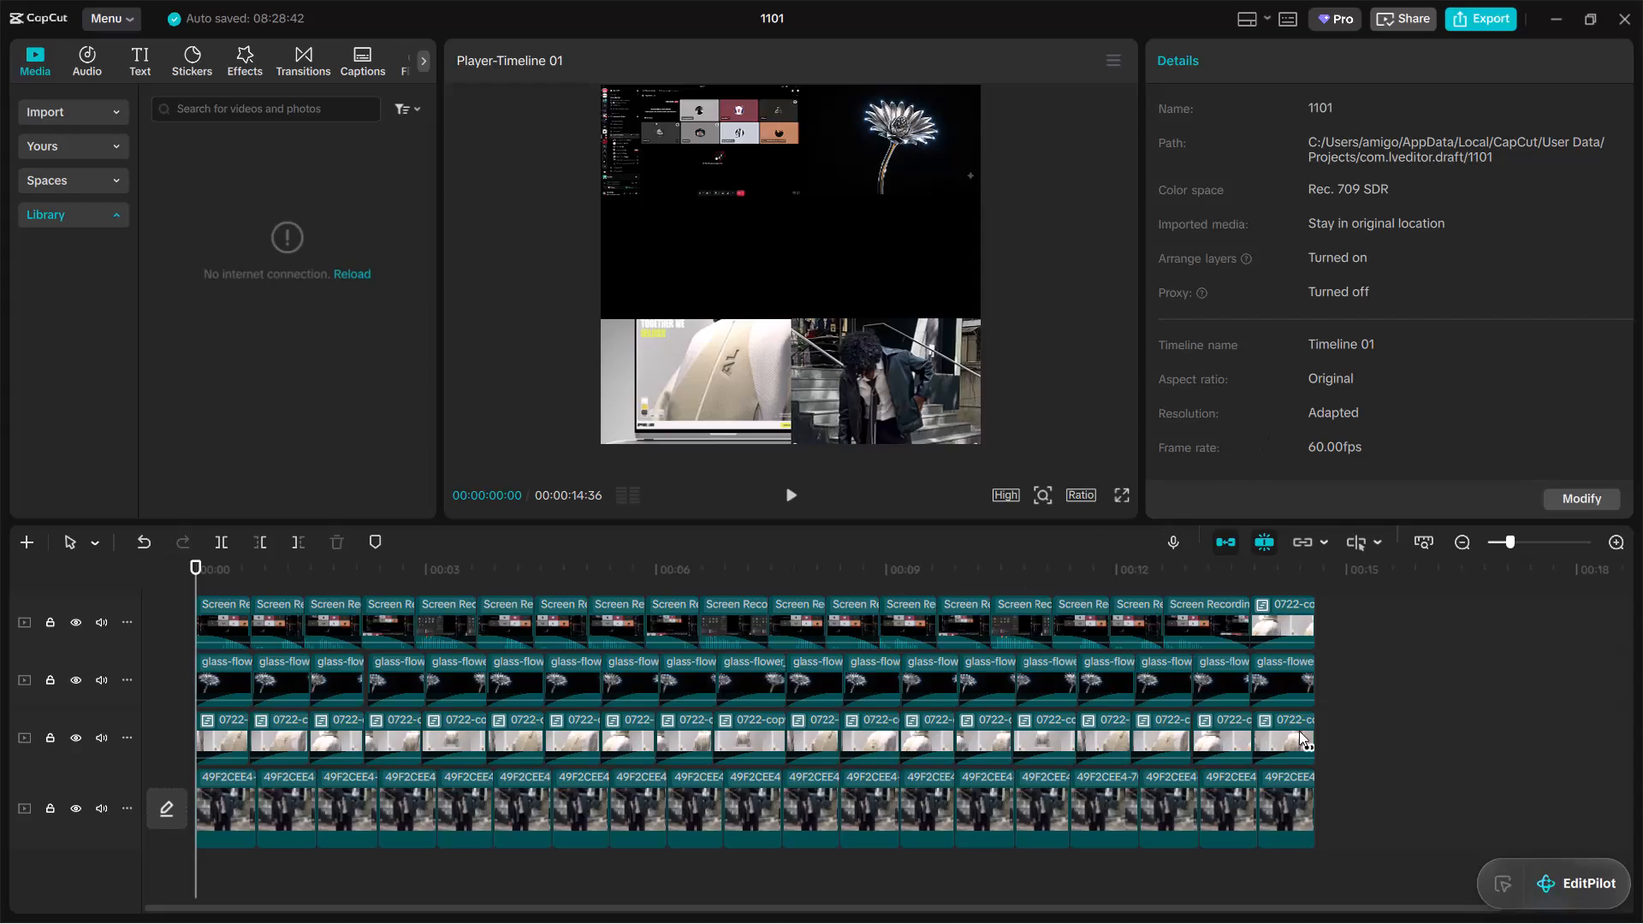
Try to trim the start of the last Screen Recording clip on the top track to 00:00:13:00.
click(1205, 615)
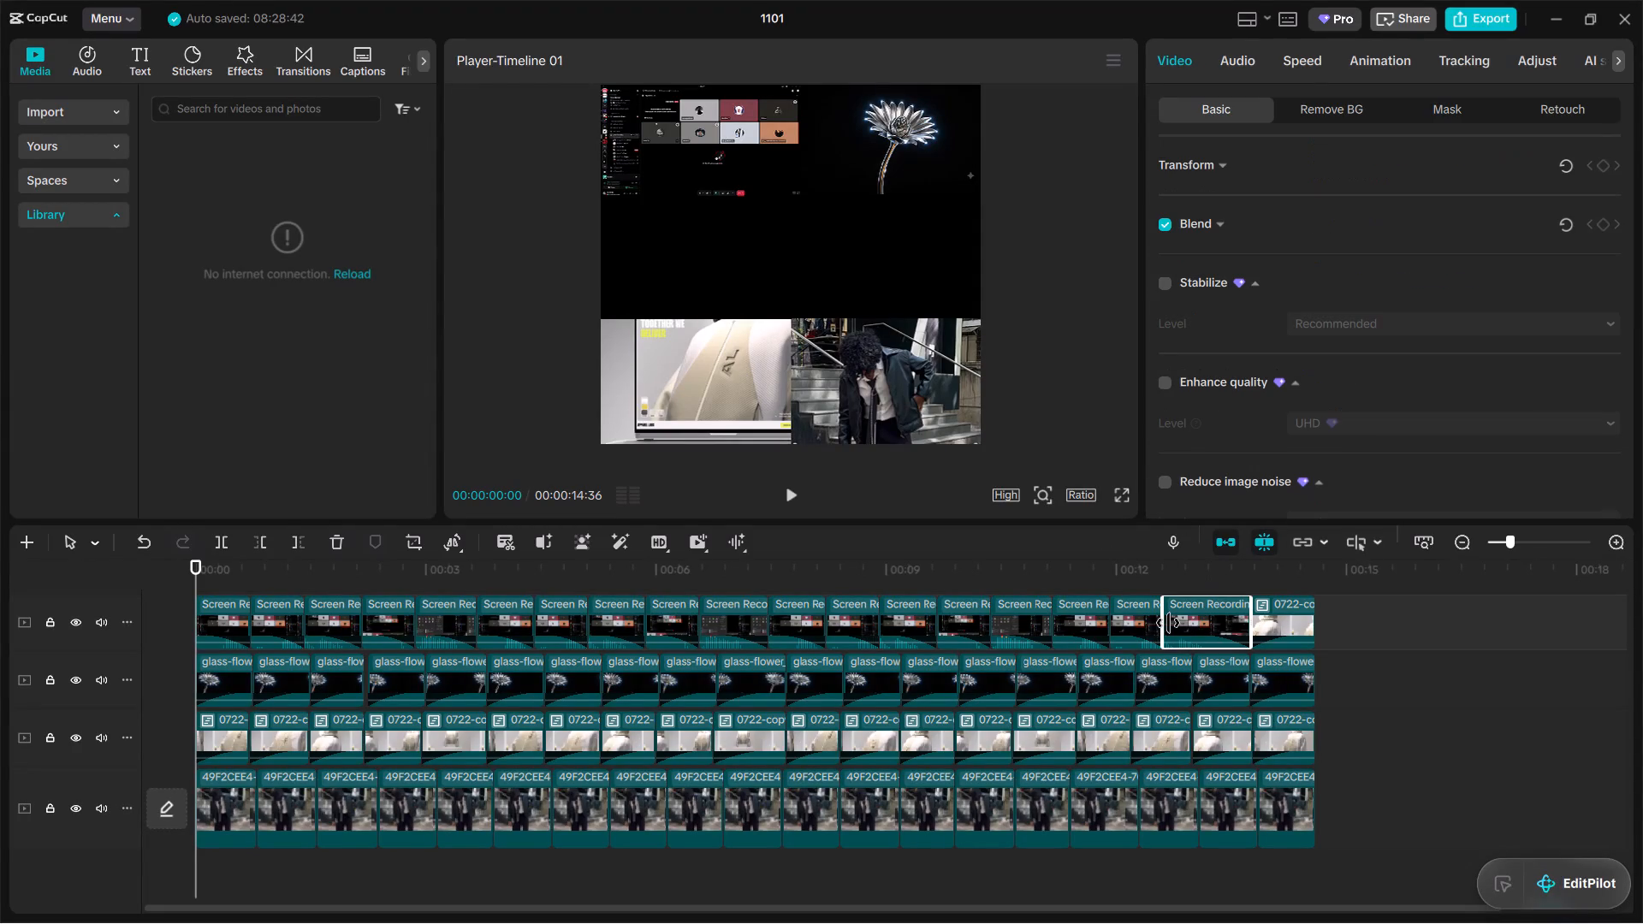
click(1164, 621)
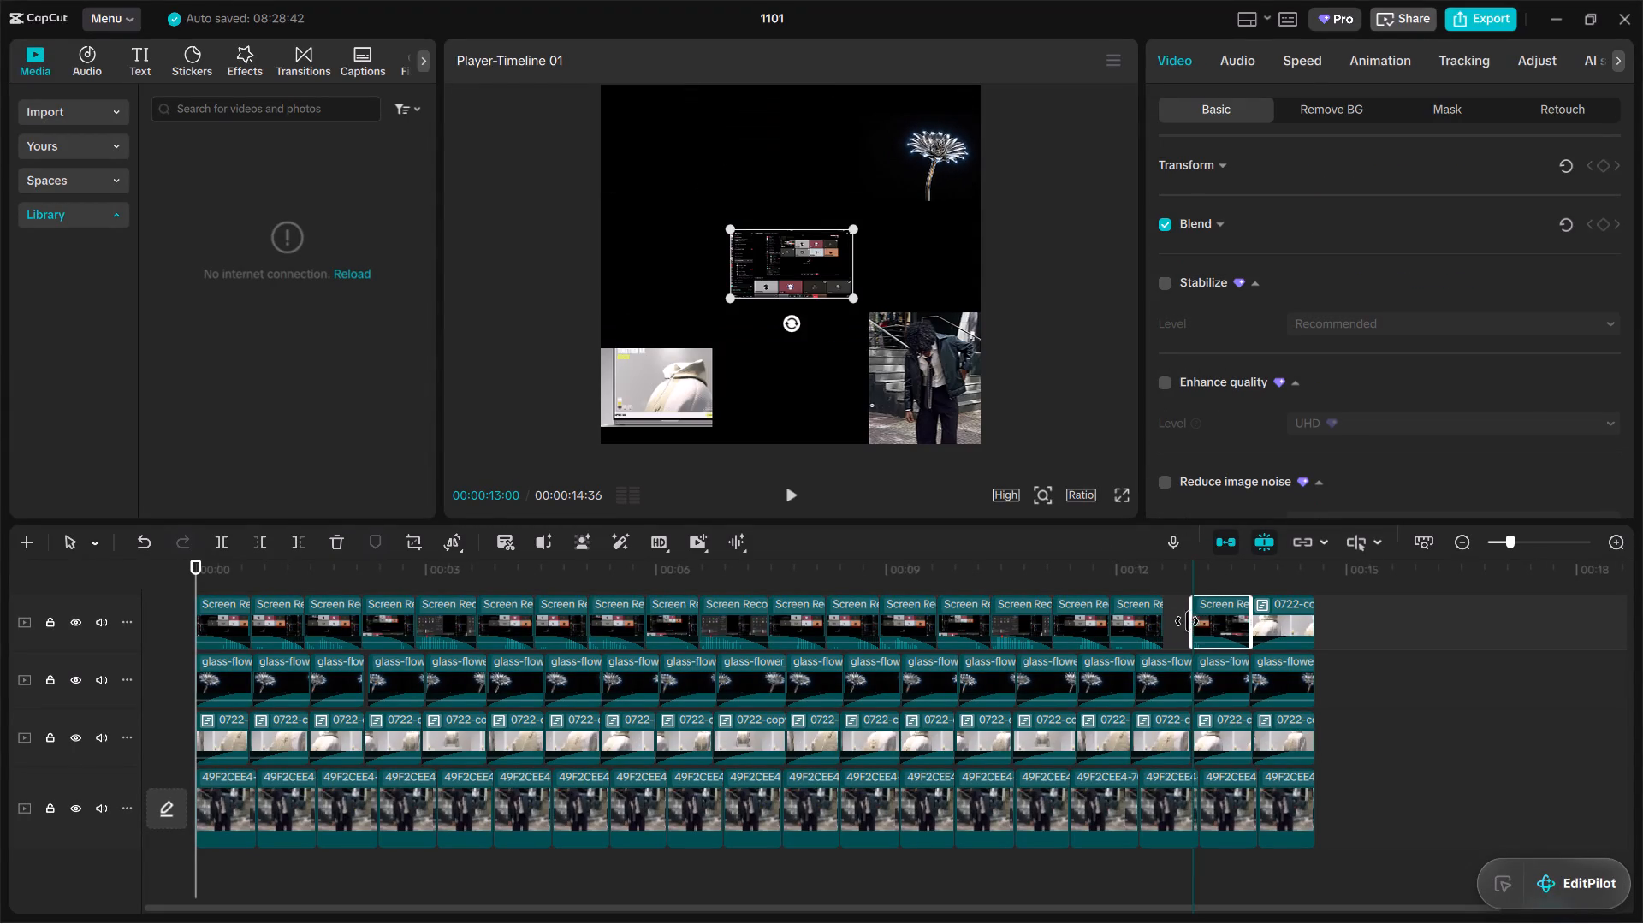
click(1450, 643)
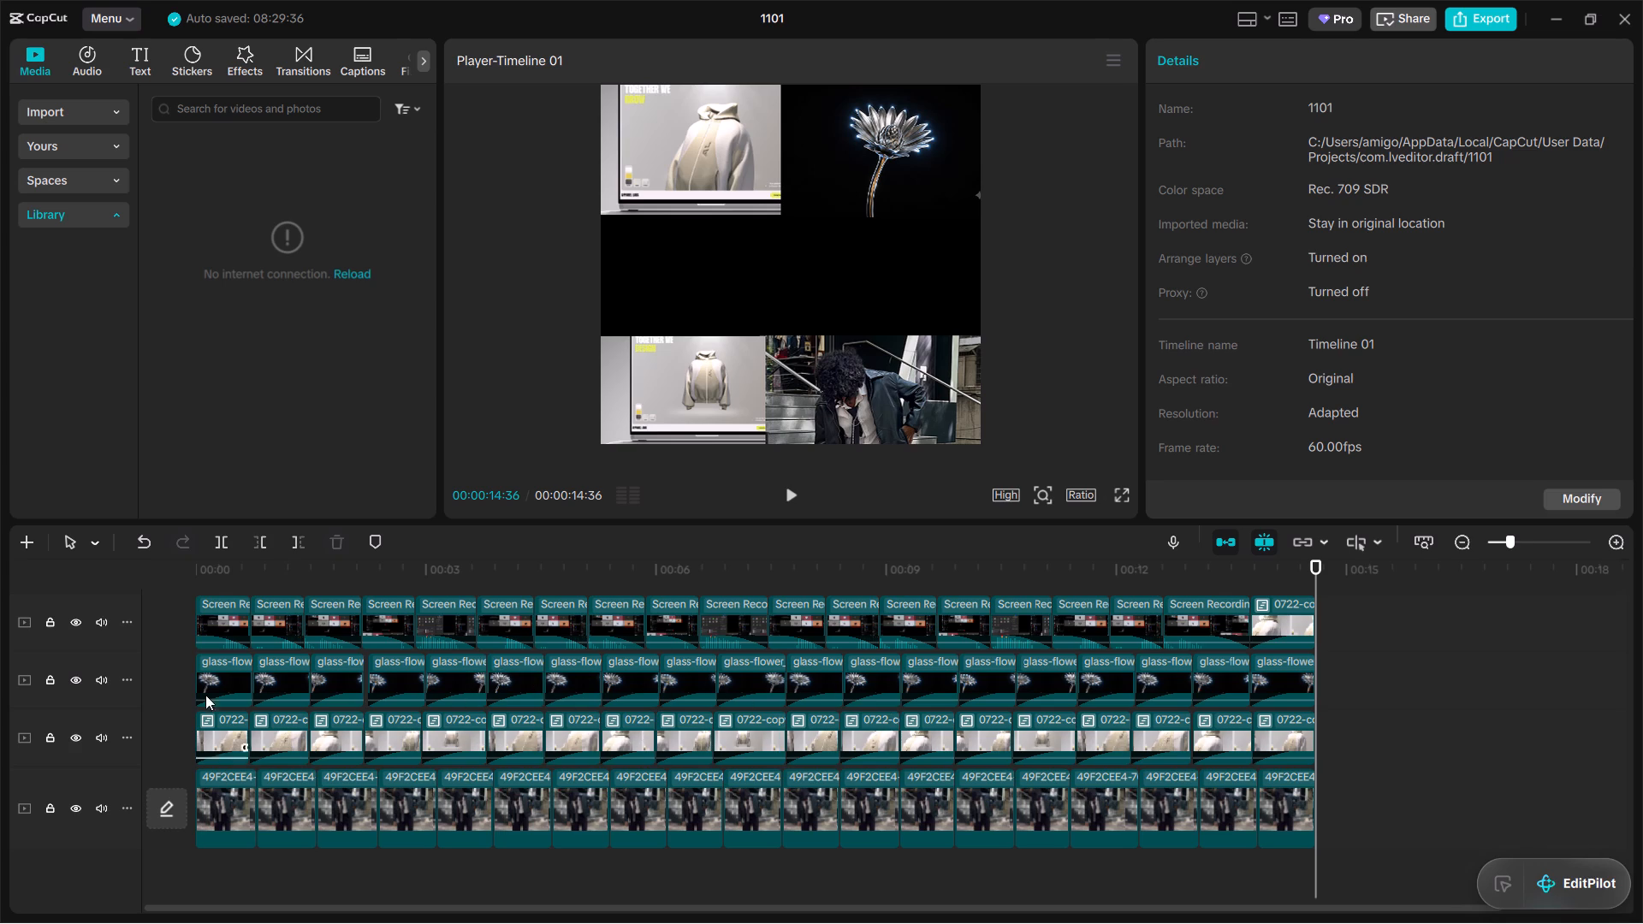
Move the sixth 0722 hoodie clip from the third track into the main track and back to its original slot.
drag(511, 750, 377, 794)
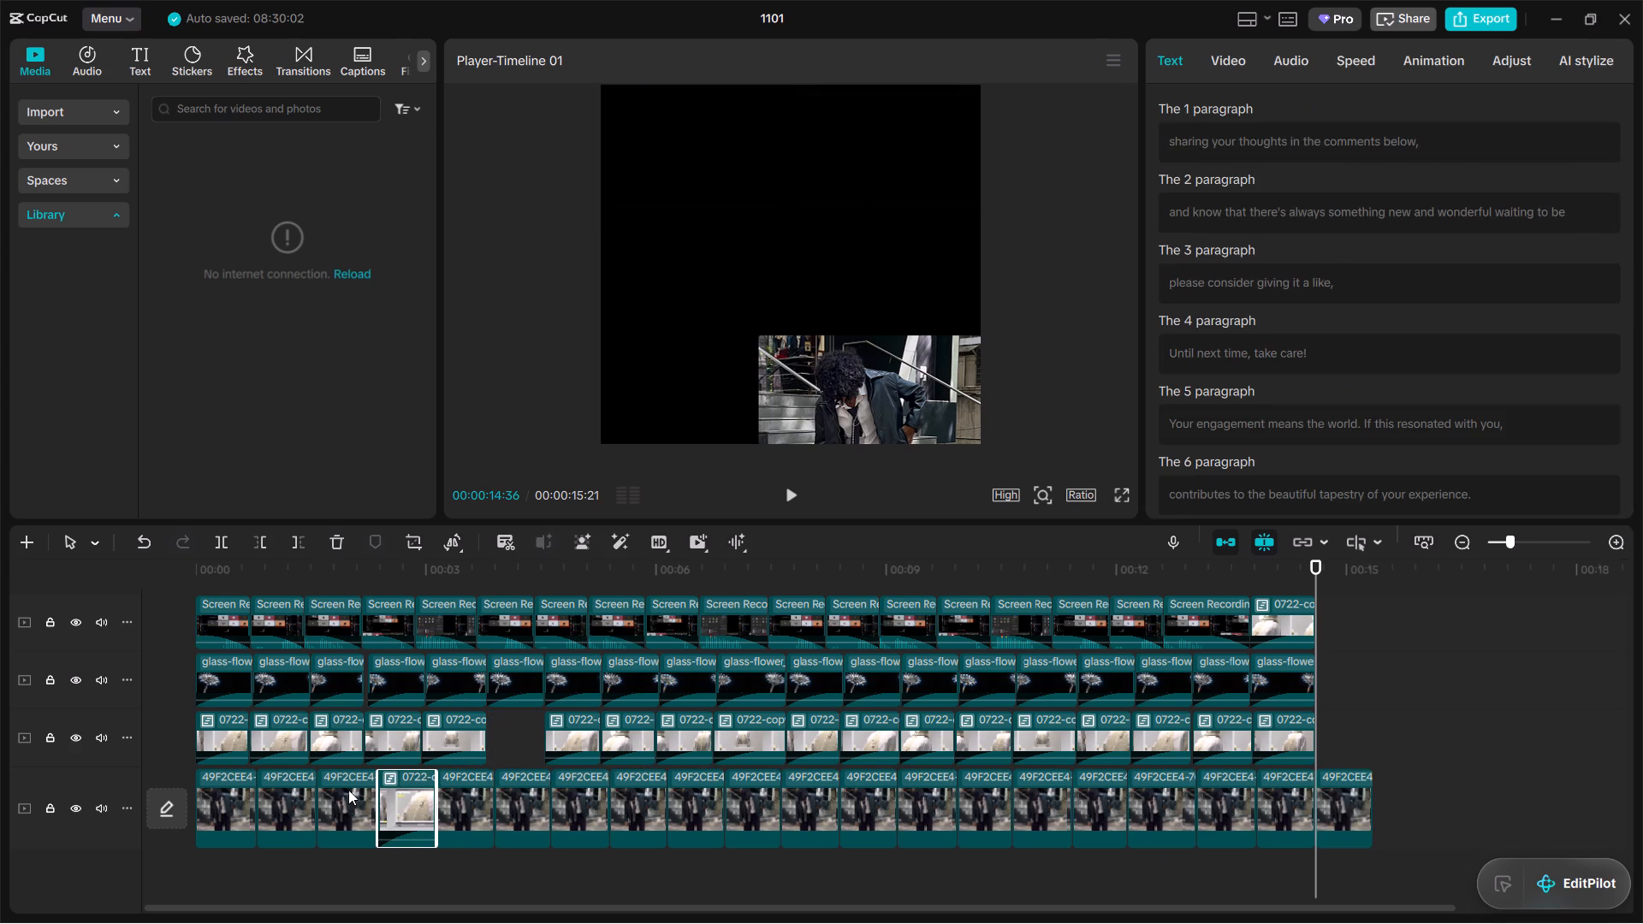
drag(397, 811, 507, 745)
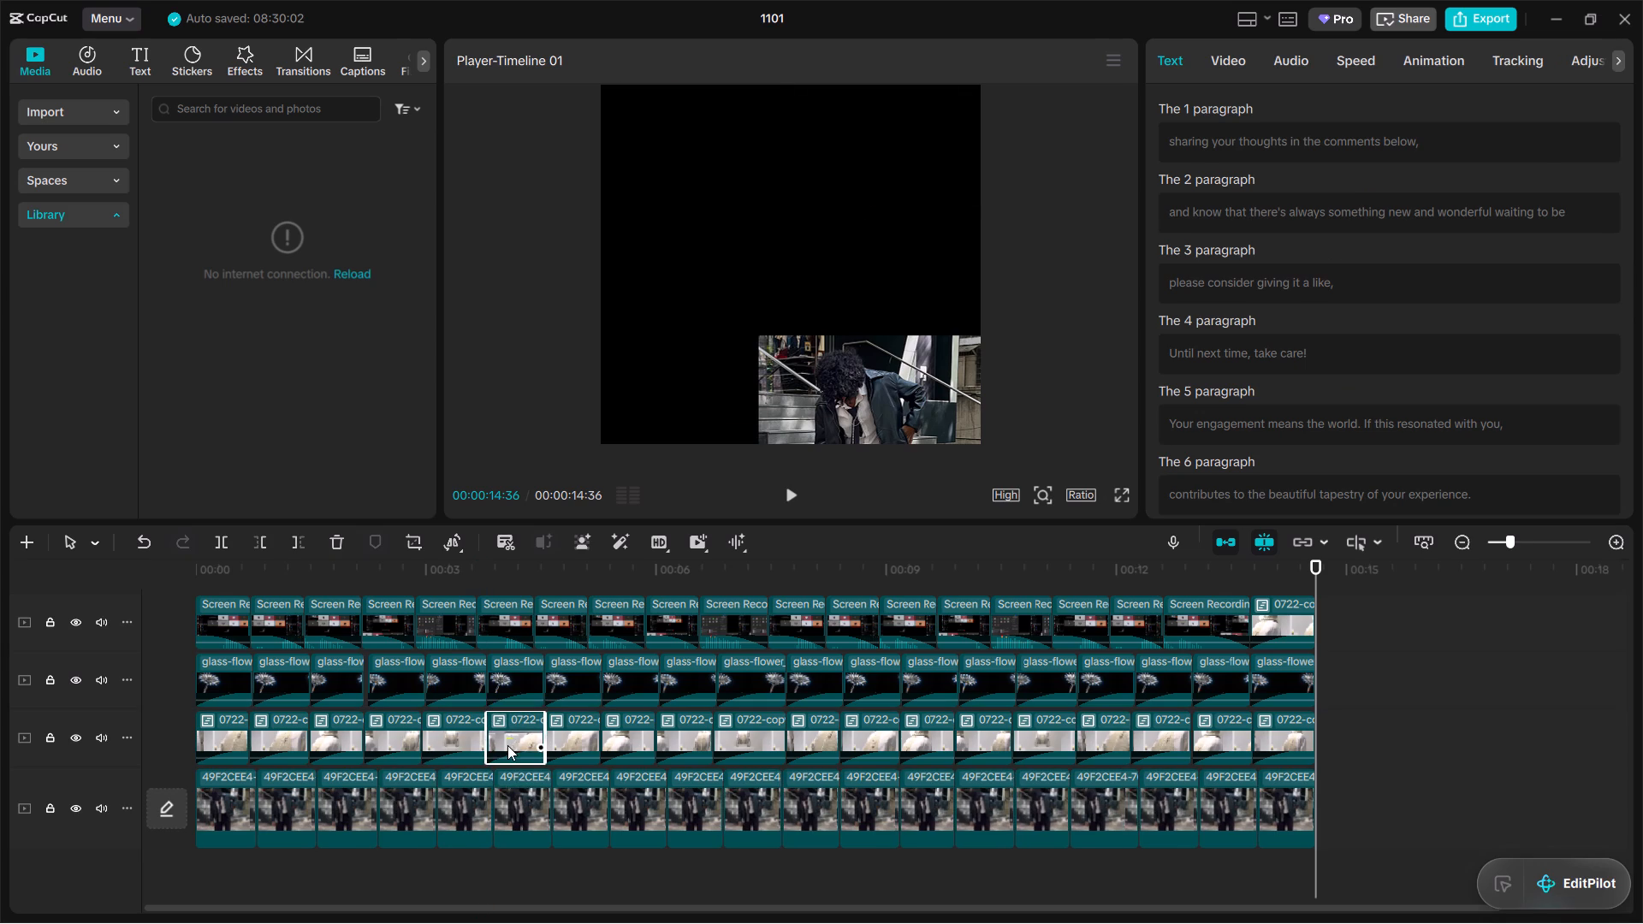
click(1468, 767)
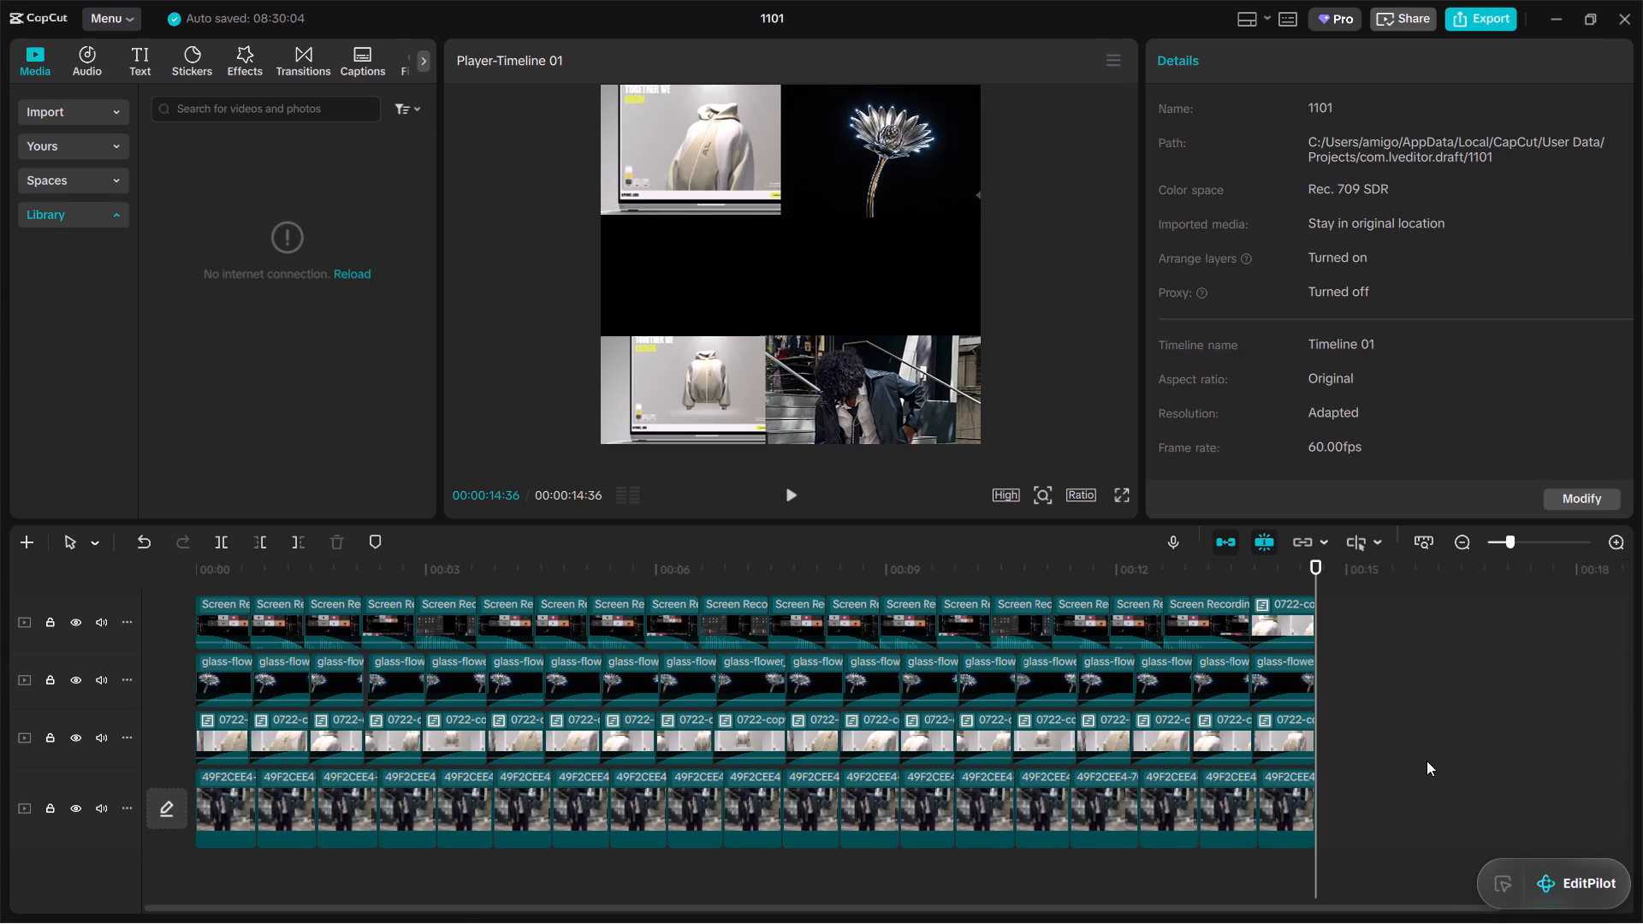
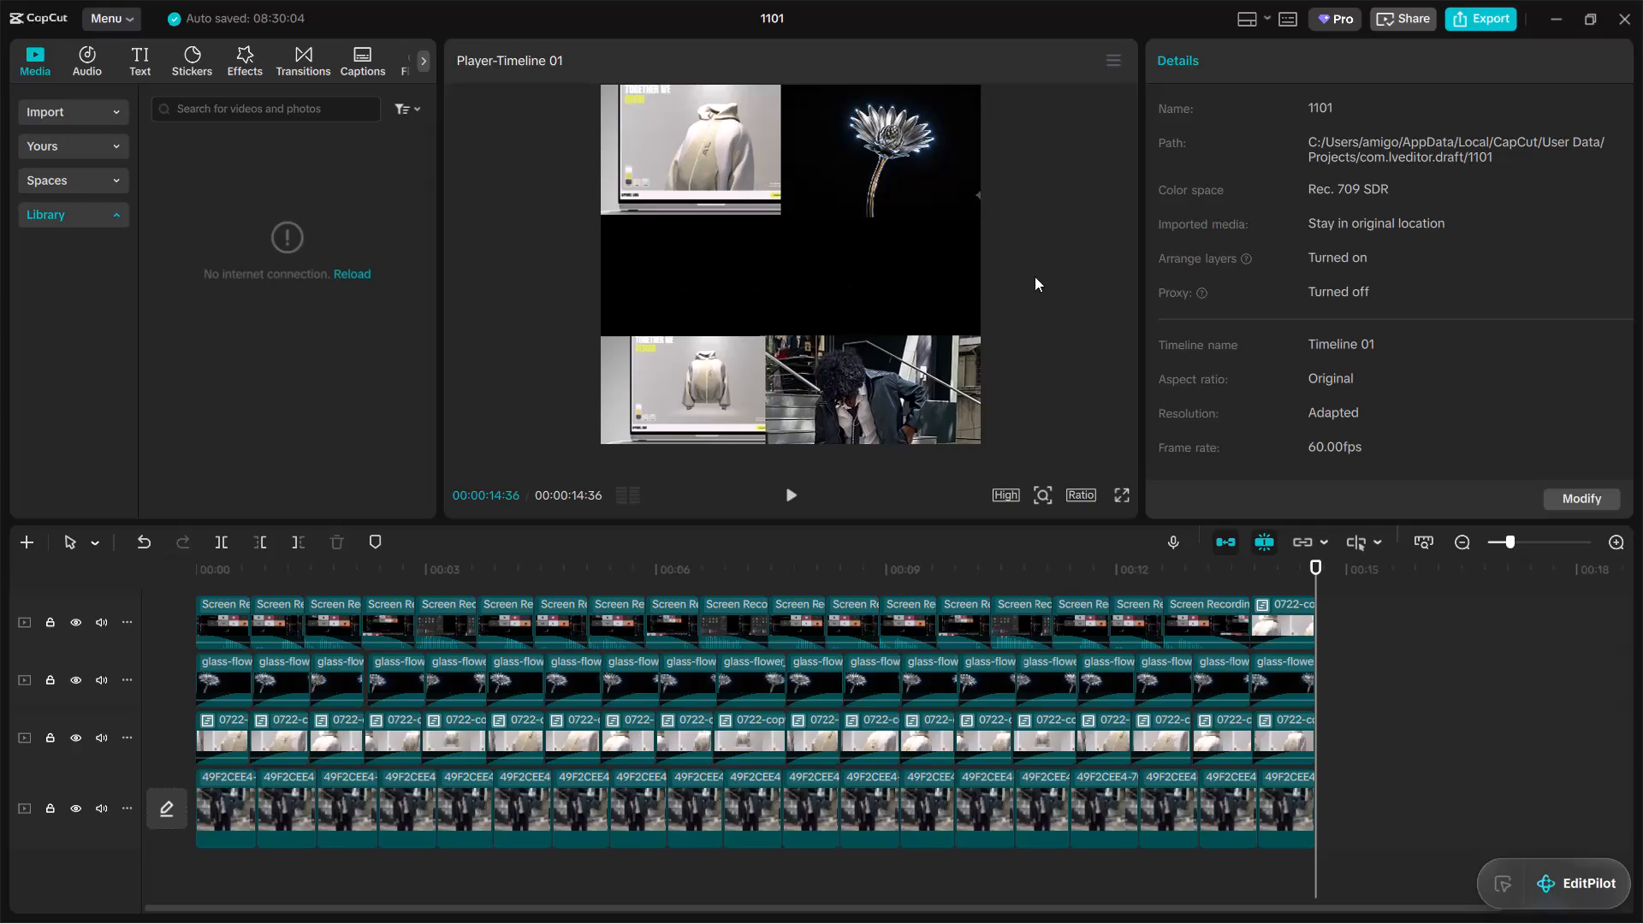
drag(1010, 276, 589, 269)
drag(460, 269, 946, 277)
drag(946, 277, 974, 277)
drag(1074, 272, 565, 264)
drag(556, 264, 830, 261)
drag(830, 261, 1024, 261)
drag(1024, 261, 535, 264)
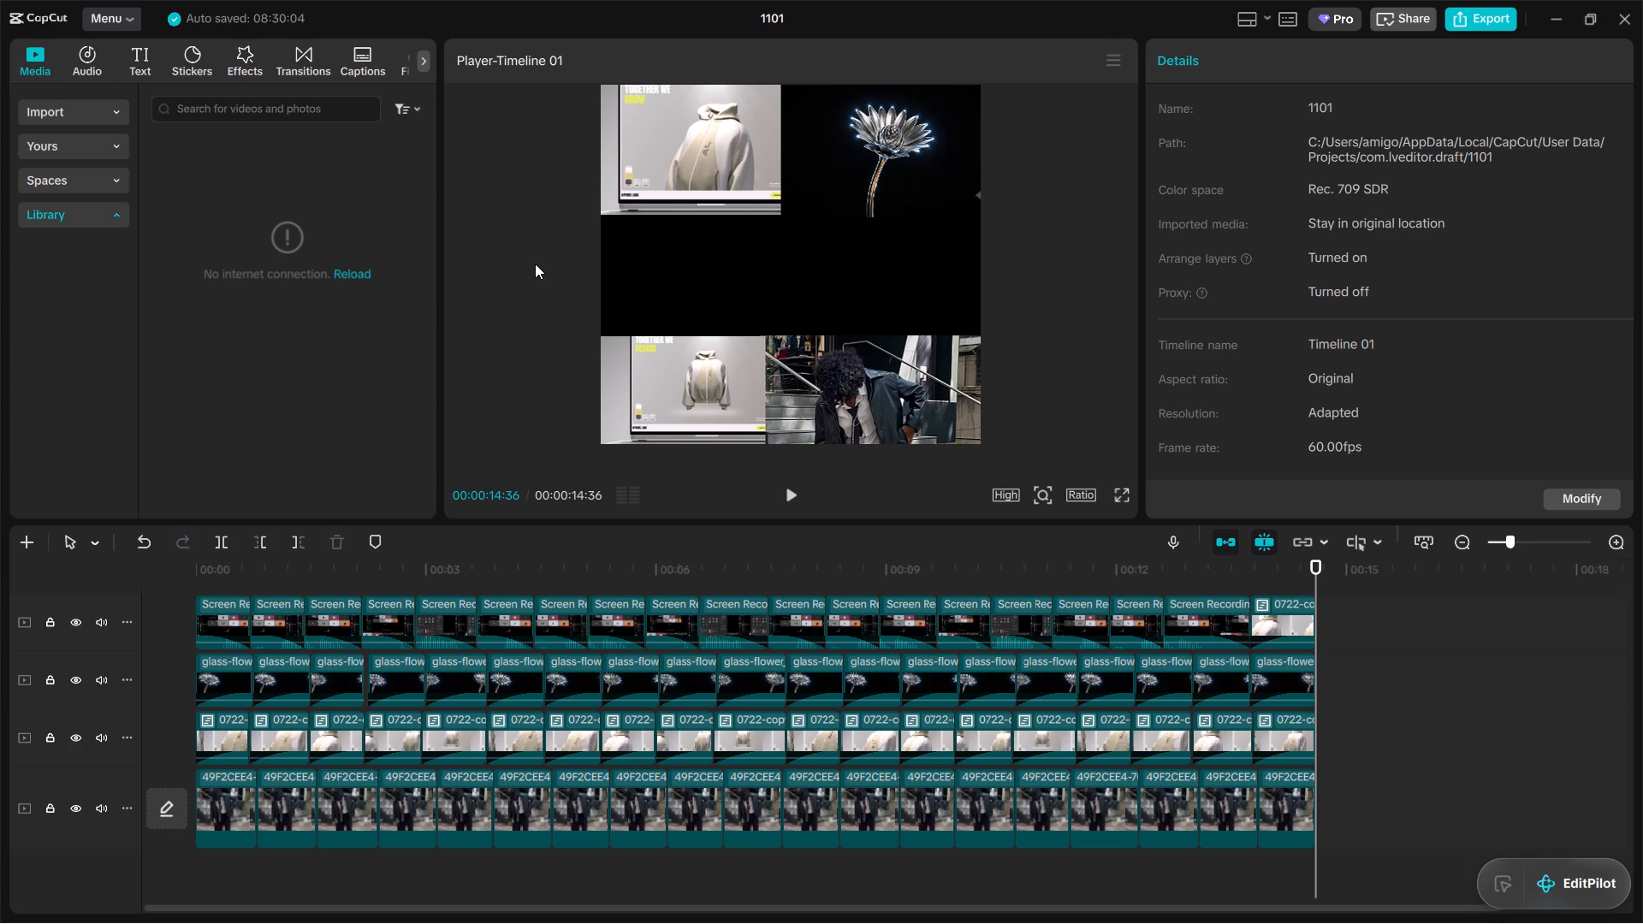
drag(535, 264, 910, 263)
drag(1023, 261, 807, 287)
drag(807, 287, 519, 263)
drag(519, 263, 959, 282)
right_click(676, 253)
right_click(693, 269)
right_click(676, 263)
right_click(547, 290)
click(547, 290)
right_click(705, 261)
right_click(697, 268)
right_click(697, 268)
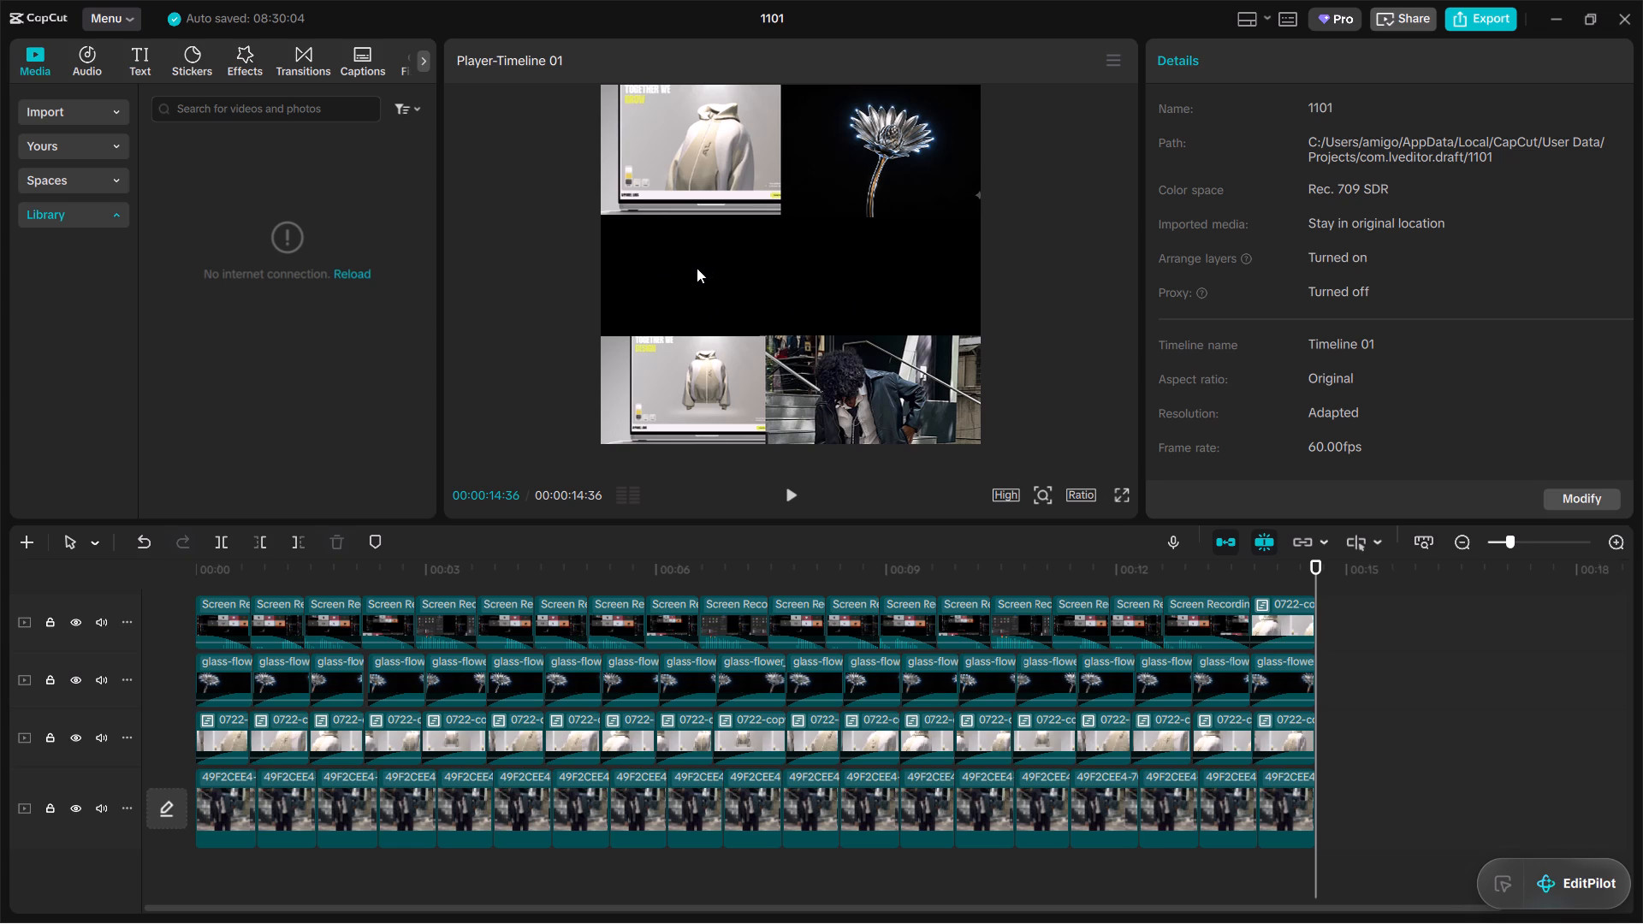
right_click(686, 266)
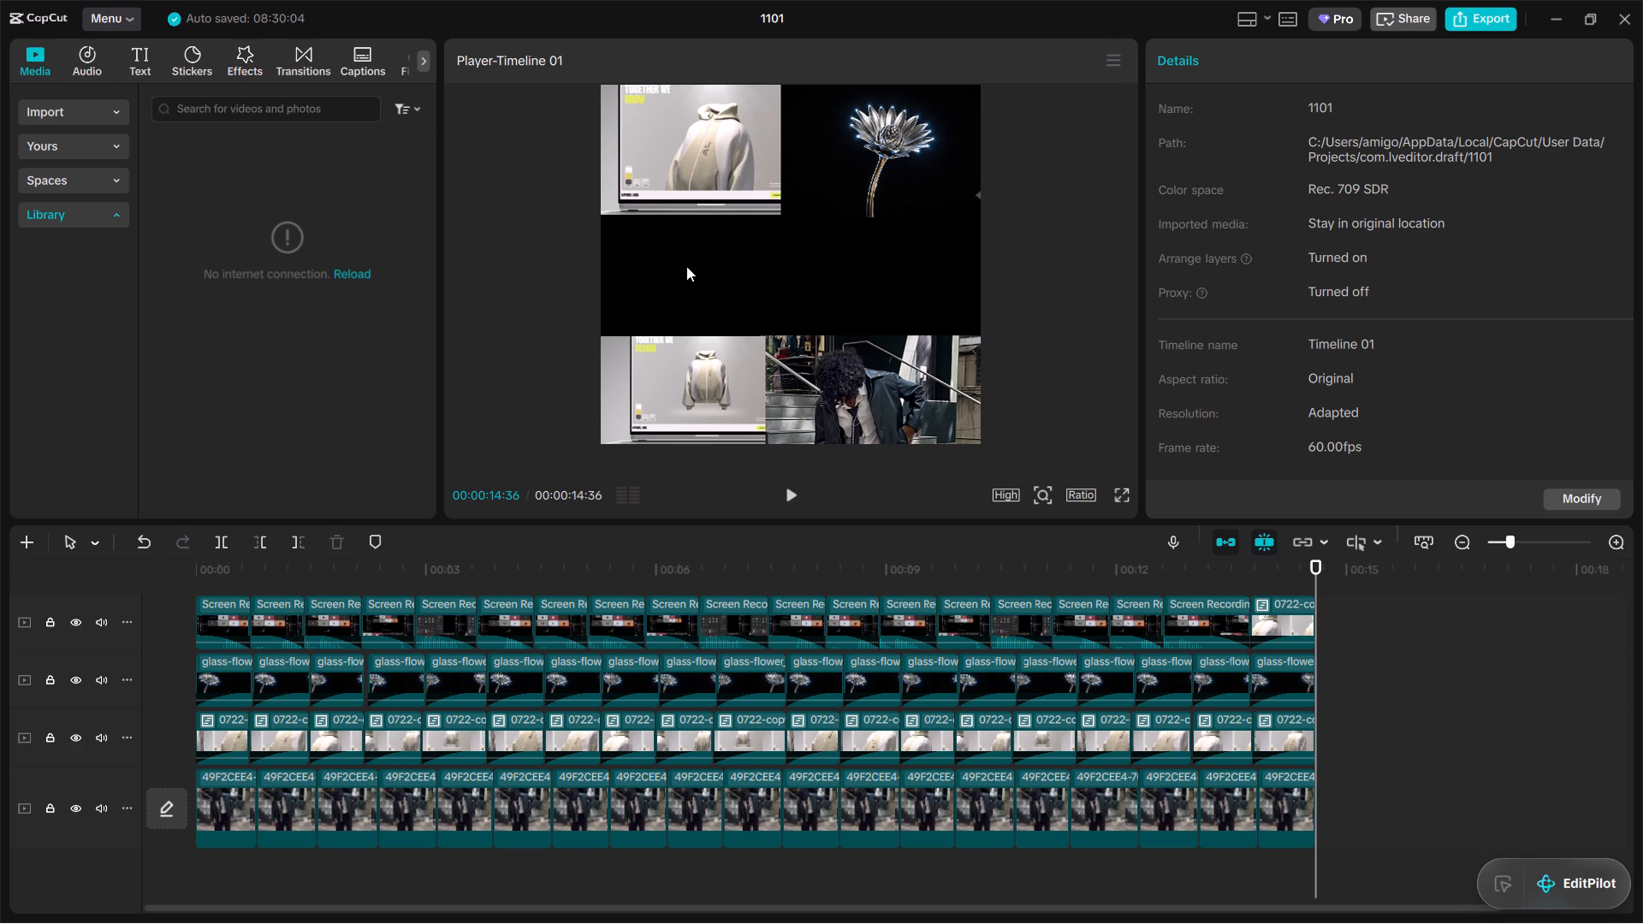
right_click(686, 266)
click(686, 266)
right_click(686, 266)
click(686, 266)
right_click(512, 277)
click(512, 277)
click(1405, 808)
Replace the first paragraph of the seventh 0722 clip's text on the third track with "sharing your thoughts in screen".
click(519, 740)
click(595, 741)
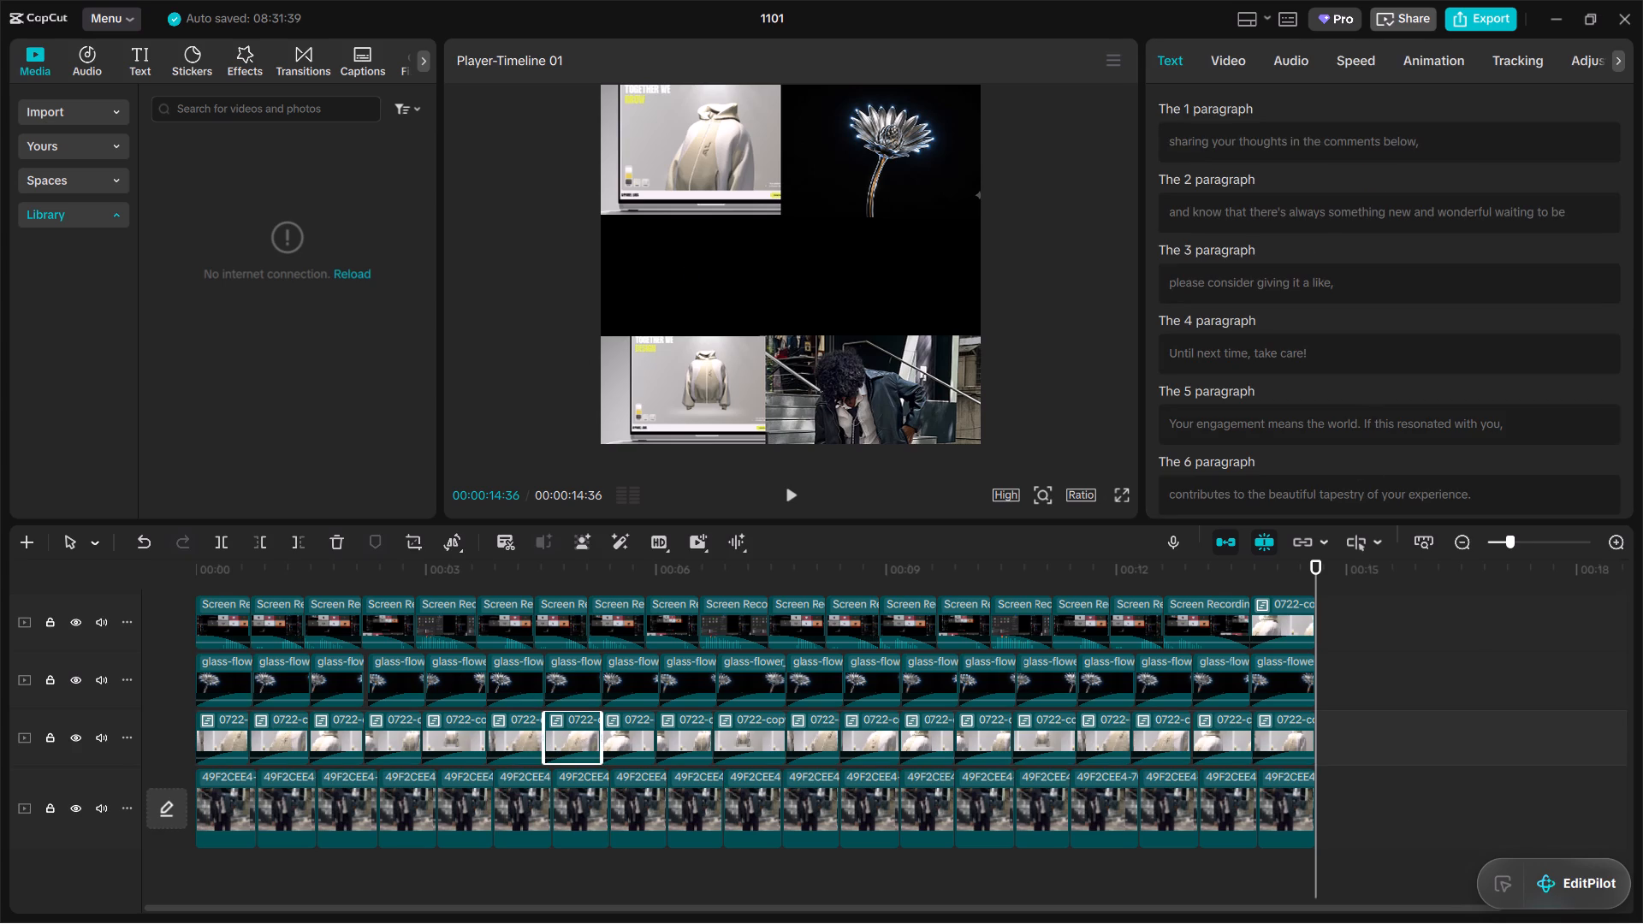
click(1326, 151)
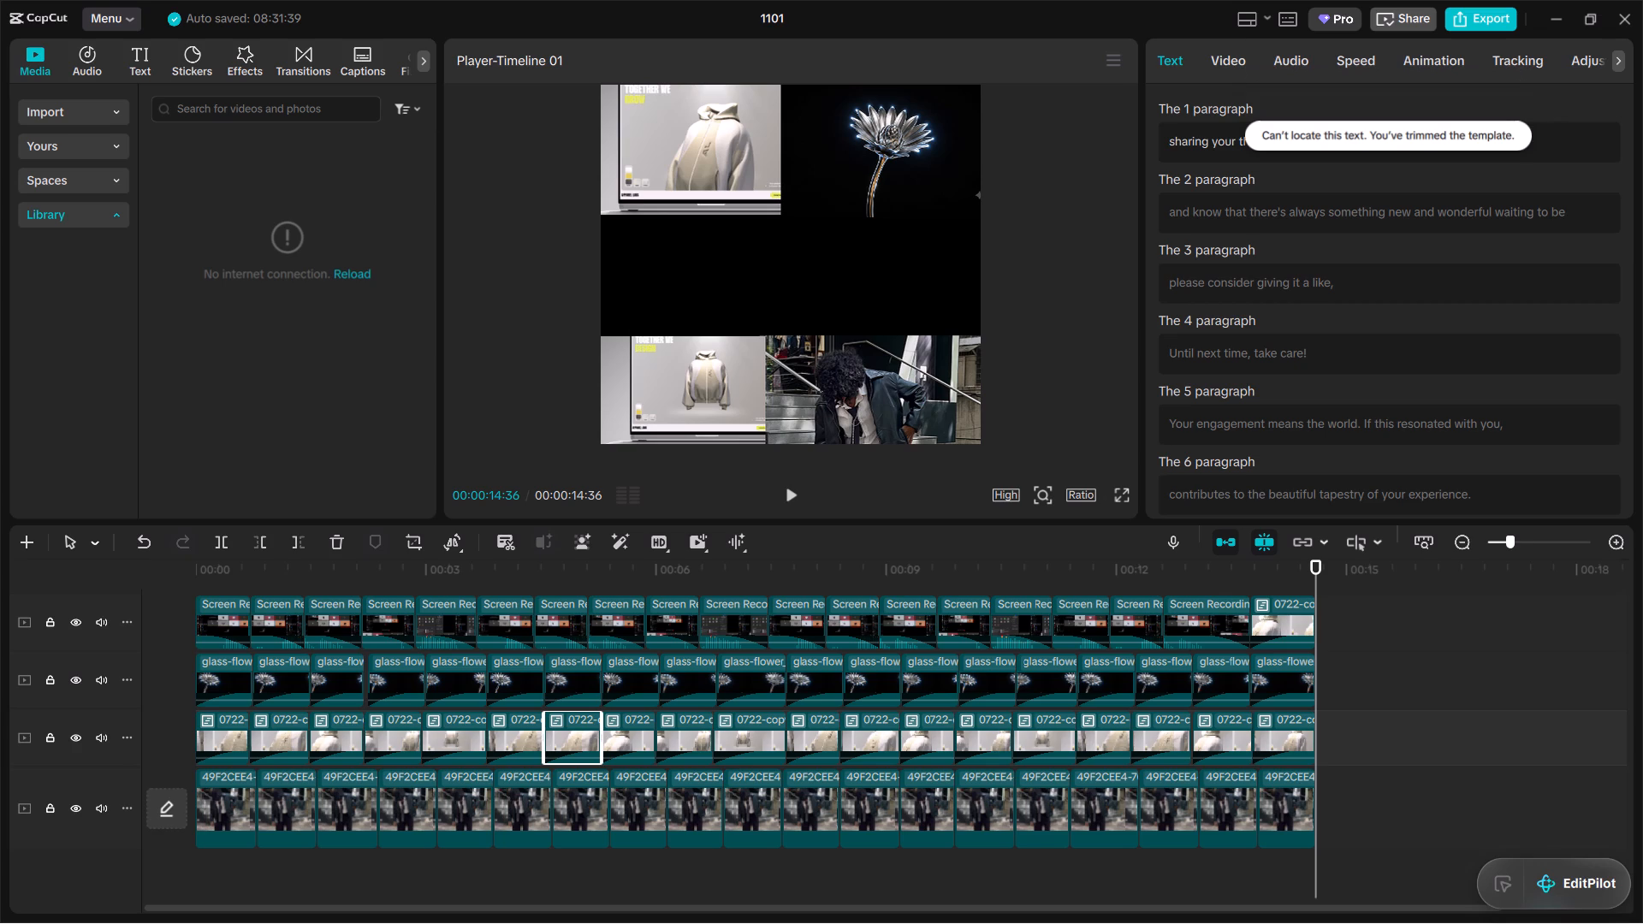
drag(1162, 104, 1206, 102)
click(1415, 131)
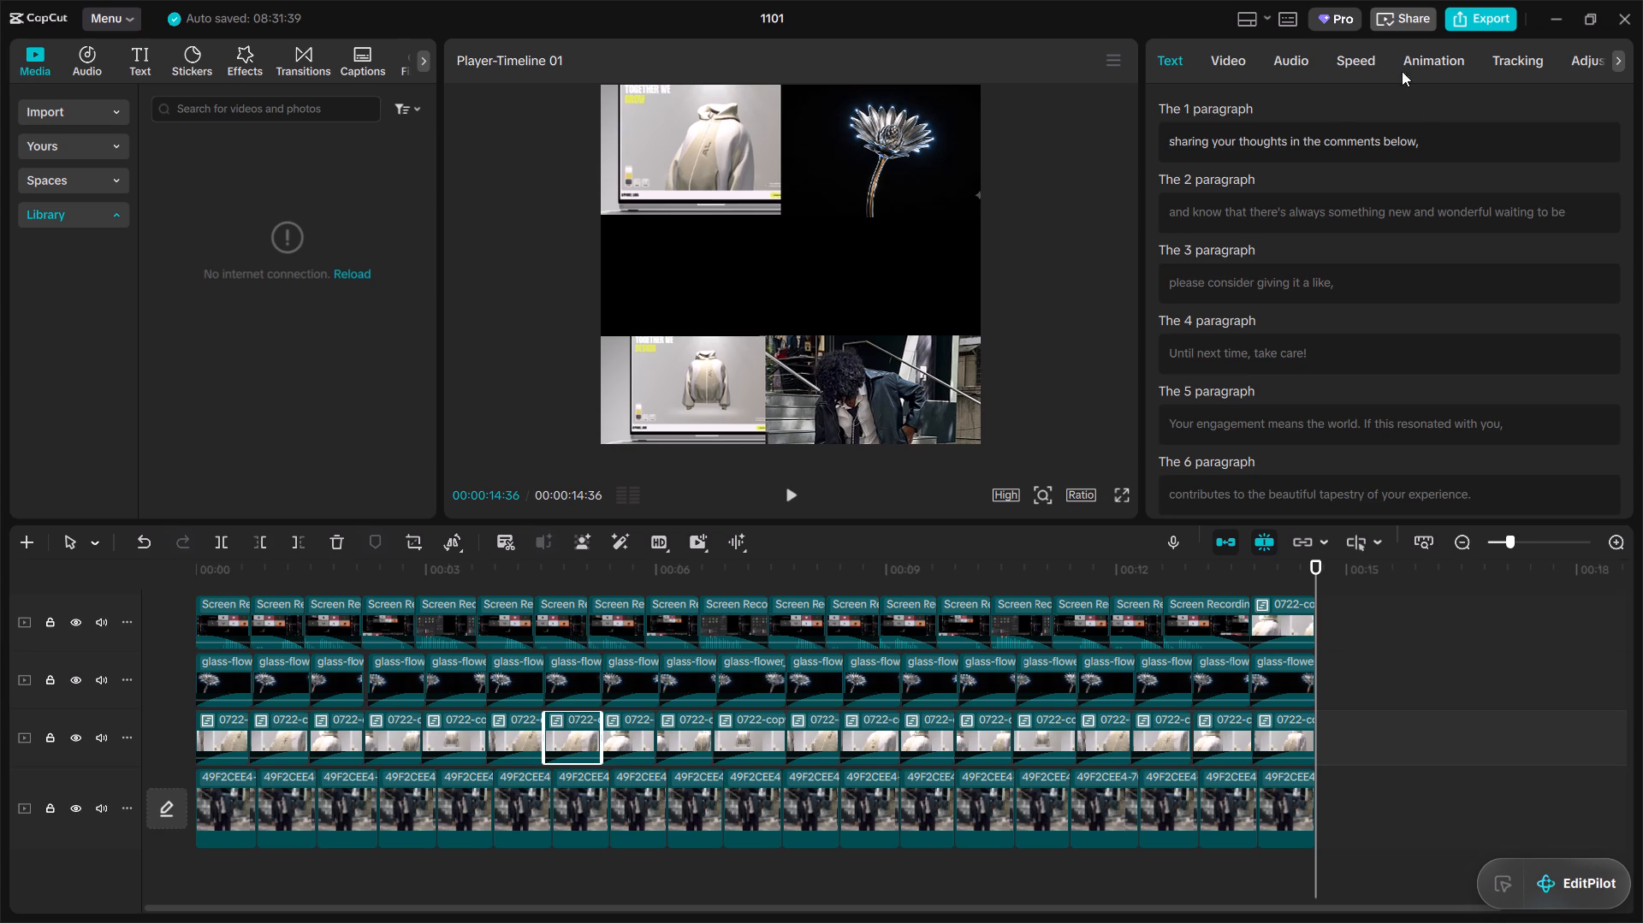
drag(1444, 145, 1149, 145)
key(BackSpace)
key(BackSpace)
key(BackSpace)
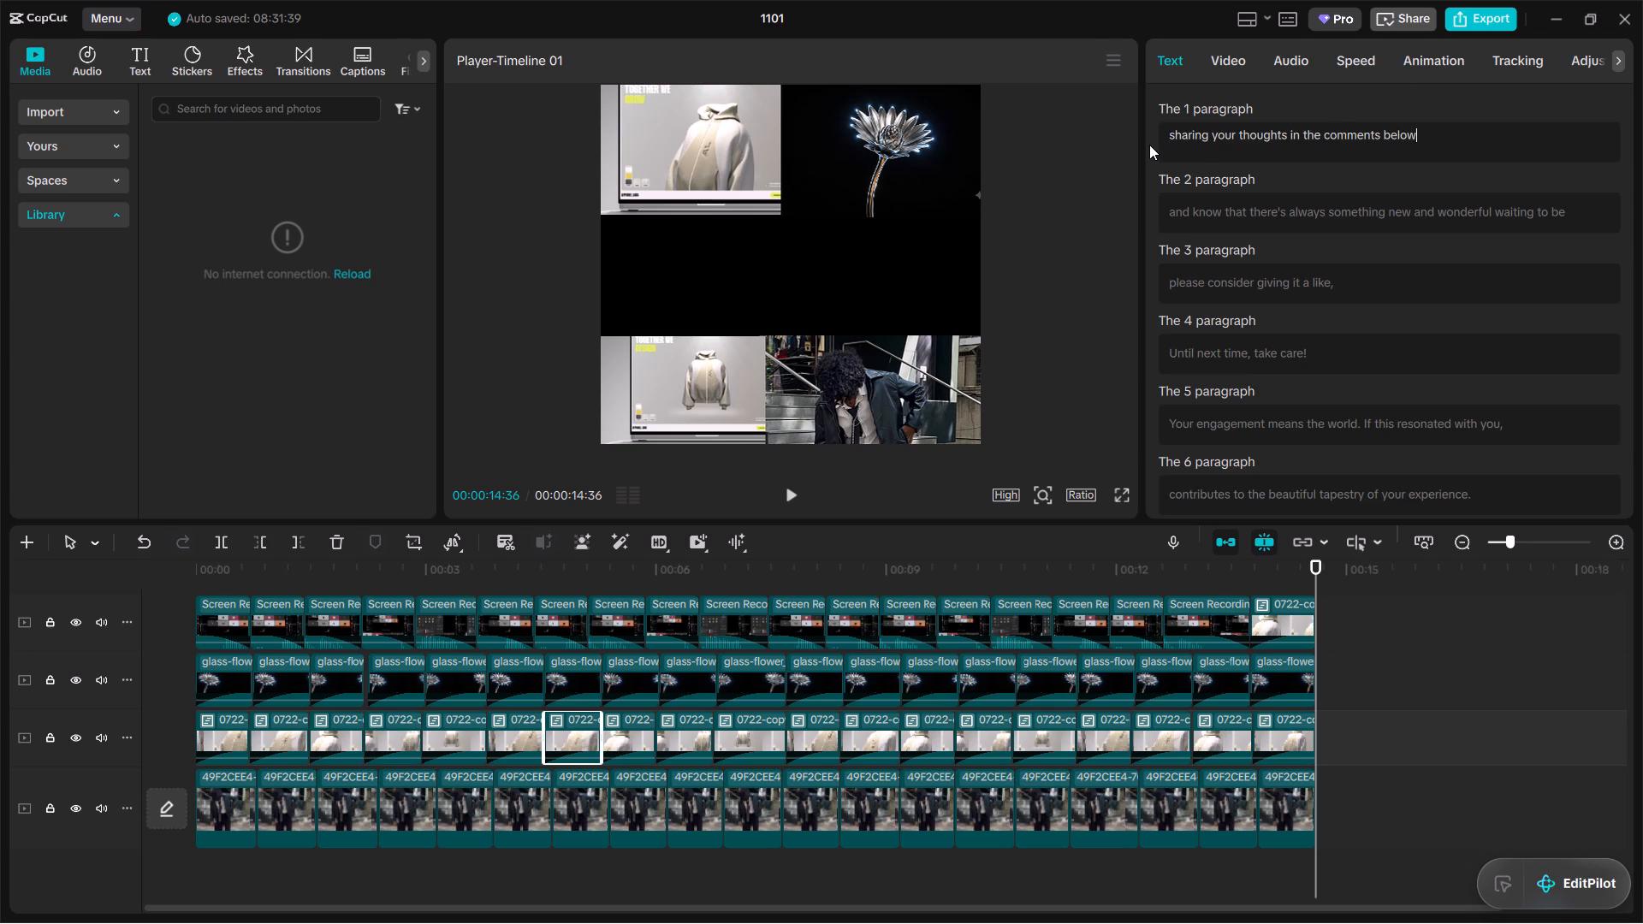
key(BackSpace)
key(BackSpace)
key(BackSpace)
key(BackSpace)
key(BackSpace)
key(BackSpace)
key(BackSpace)
key(BackSpace)
key(BackSpace)
key(BackSpace)
key(BackSpace)
key(BackSpace)
key(BackSpace)
key(BackSpace)
key(BackSpace)
key(BackSpace)
key(BackSpace)
key(BackSpace)
key(BackSpace)
key(BackSpace)
key(BackSpace)
key(BackSpace)
key(BackSpace)
key(BackSpace)
key(BackSpace)
key(BackSpace)
key(BackSpace)
key(BackSpace)
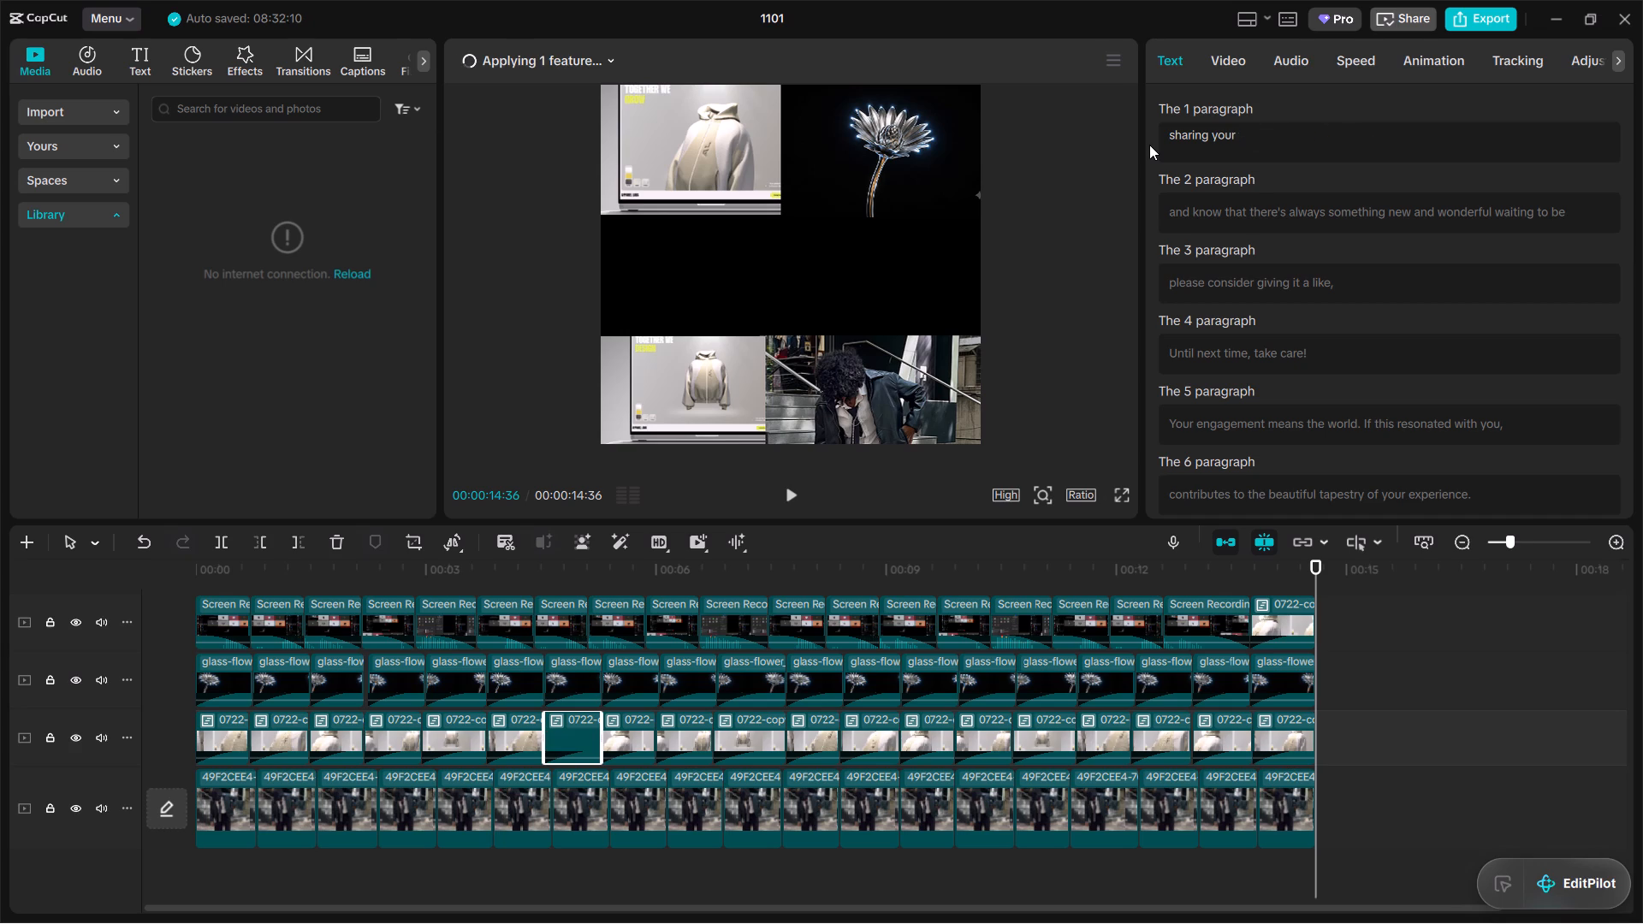
key(BackSpace)
key(BackSpace)
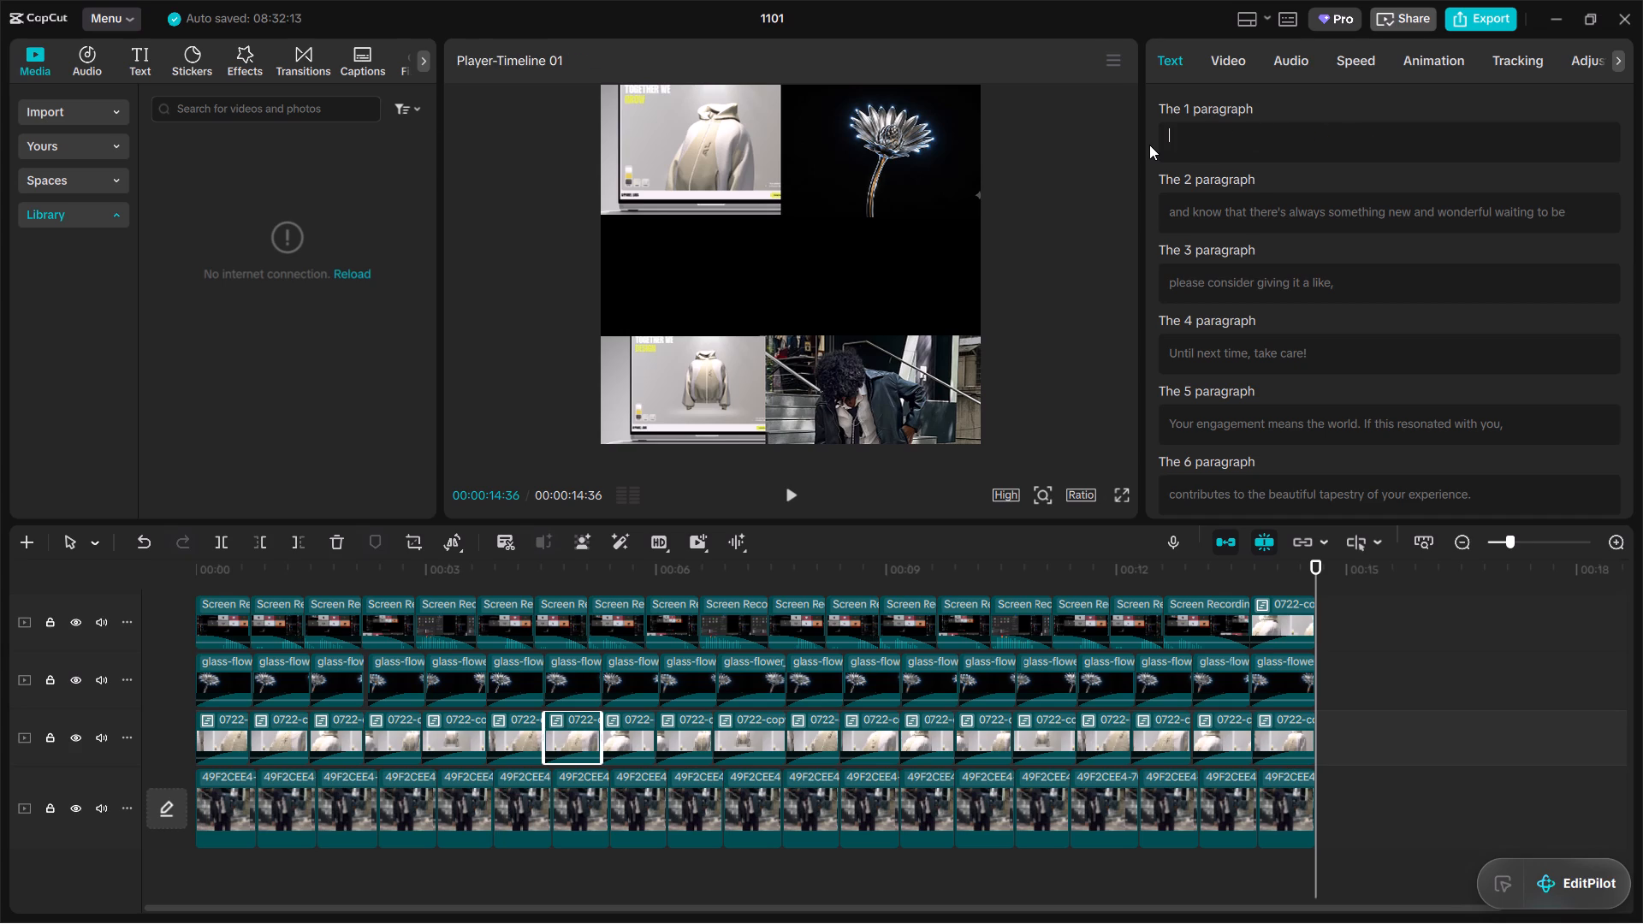
text(sharing)
key(space)
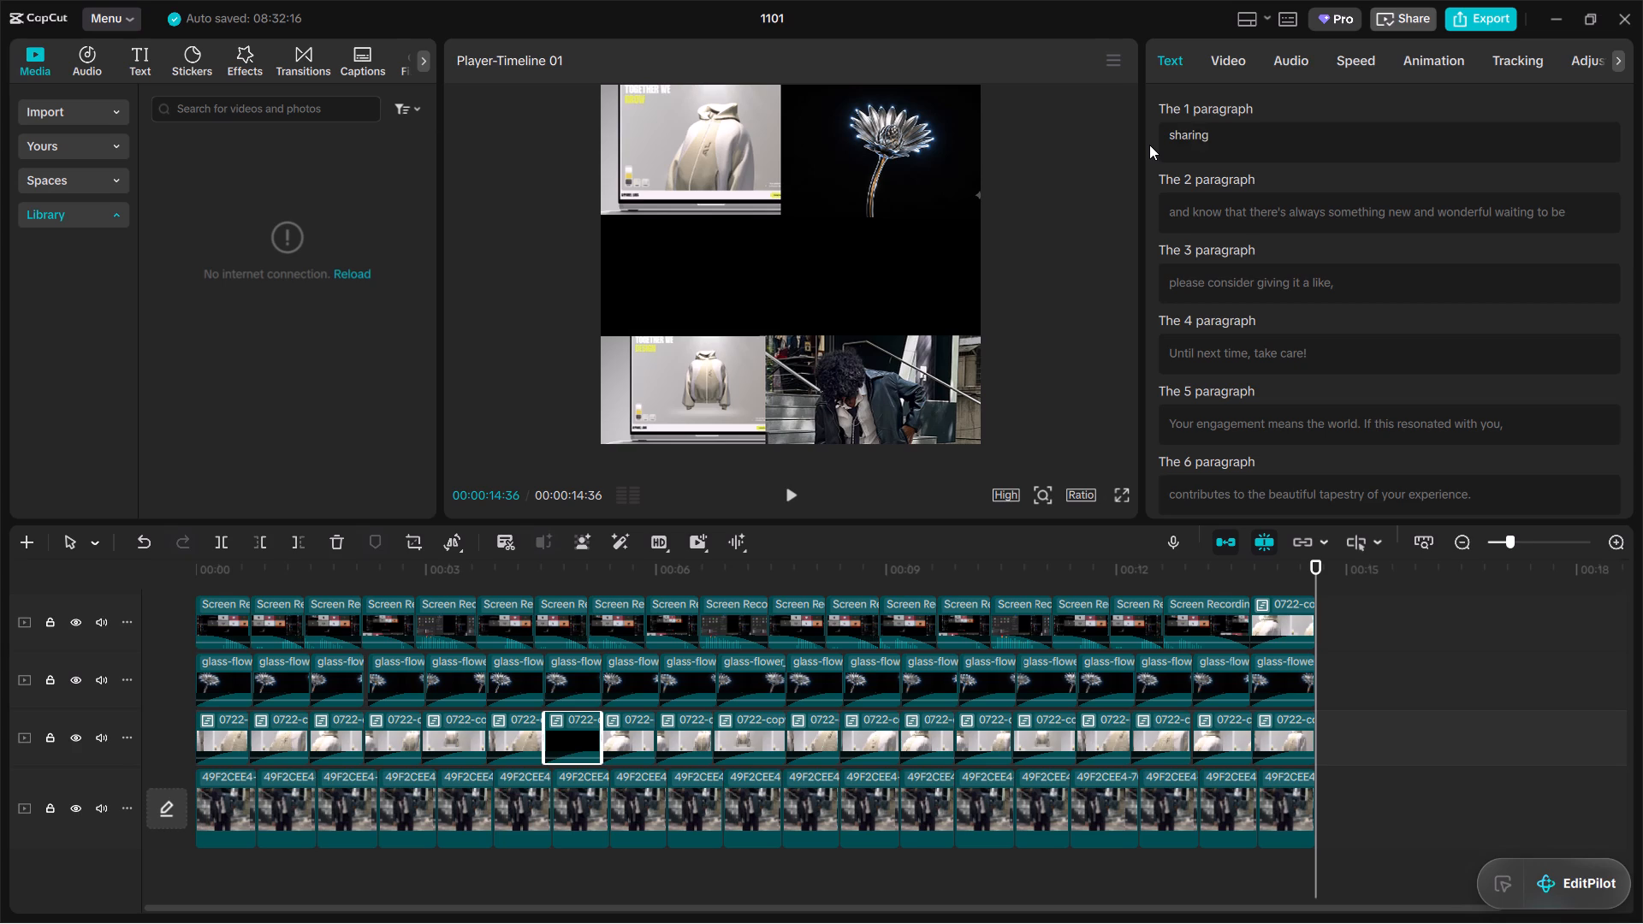
text(your)
key(space)
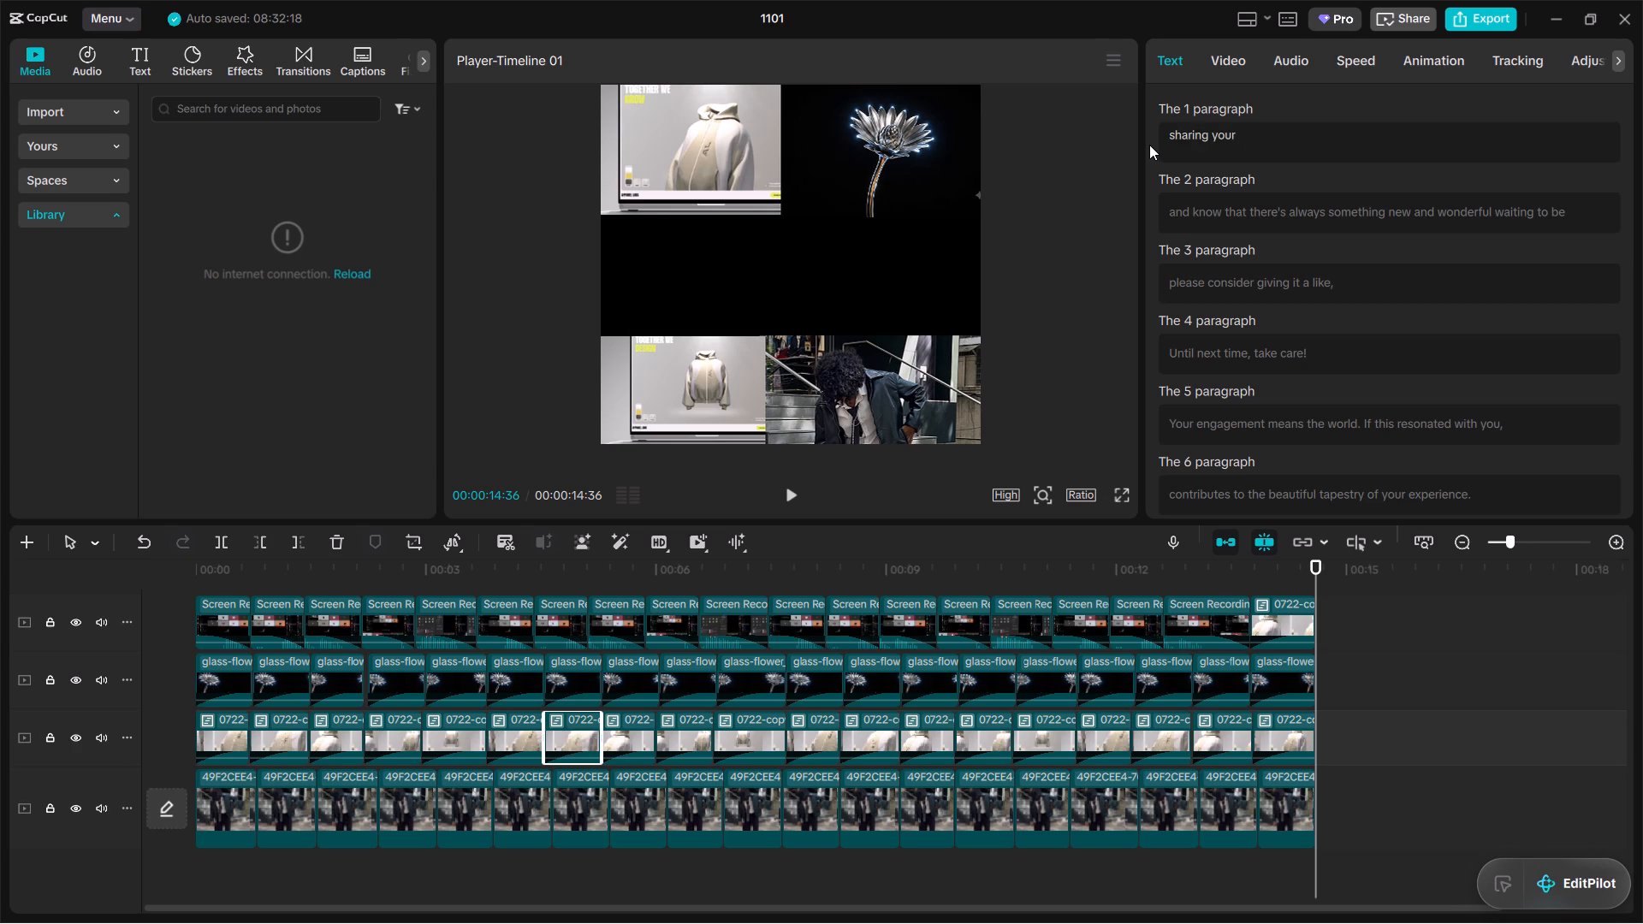
text(thoughts ion)
key(space)
key(BackSpace)
key(BackSpace)
key(BackSpace)
text(n screen)
key(space)
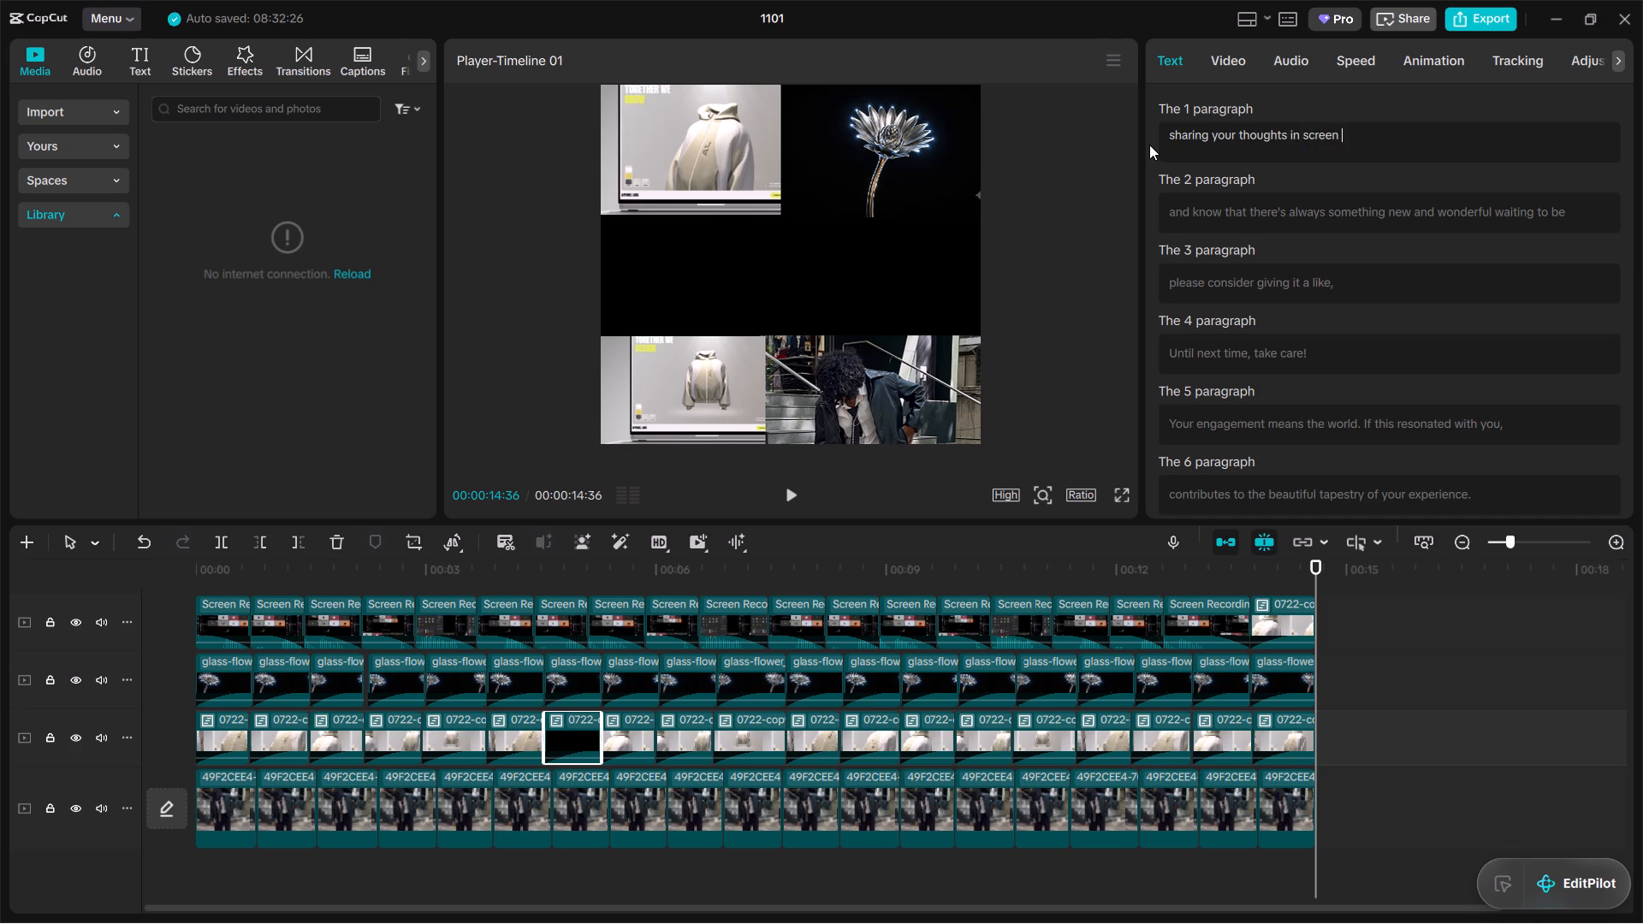
Replace the second paragraph of the same 0722 clip's text with "and know that there is alwauys".
click(1238, 208)
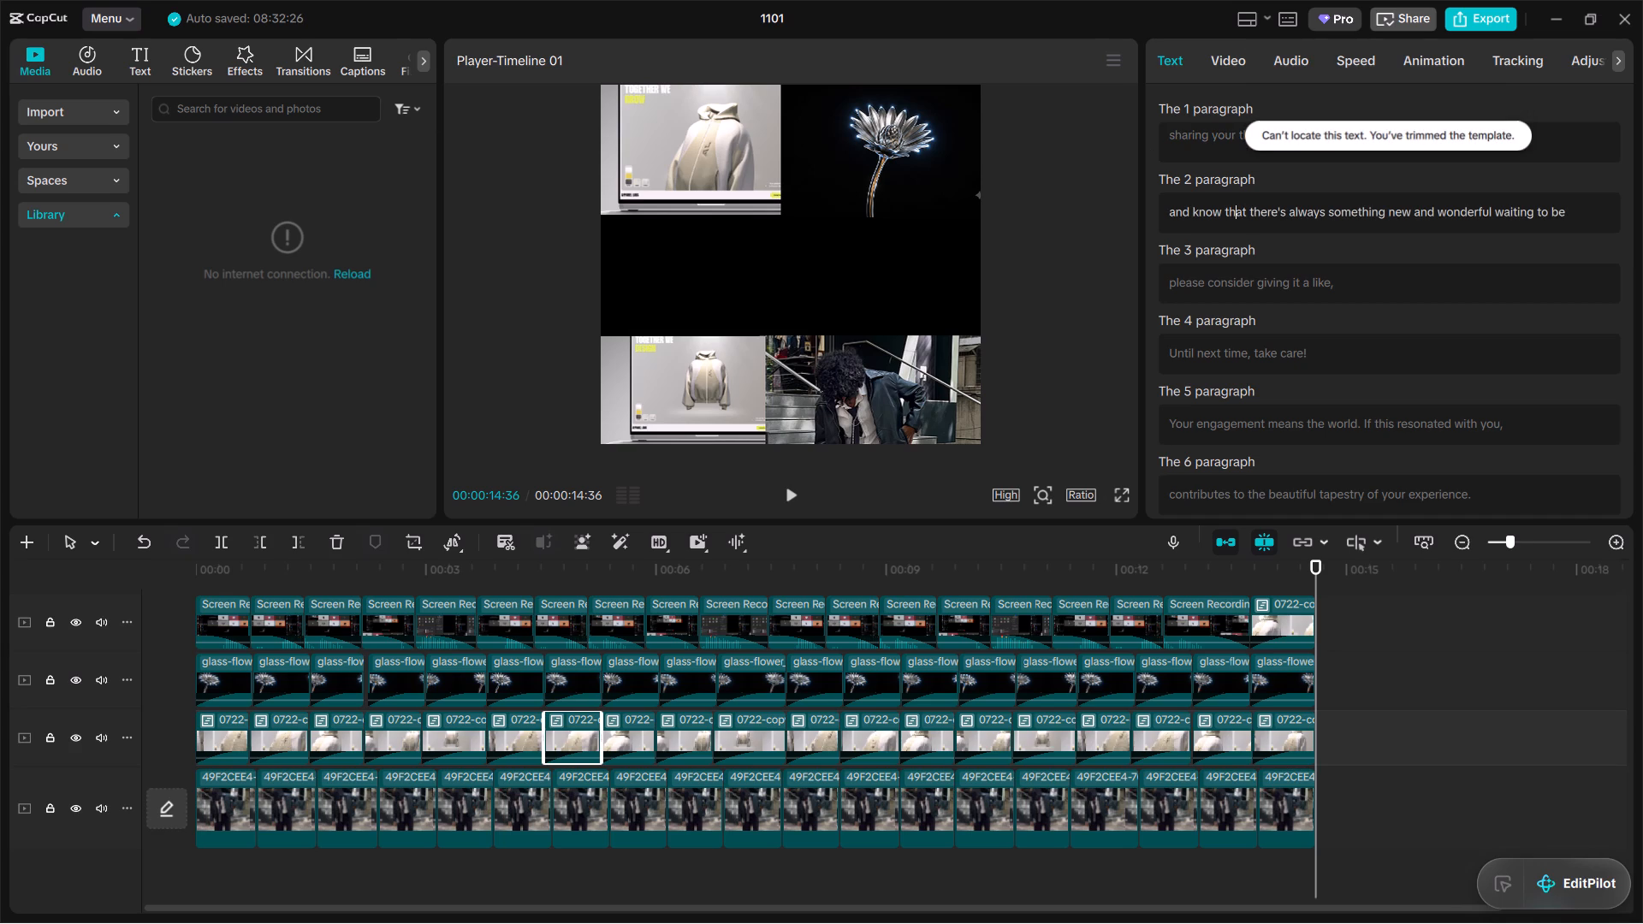
drag(1593, 210, 1133, 186)
key(BackSpace)
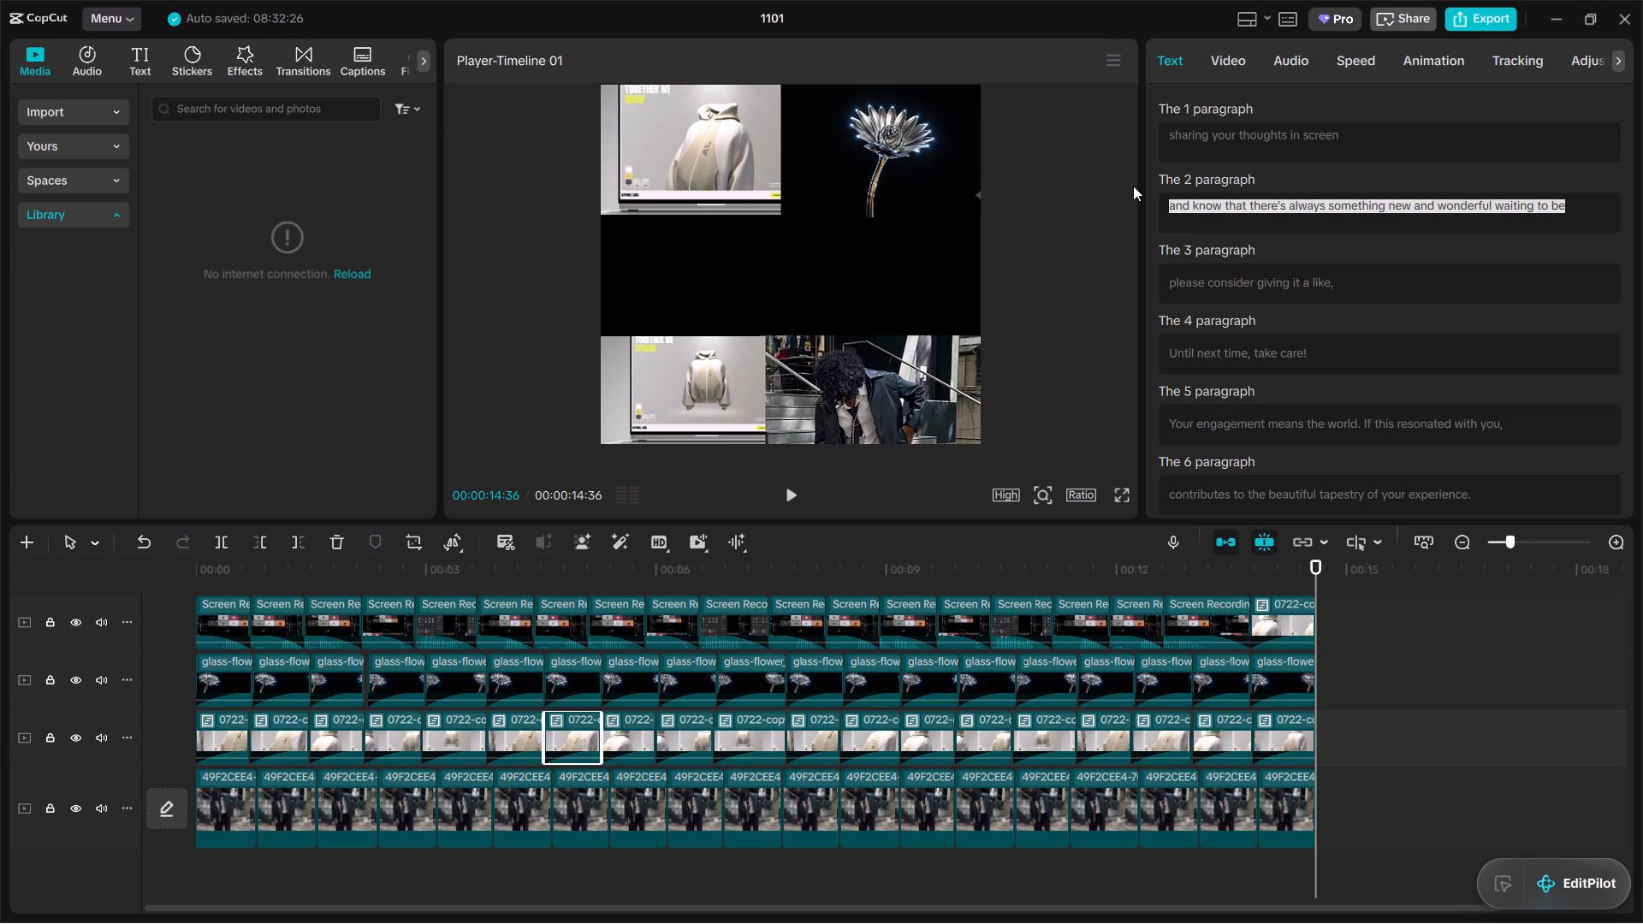
text(and know that)
key(space)
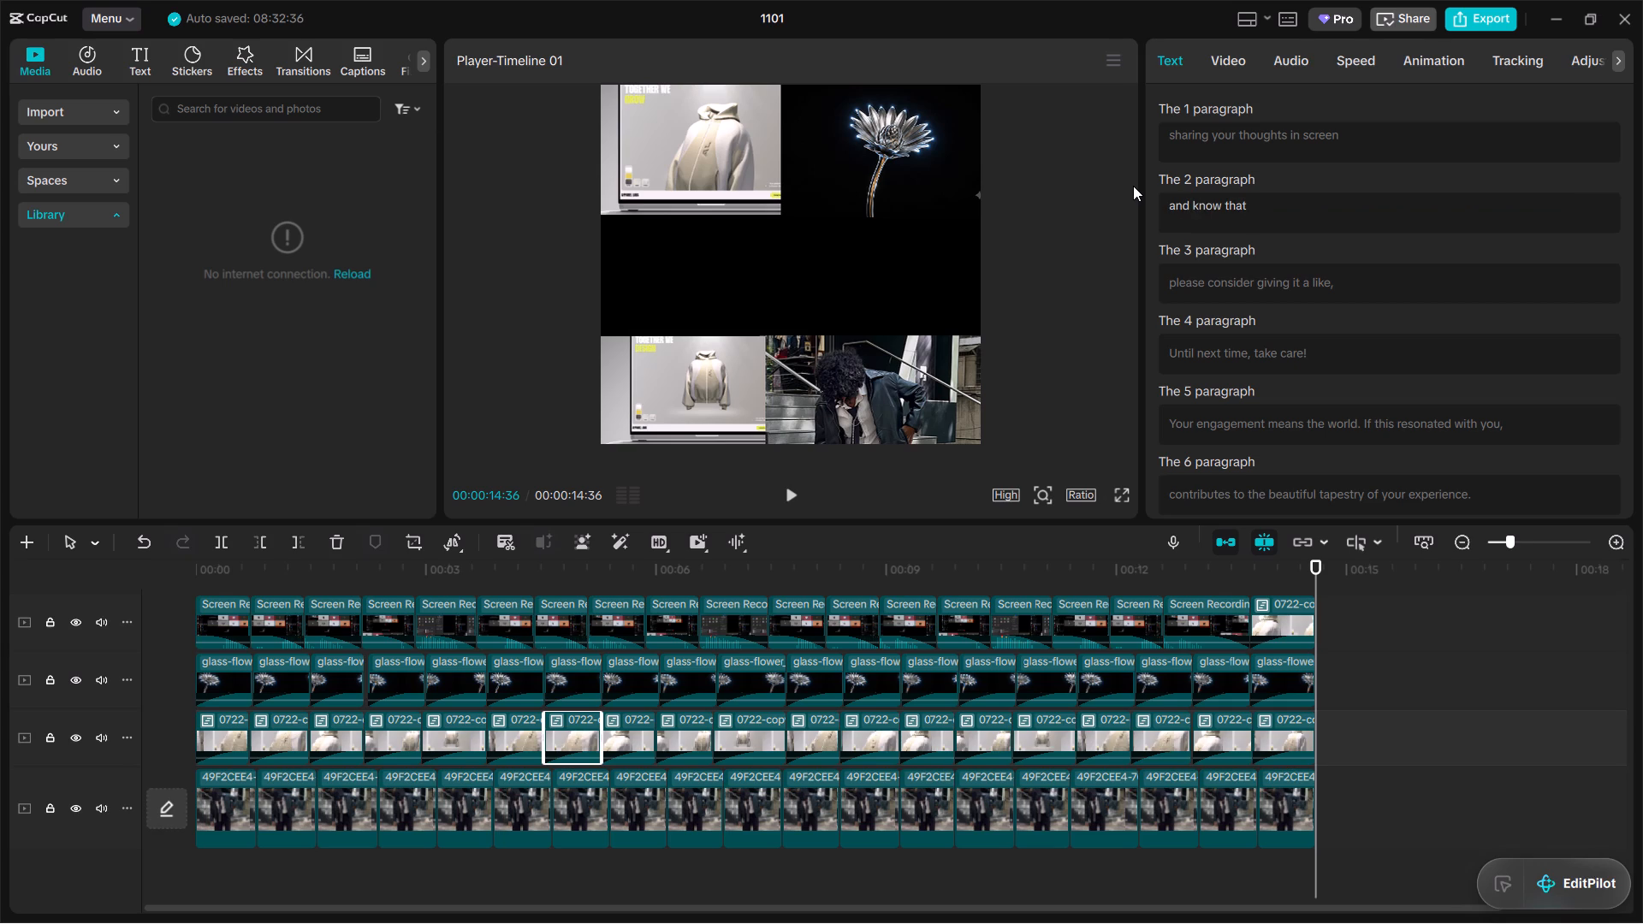
text(there is alwauys)
key(space)
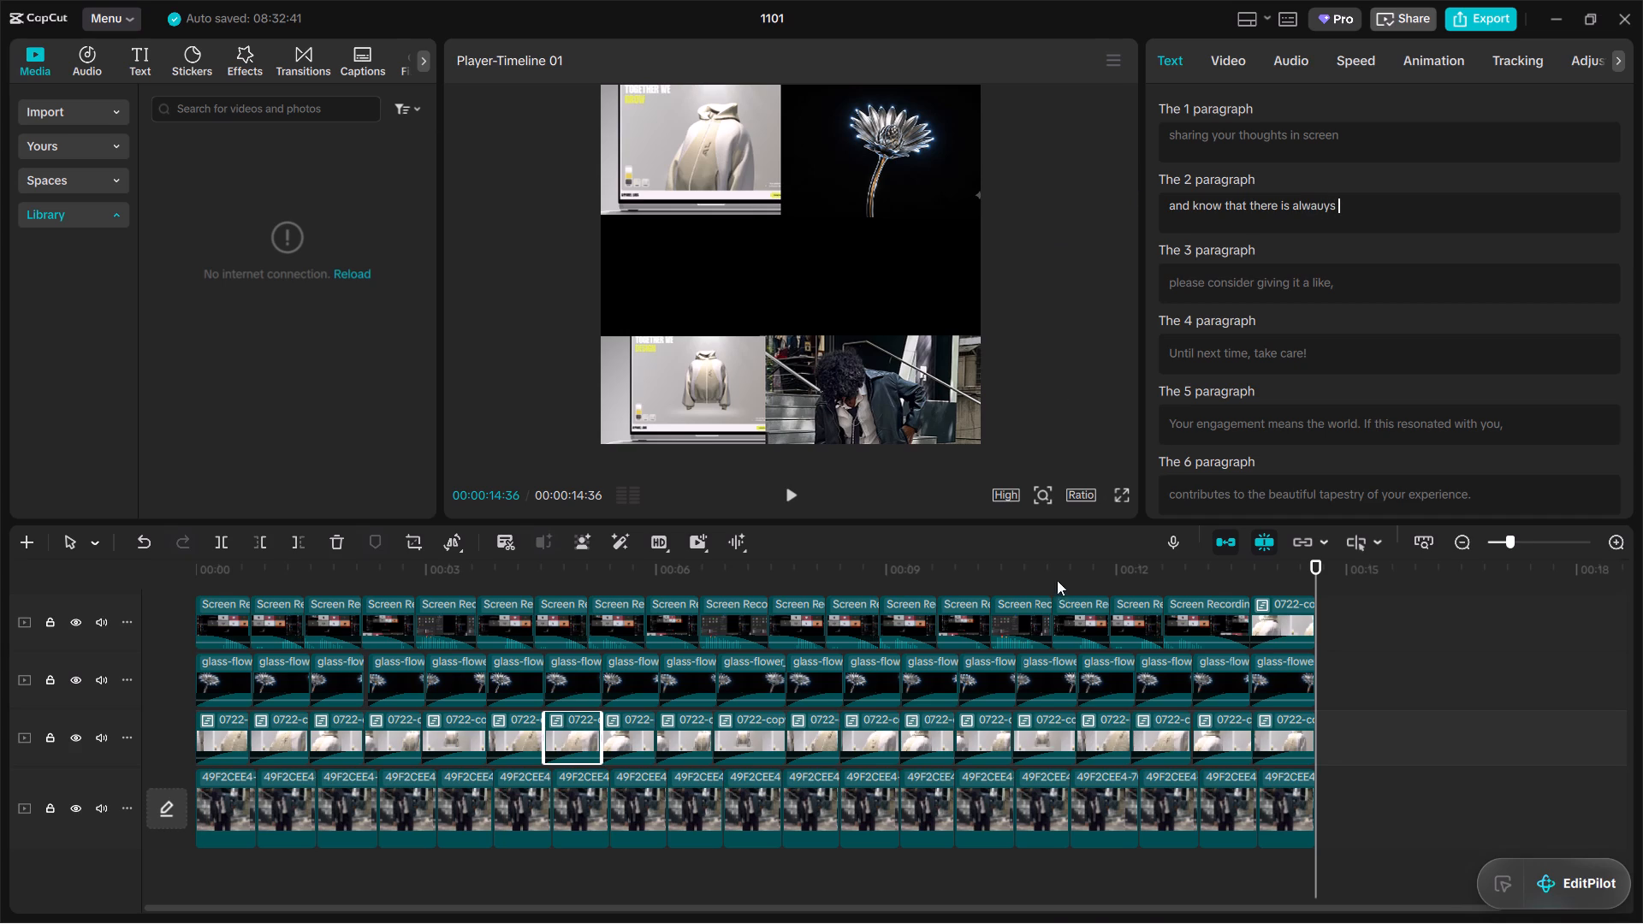
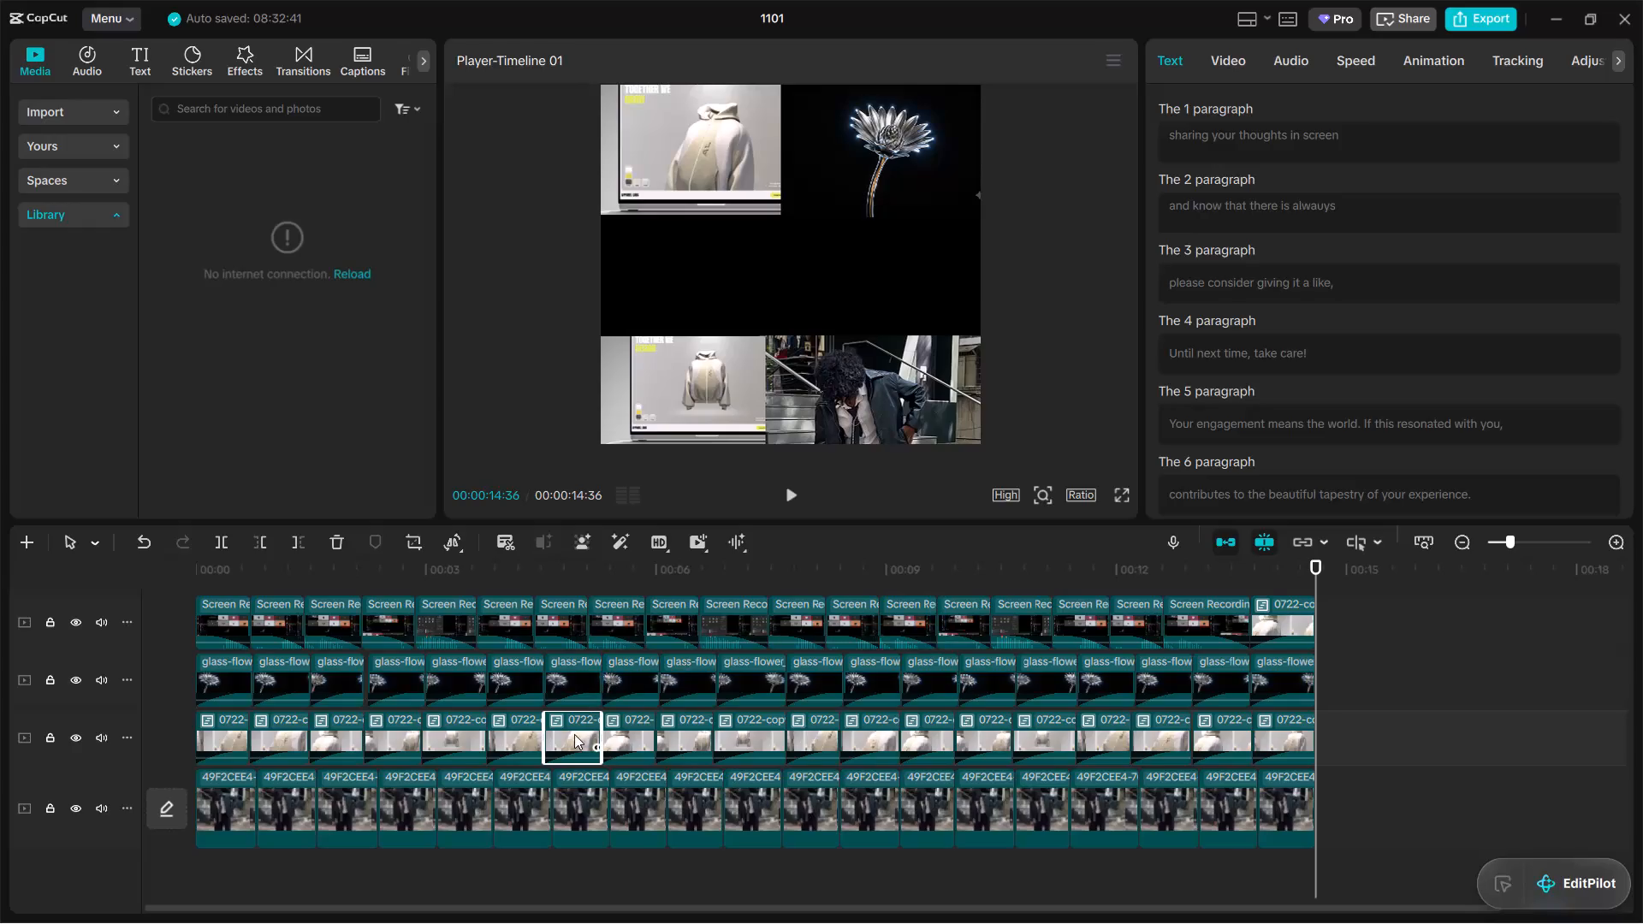
Replace the fourth paragraph of the seventh 0722 clip's text on the third track with "until next time chandravvvvv".
scroll(1379, 327, up, 6)
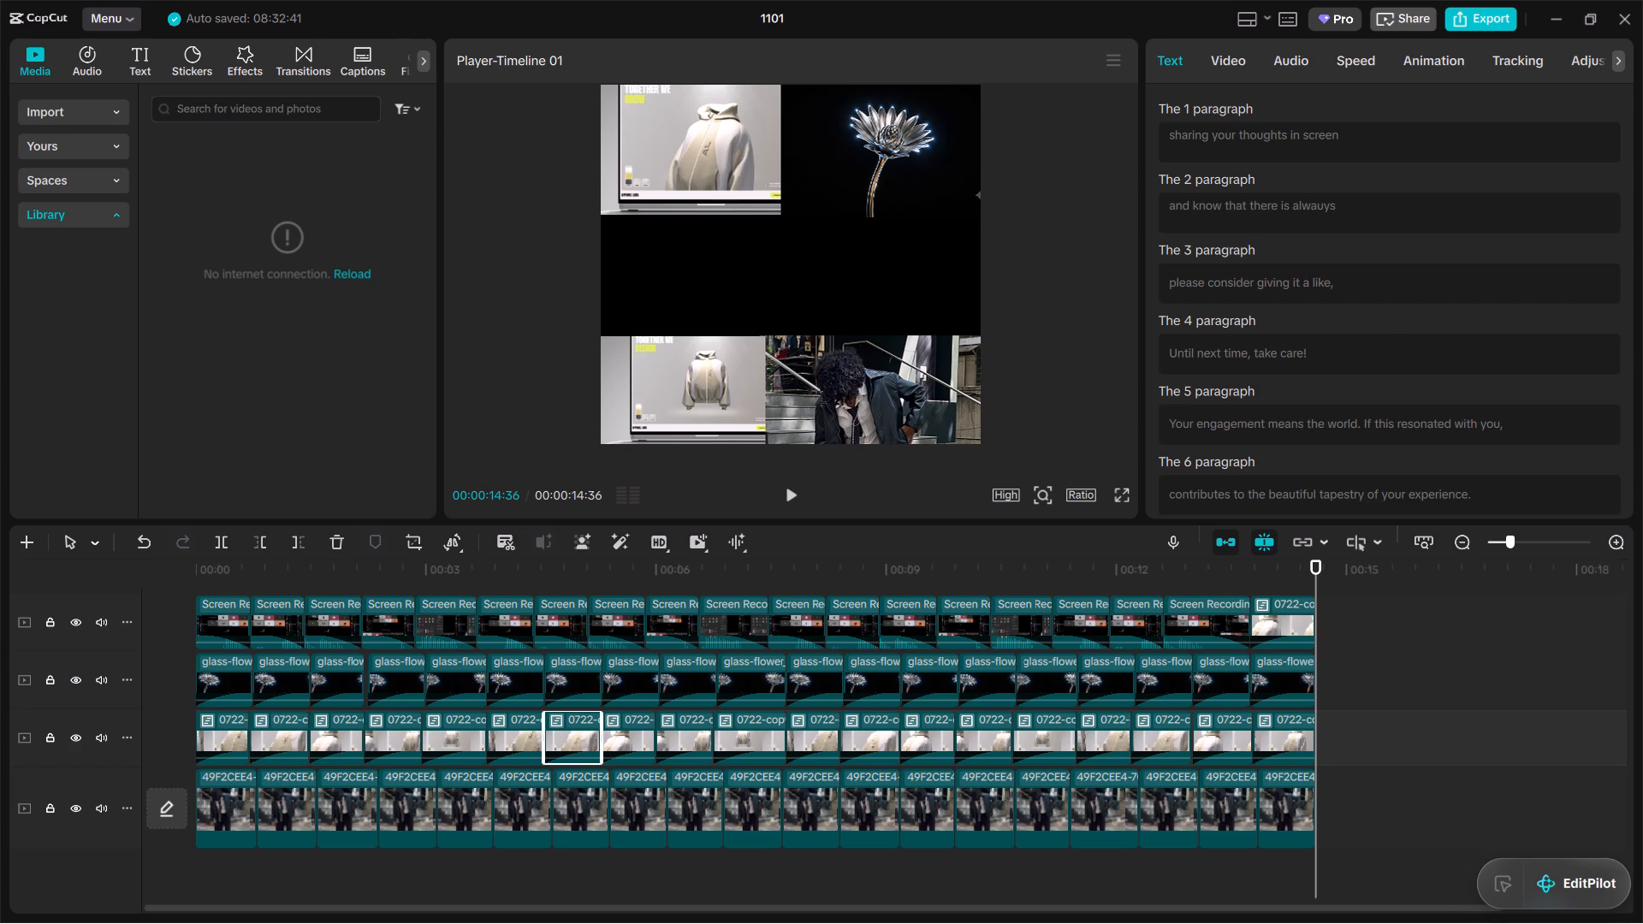
drag(1320, 351, 1148, 351)
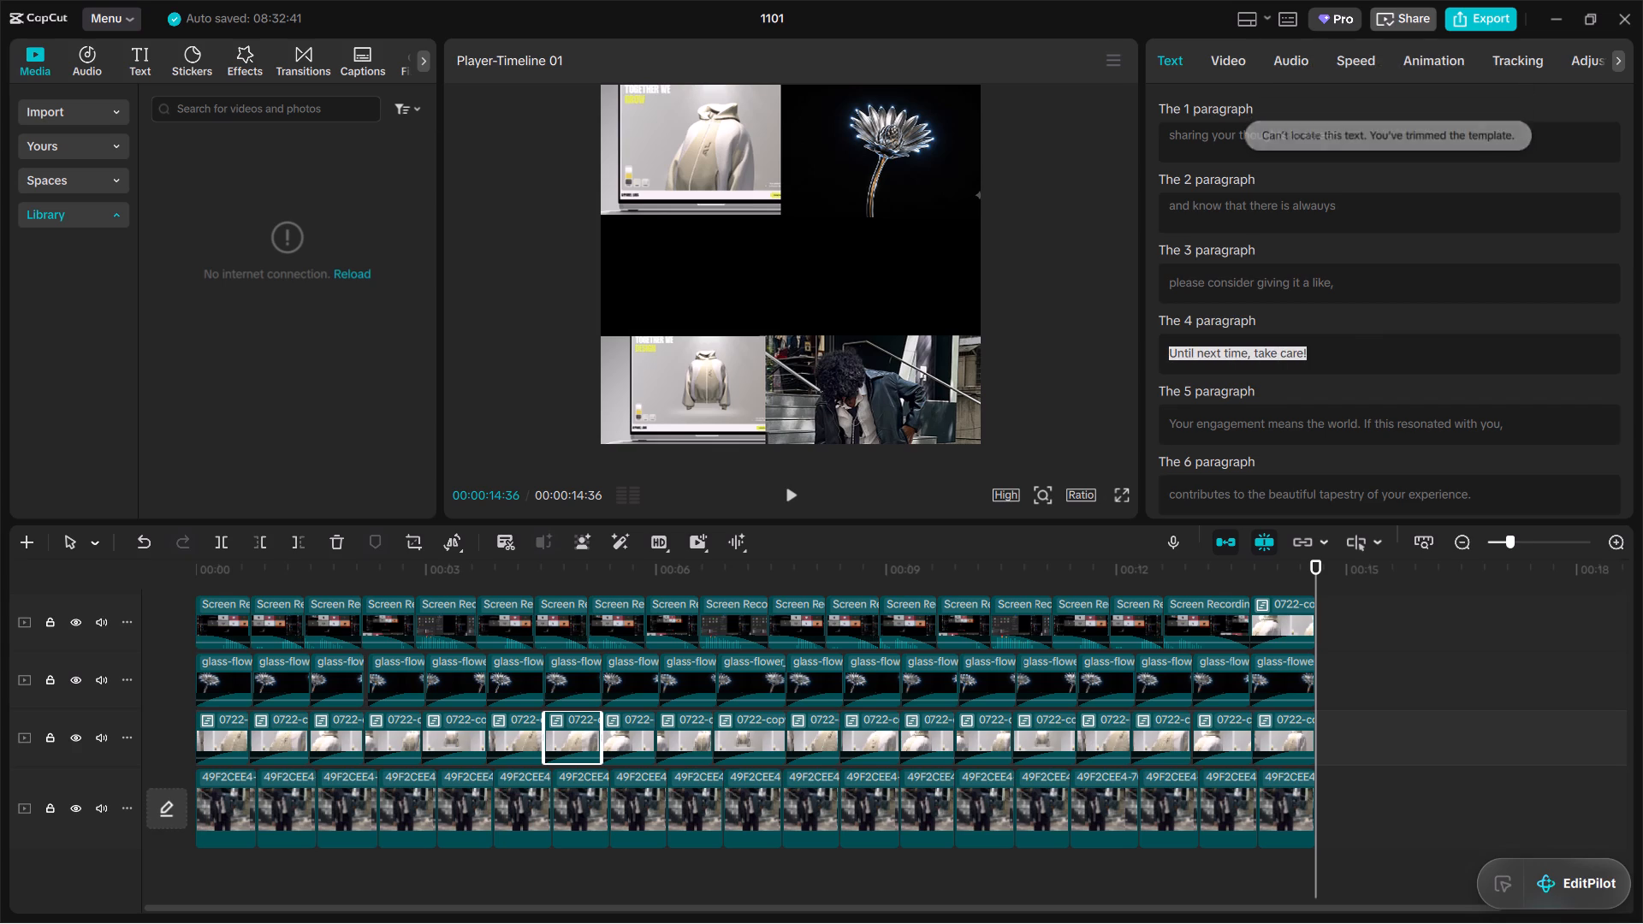
key(BackSpace)
key(BackSpace)
key(BackSpace)
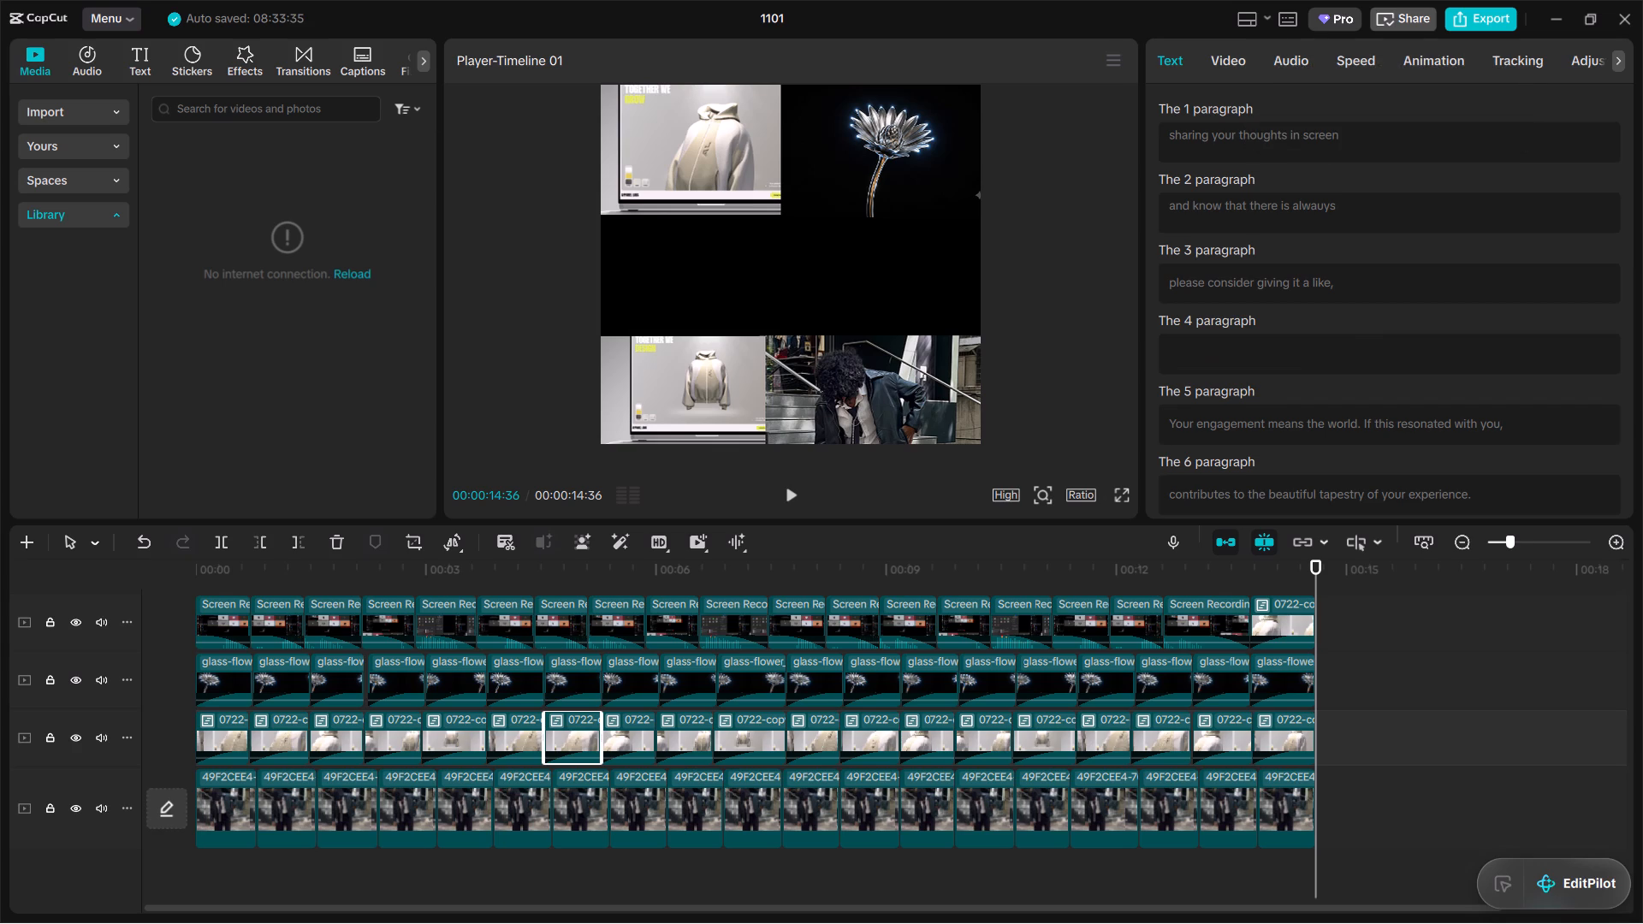
key(BackSpace)
text(until next time chandravvvvv)
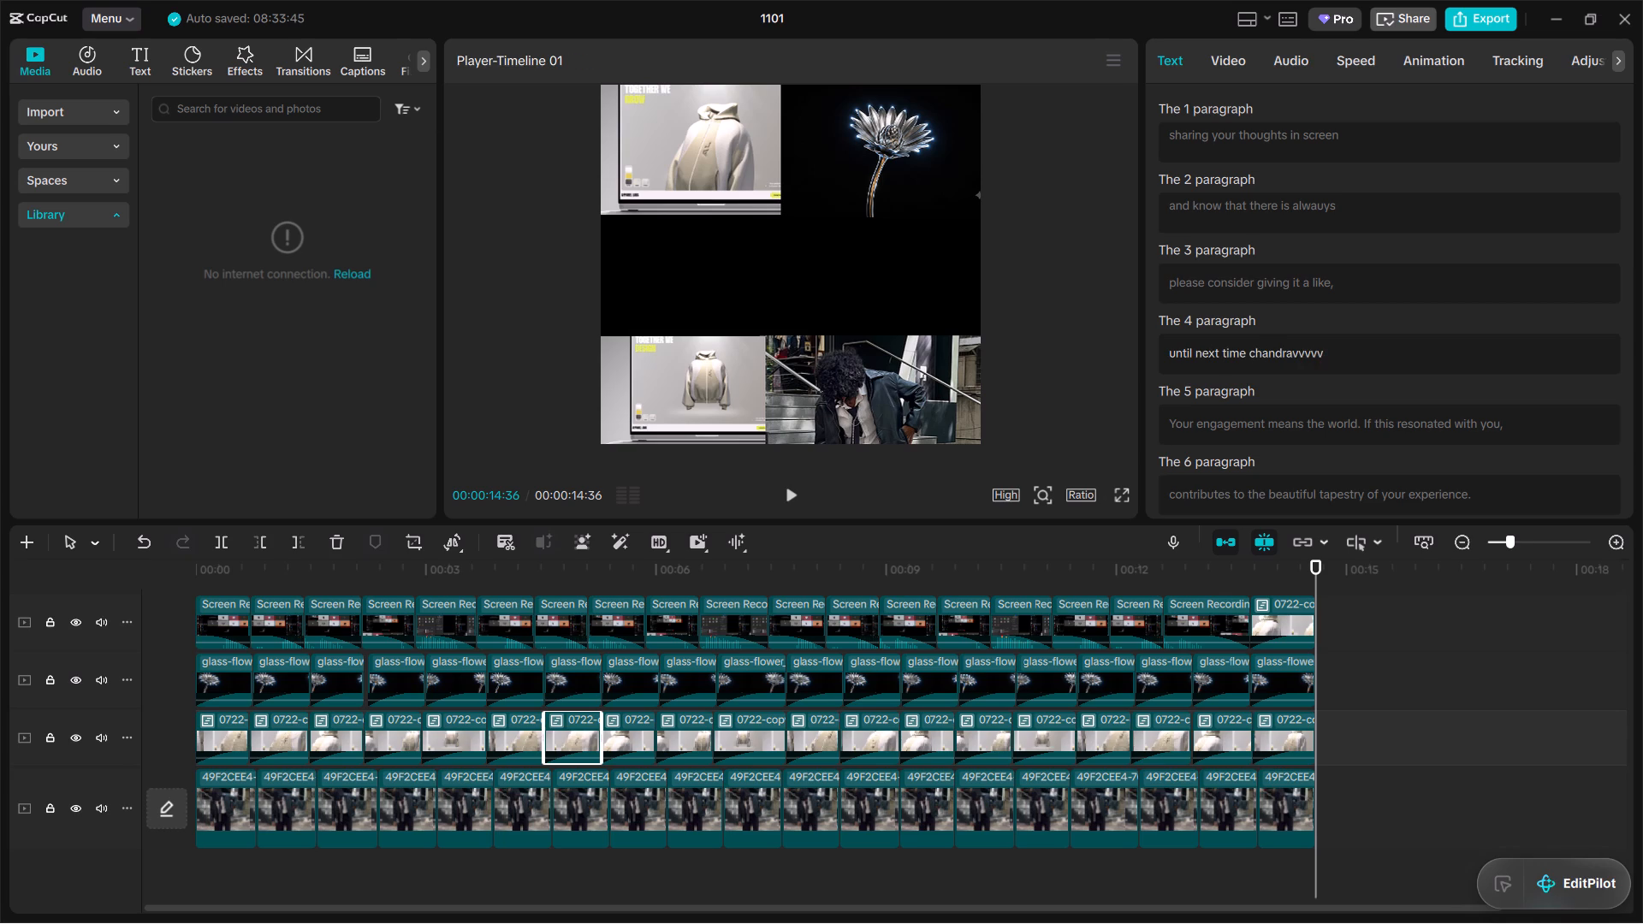
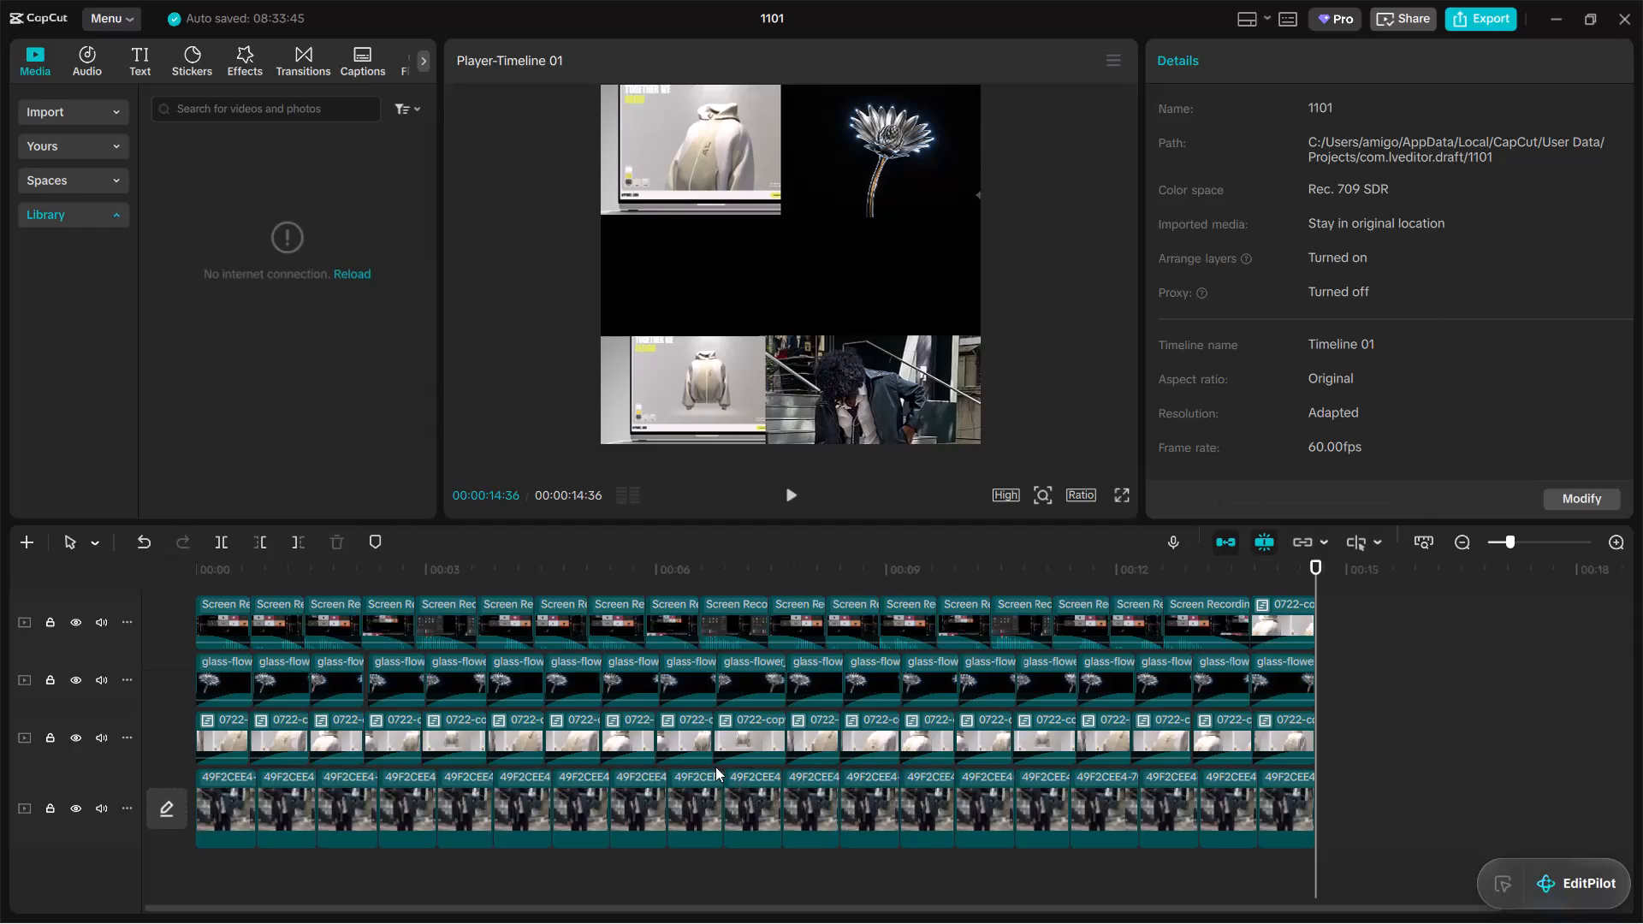
Open the text paragraphs of the ninth 0722 clip on the third track.
click(709, 741)
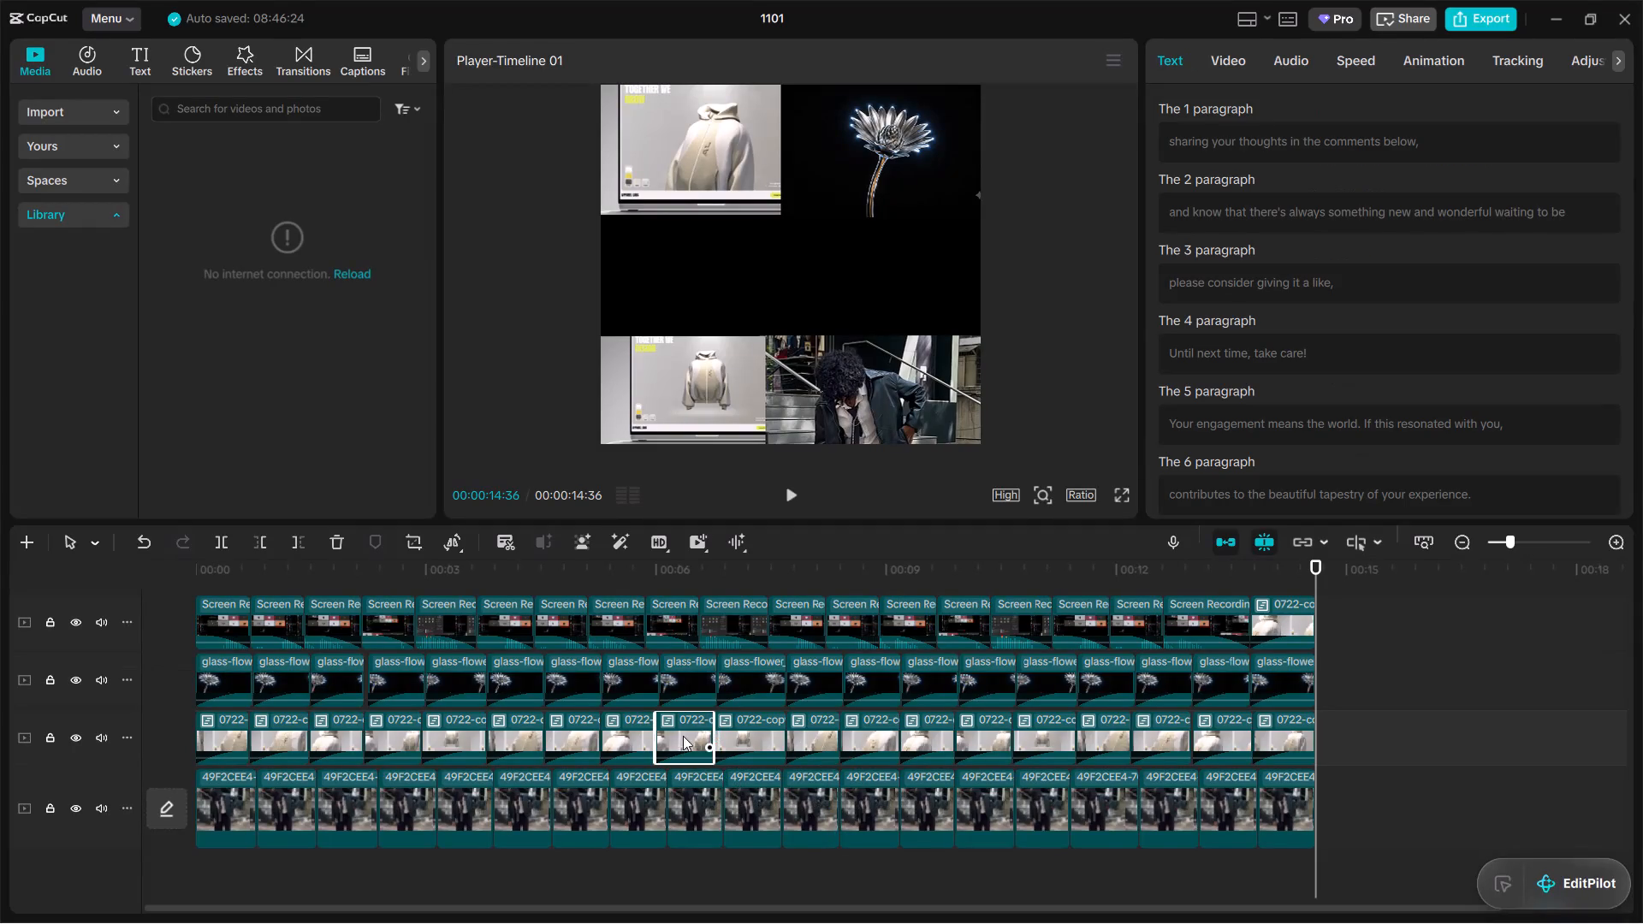
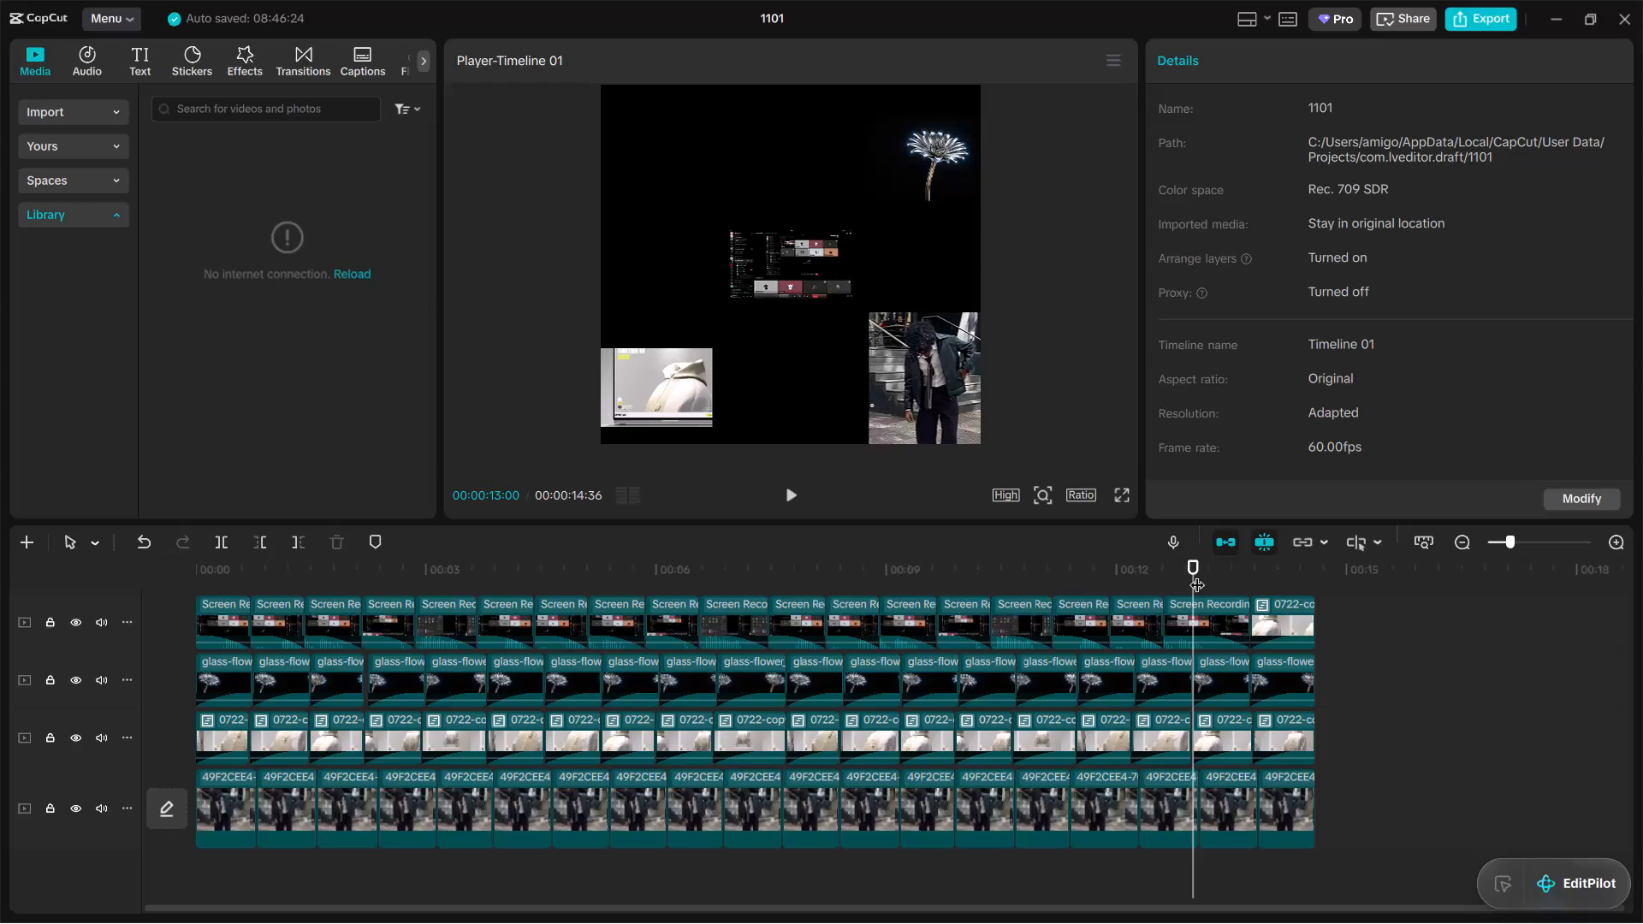
At 00:00:07:28, move the hoodie 0722 clip from the lower-left to the upper-left corner of the video frame.
drag(1197, 574, 1377, 574)
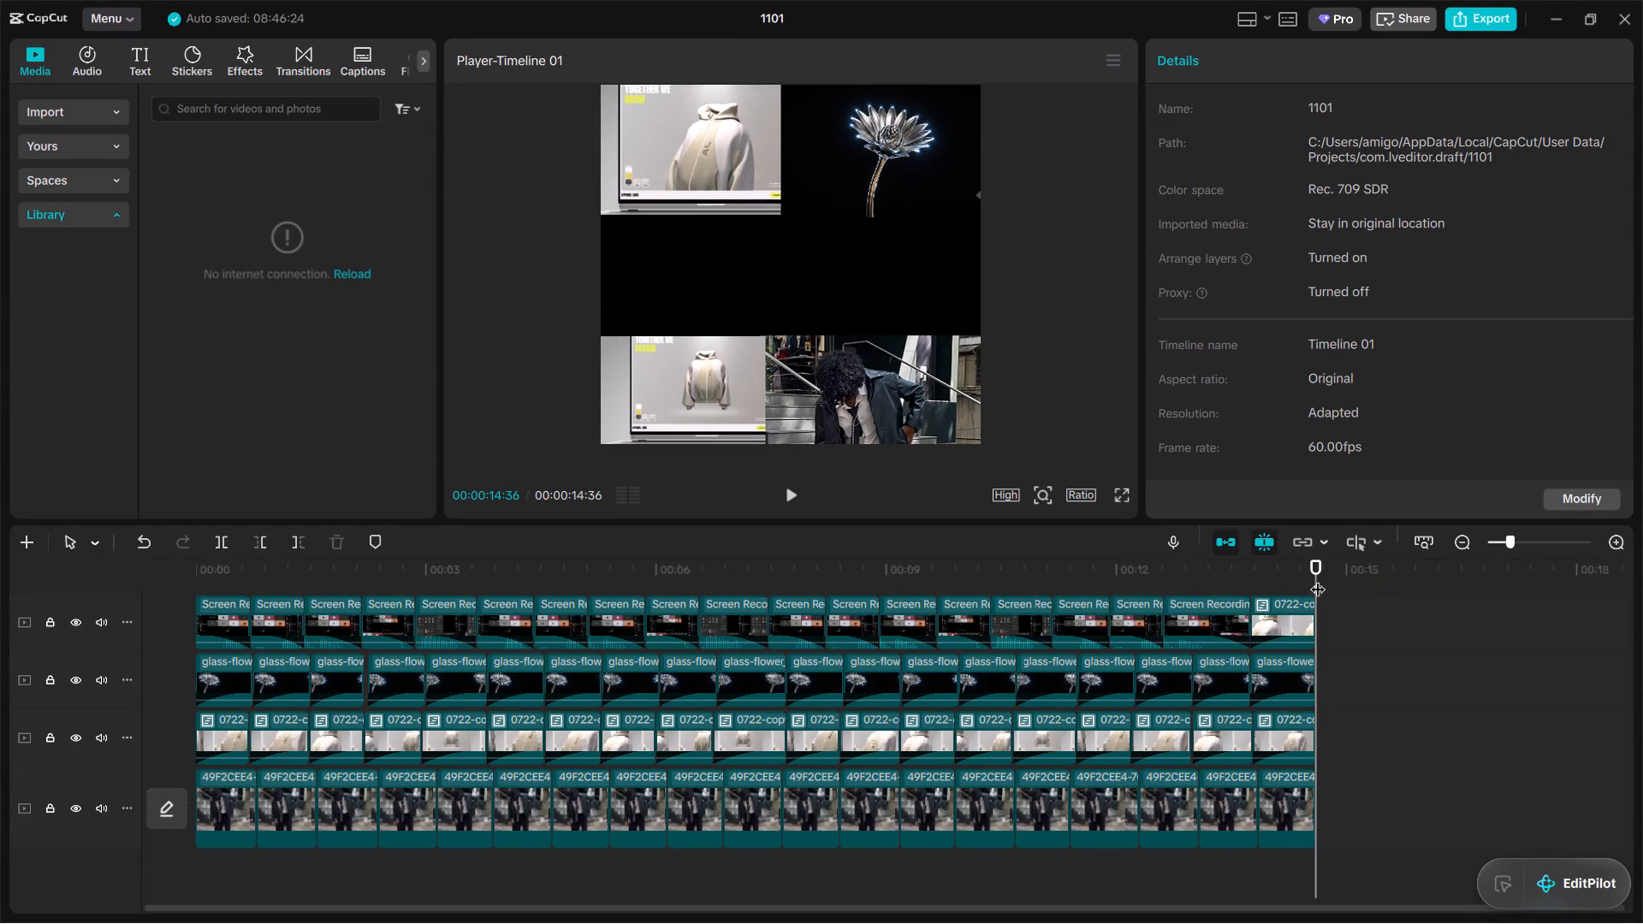
drag(1315, 580, 1565, 698)
drag(1565, 698, 764, 687)
click(754, 287)
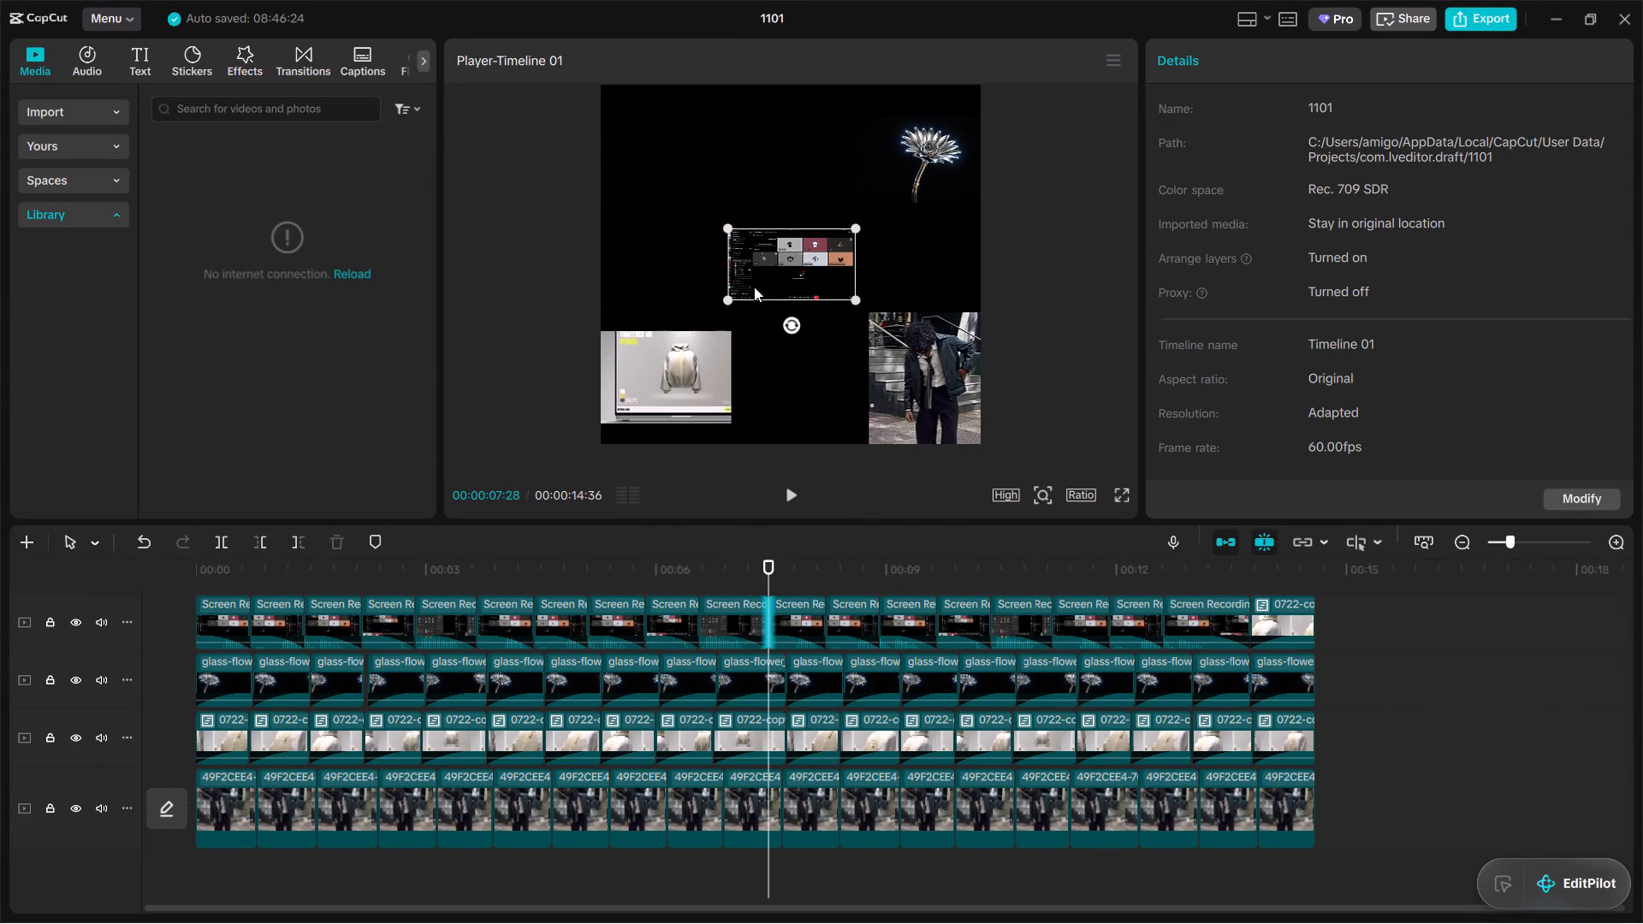
click(673, 373)
drag(682, 395, 697, 157)
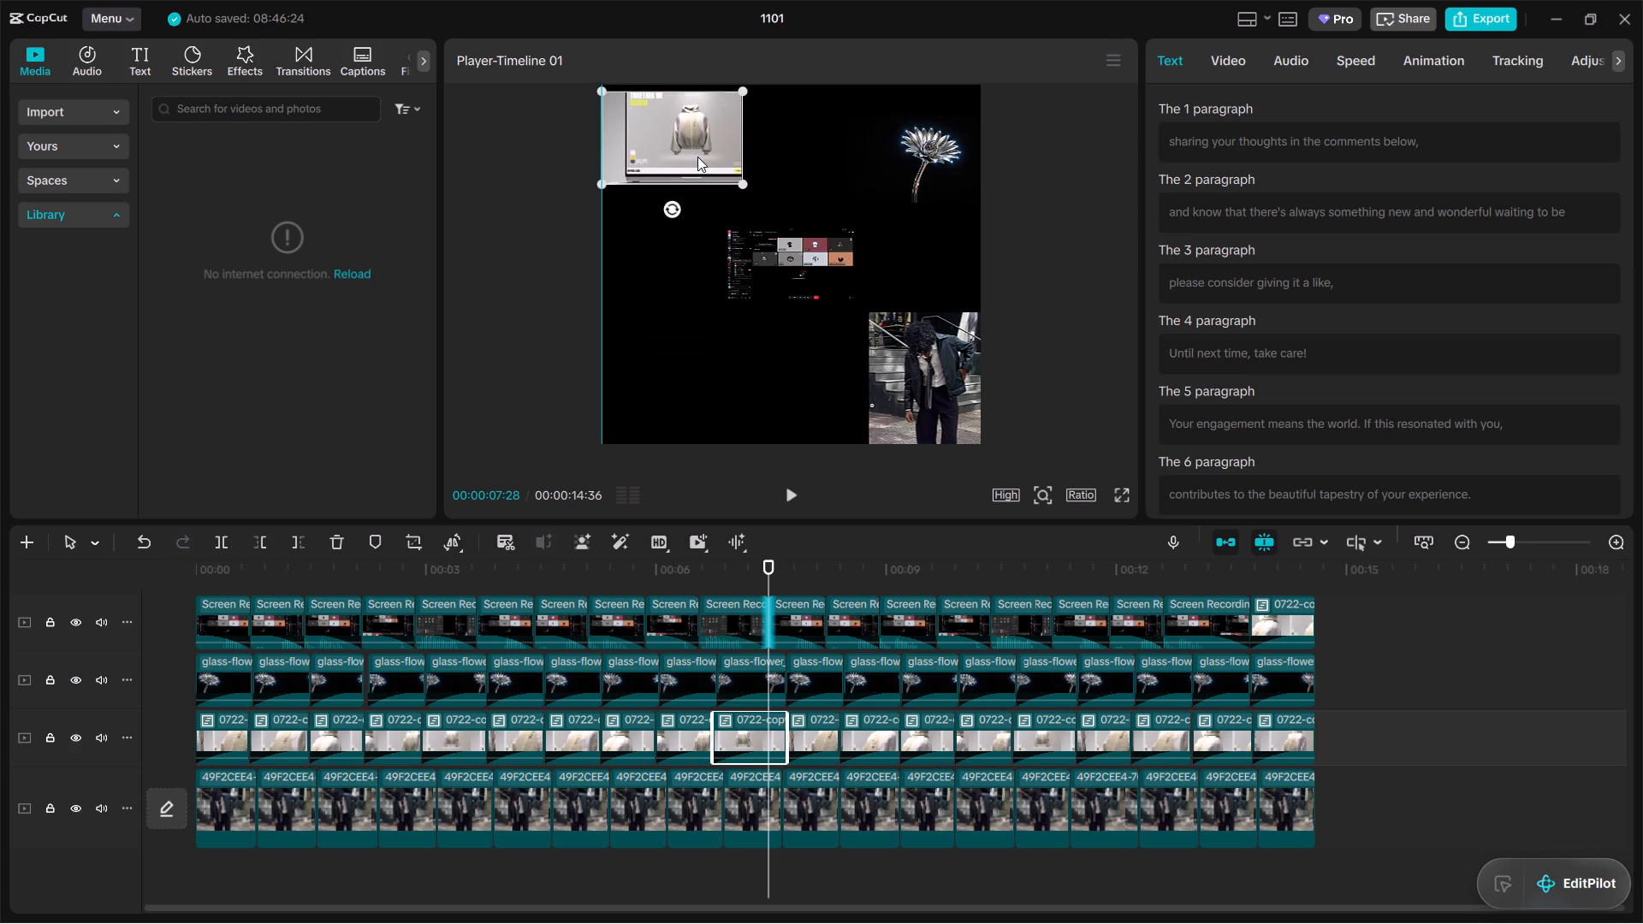
drag(697, 157, 699, 158)
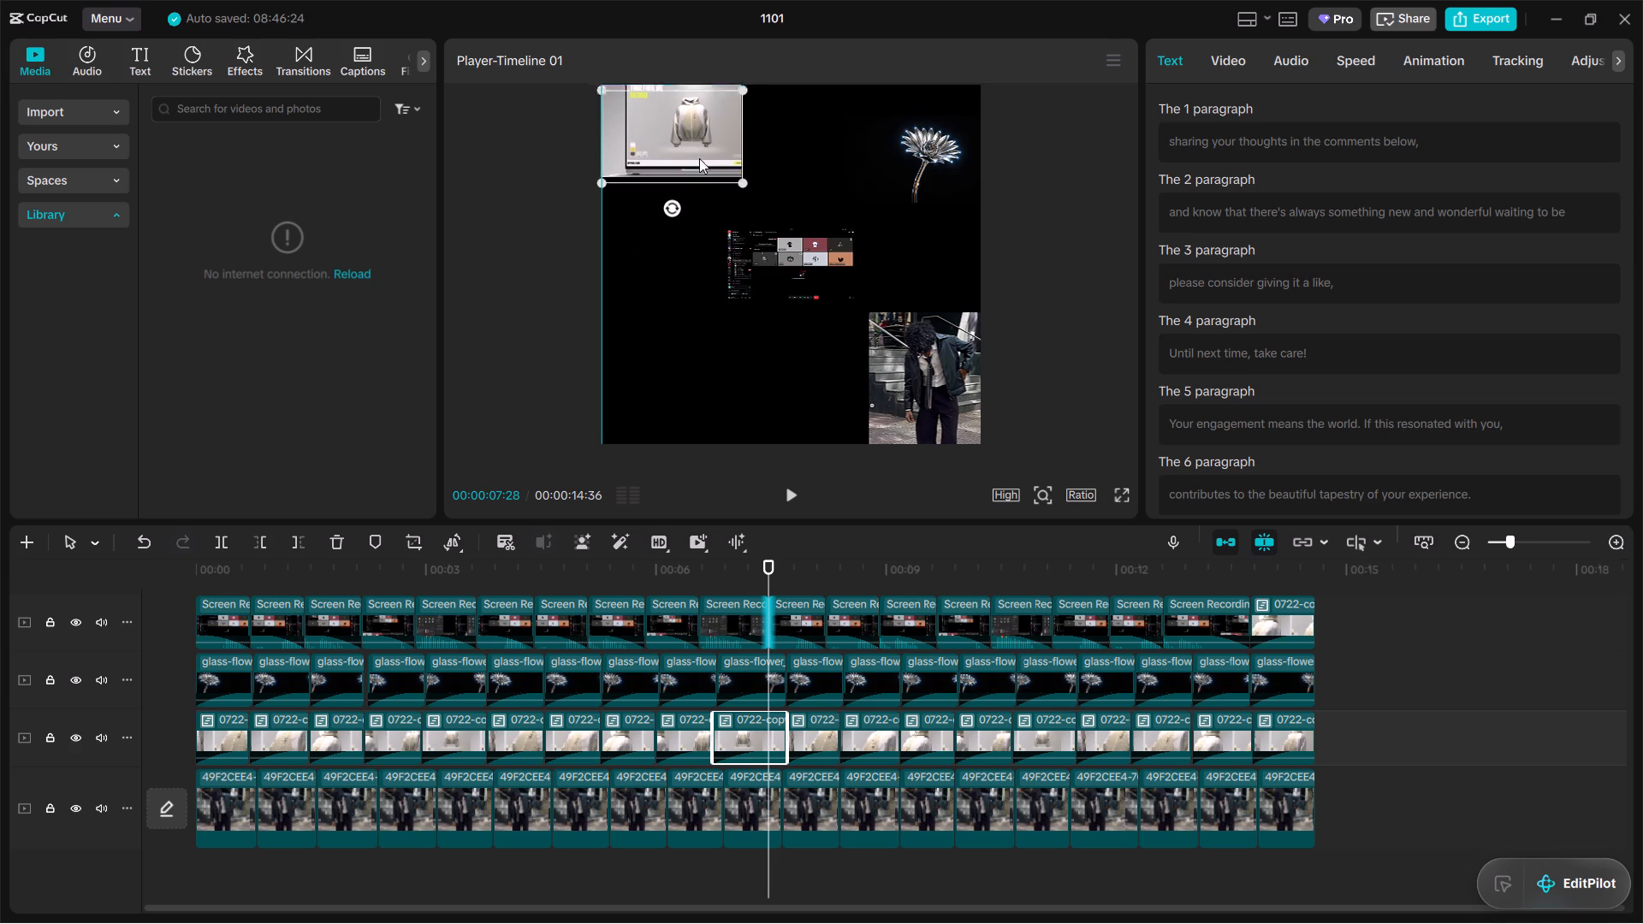
drag(699, 158, 691, 151)
Enlarge the hoodie 0722 clip to nearly half the frame width and realign it with the frame's upper-left corner.
drag(738, 172, 778, 194)
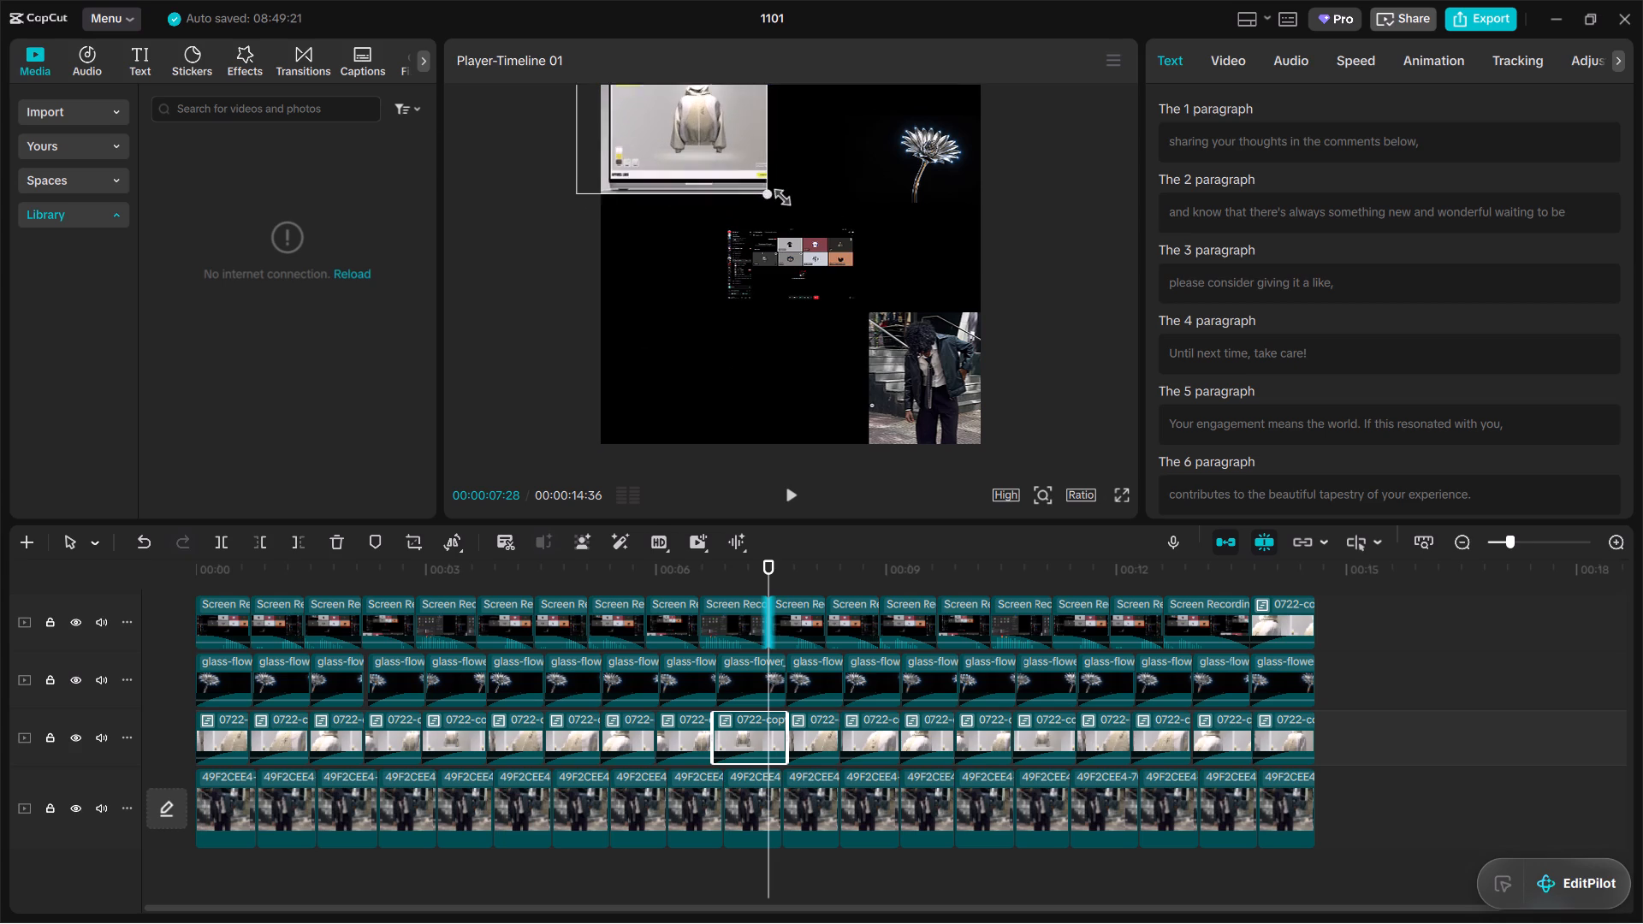
drag(778, 194, 804, 204)
drag(723, 178, 771, 219)
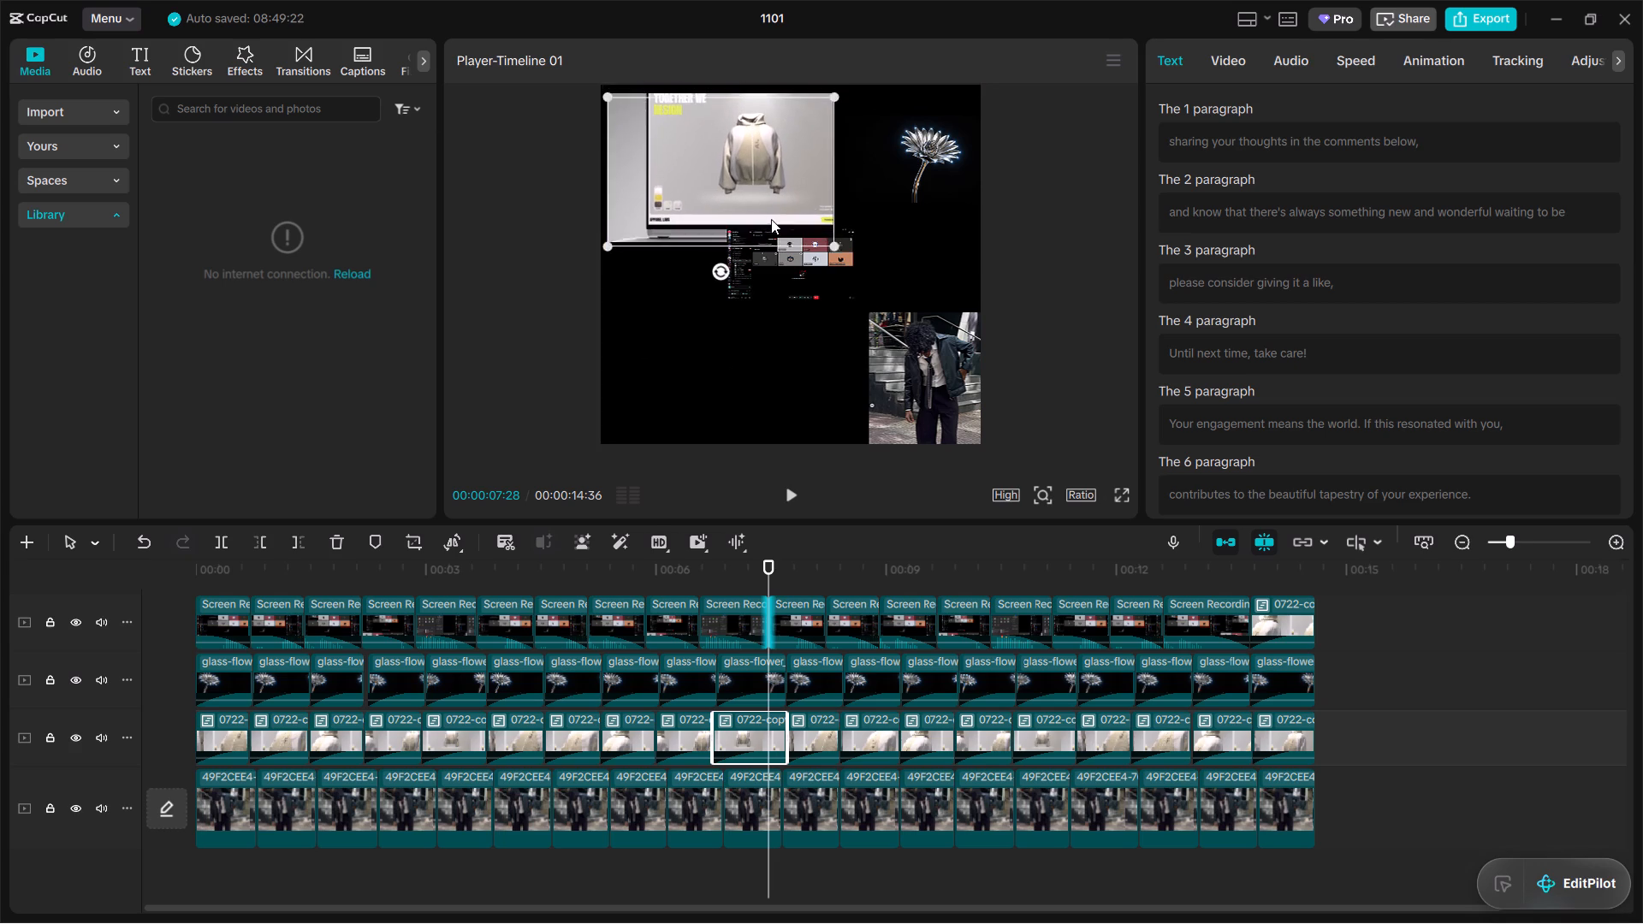
drag(771, 219, 764, 208)
drag(824, 235, 810, 230)
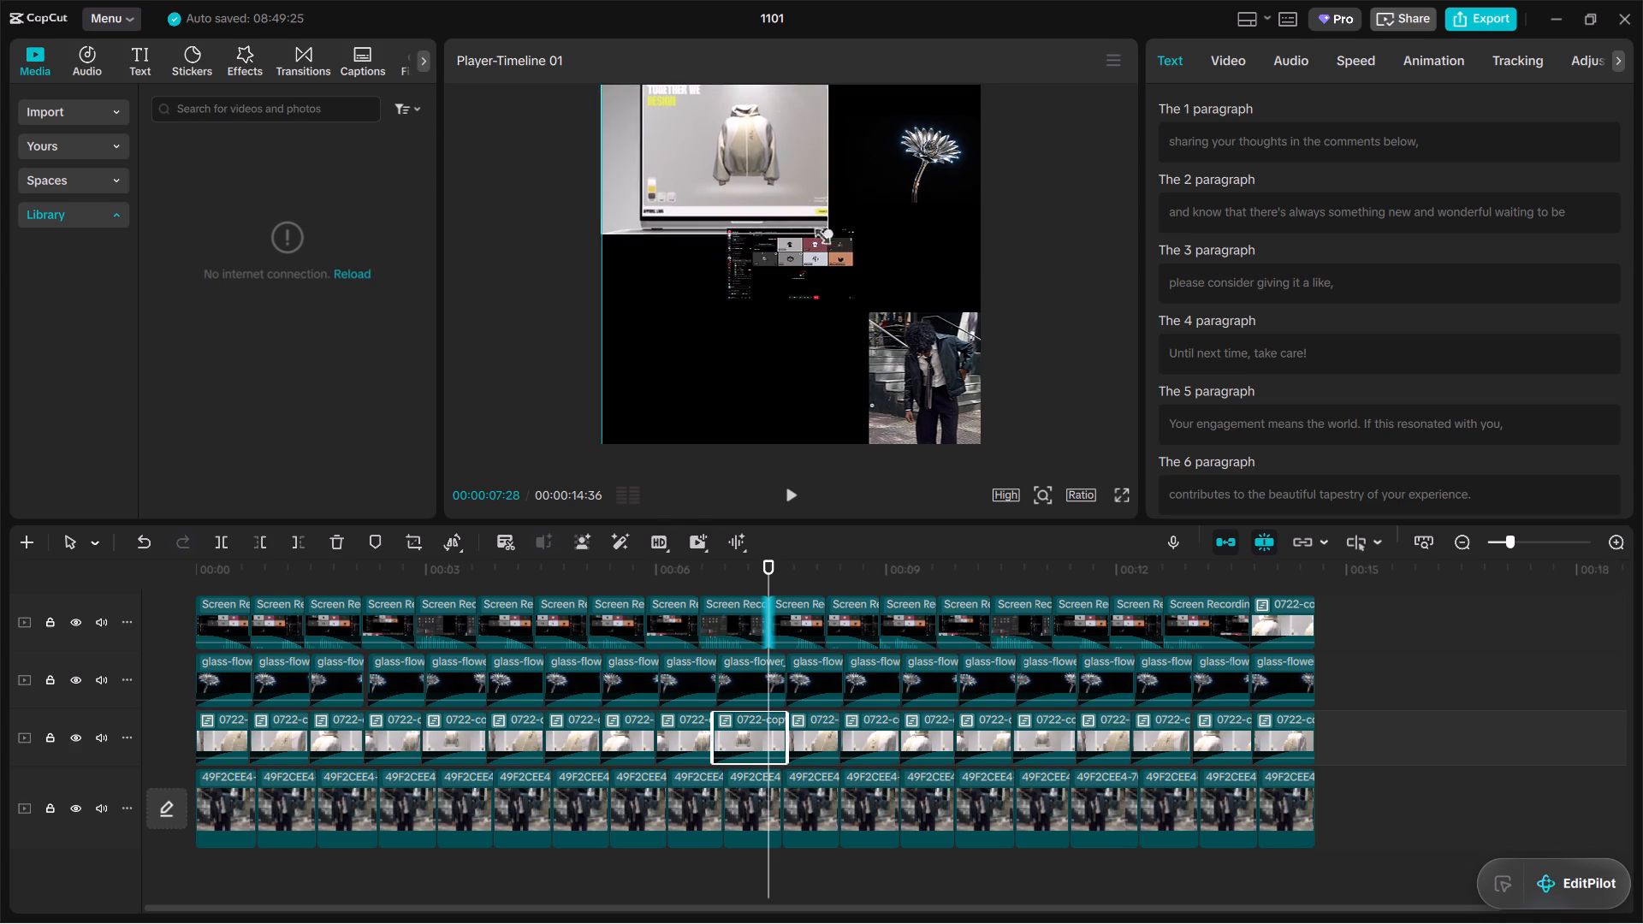
drag(810, 230, 780, 213)
click(780, 213)
click(804, 213)
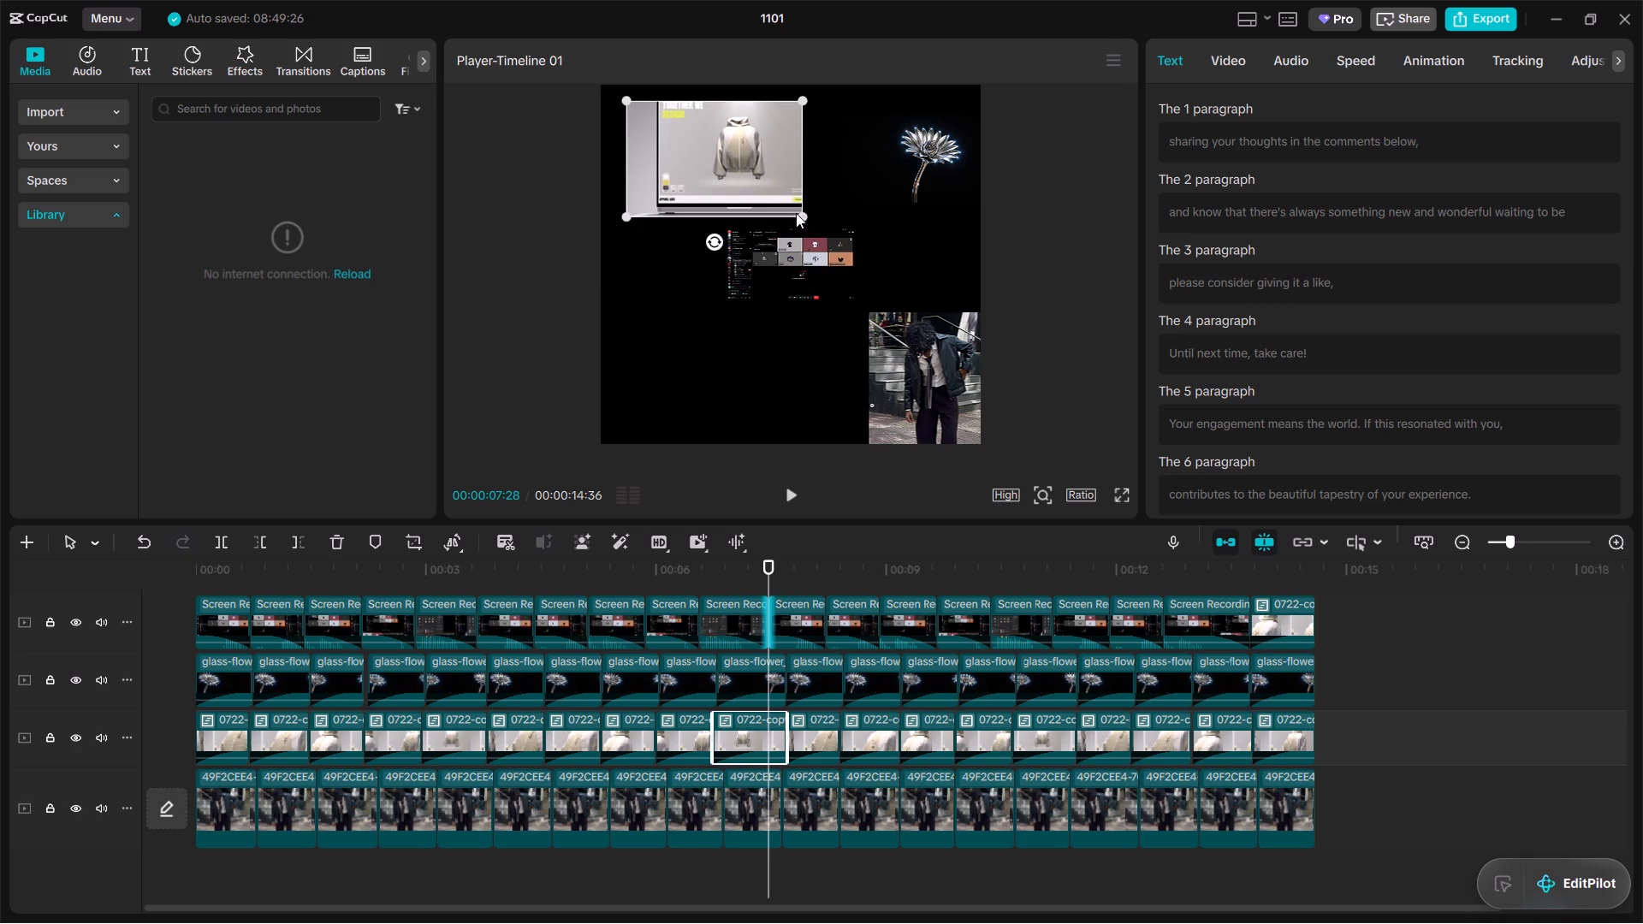
drag(752, 187, 731, 178)
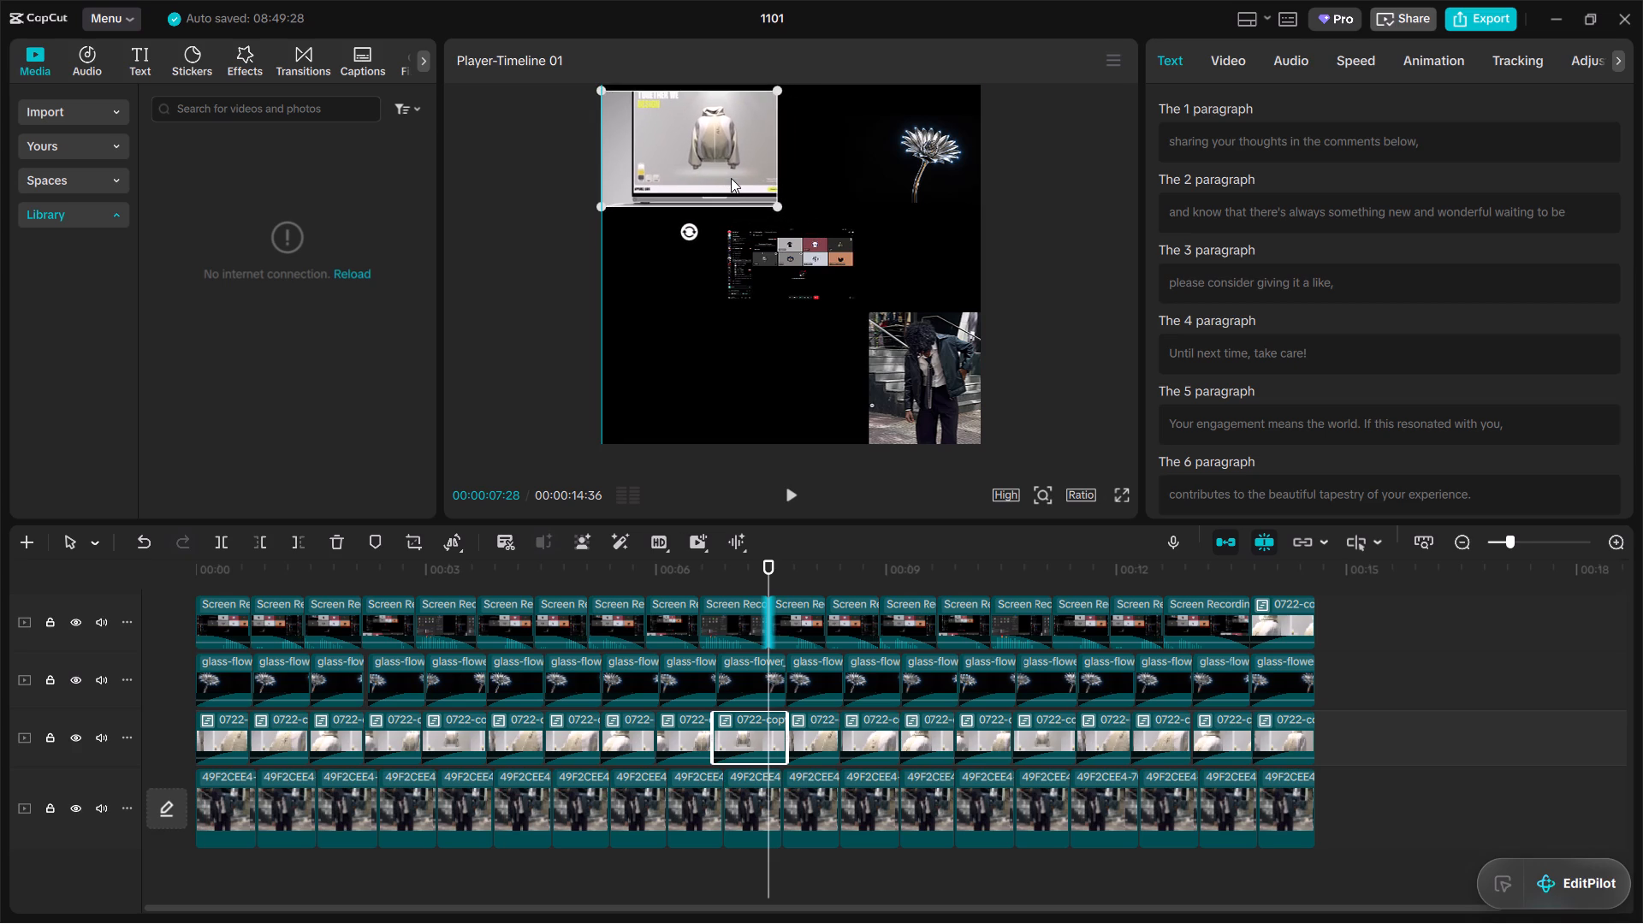
drag(731, 178, 732, 172)
Move the Screen Recording clip at 00:00:07:28 to the frame's lower-left corner and enlarge it to about half the frame width.
click(650, 306)
click(764, 275)
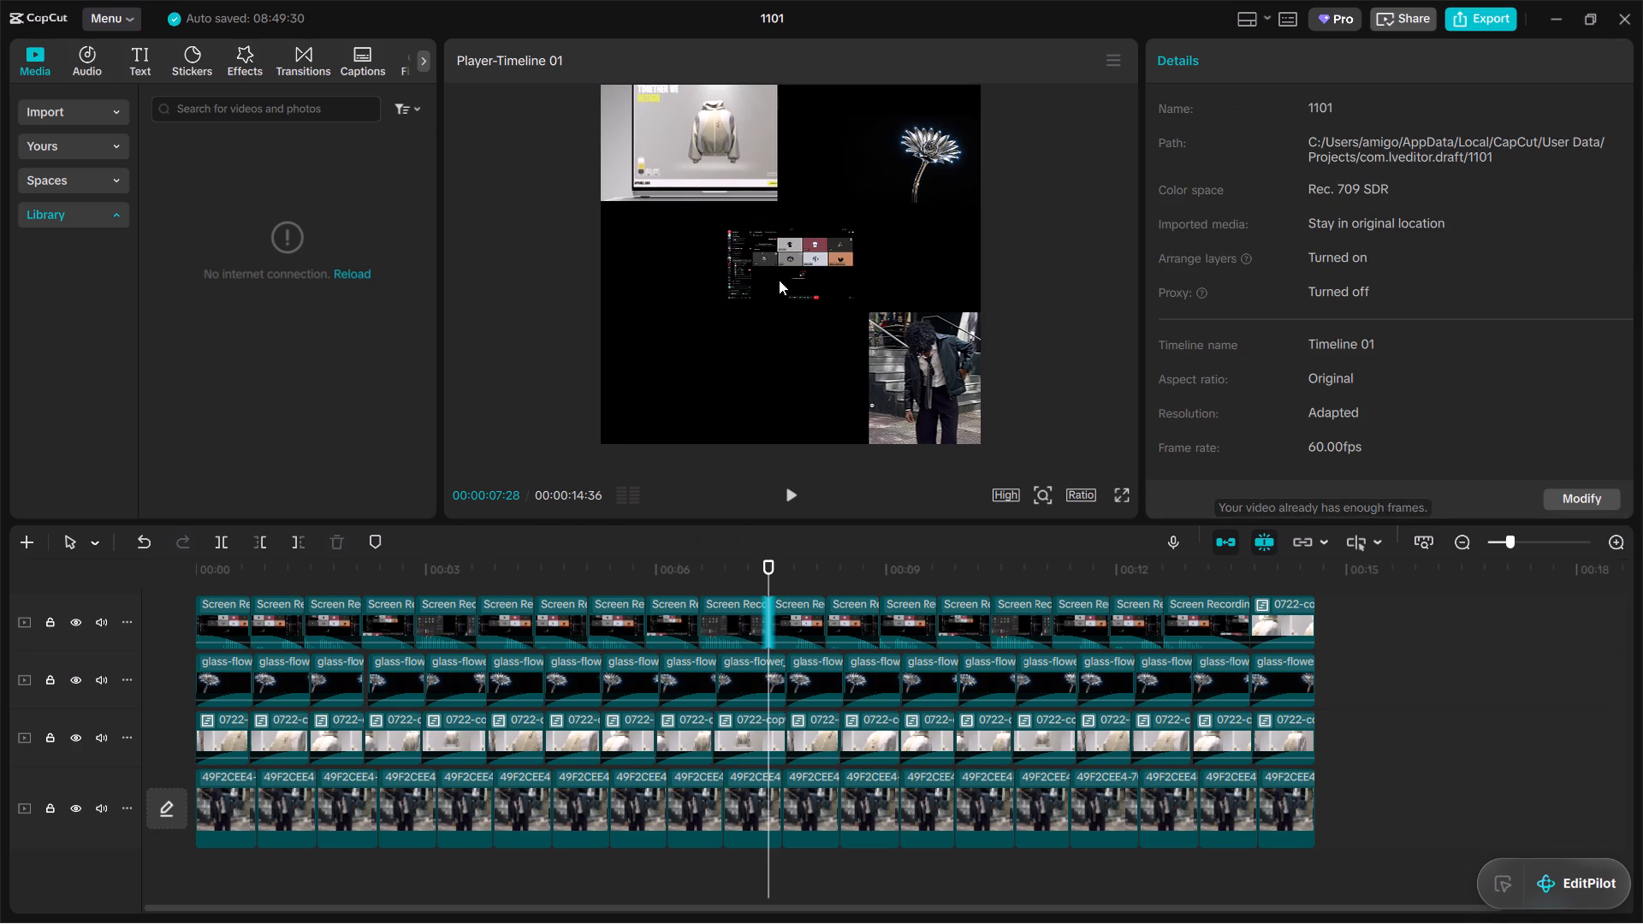
click(786, 262)
drag(803, 260, 683, 386)
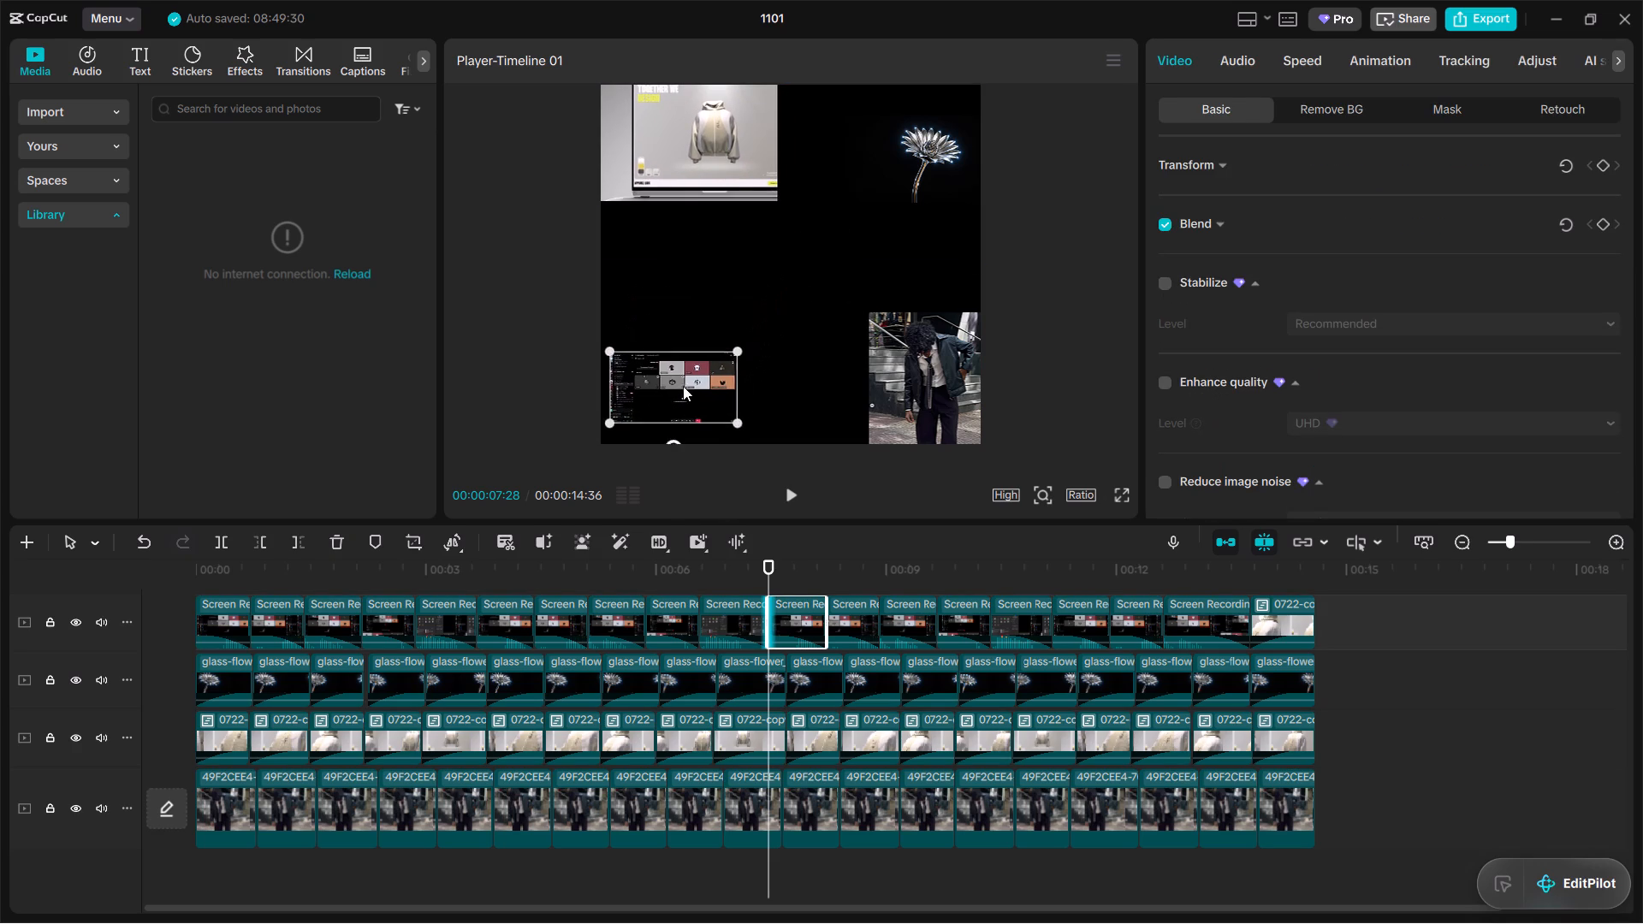
drag(683, 386, 679, 401)
drag(729, 365, 804, 345)
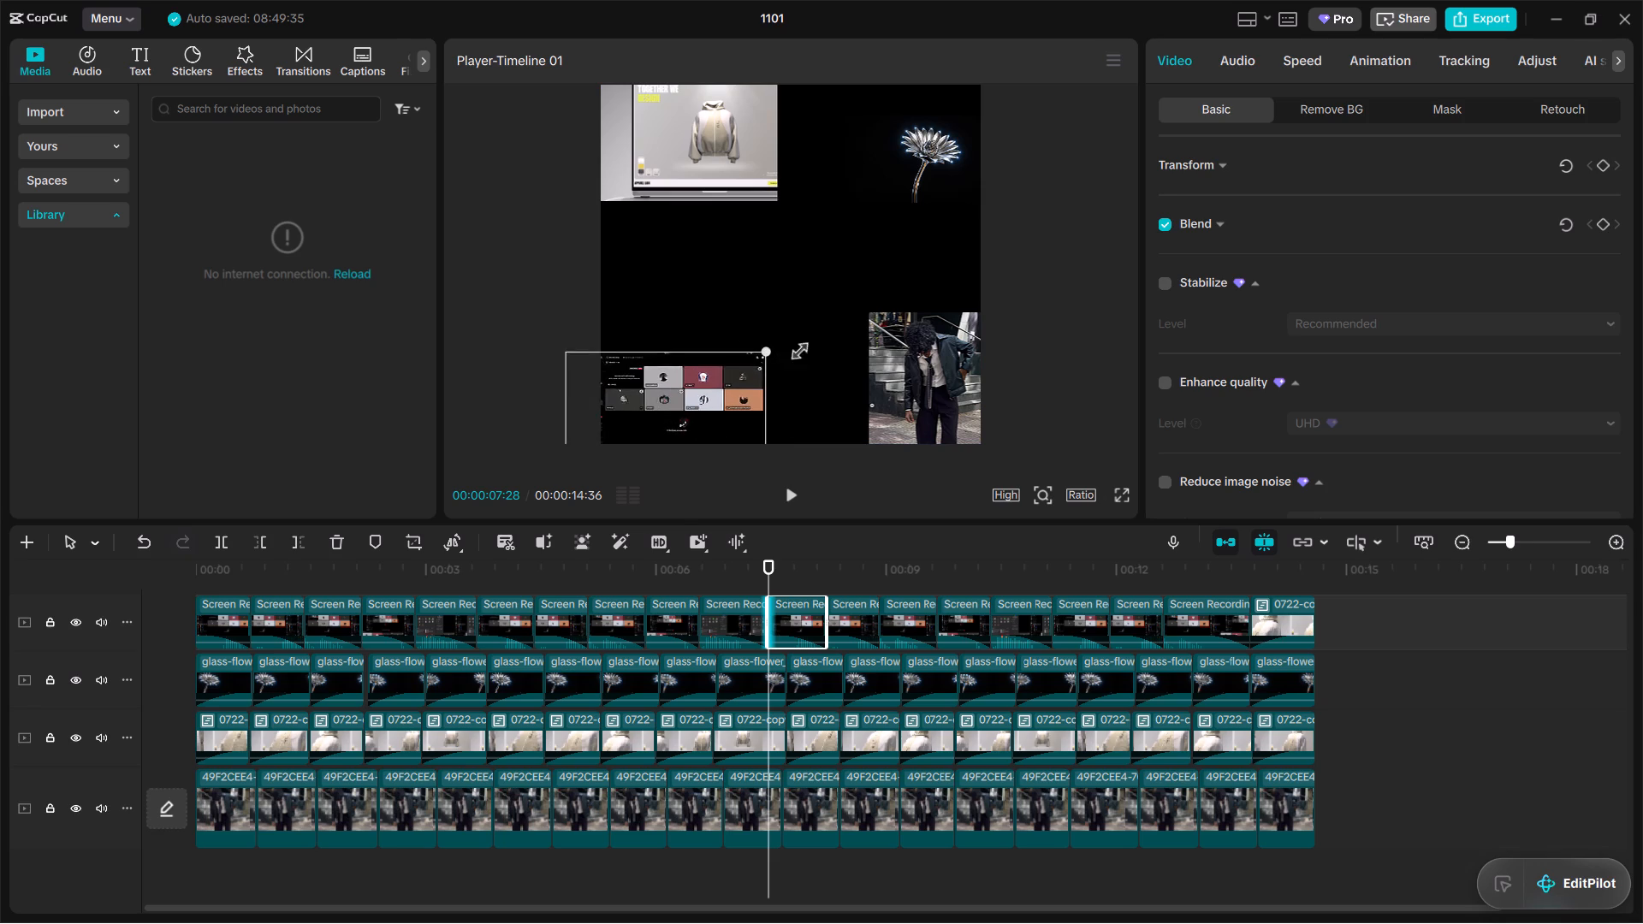
drag(804, 345, 812, 341)
drag(721, 377, 756, 346)
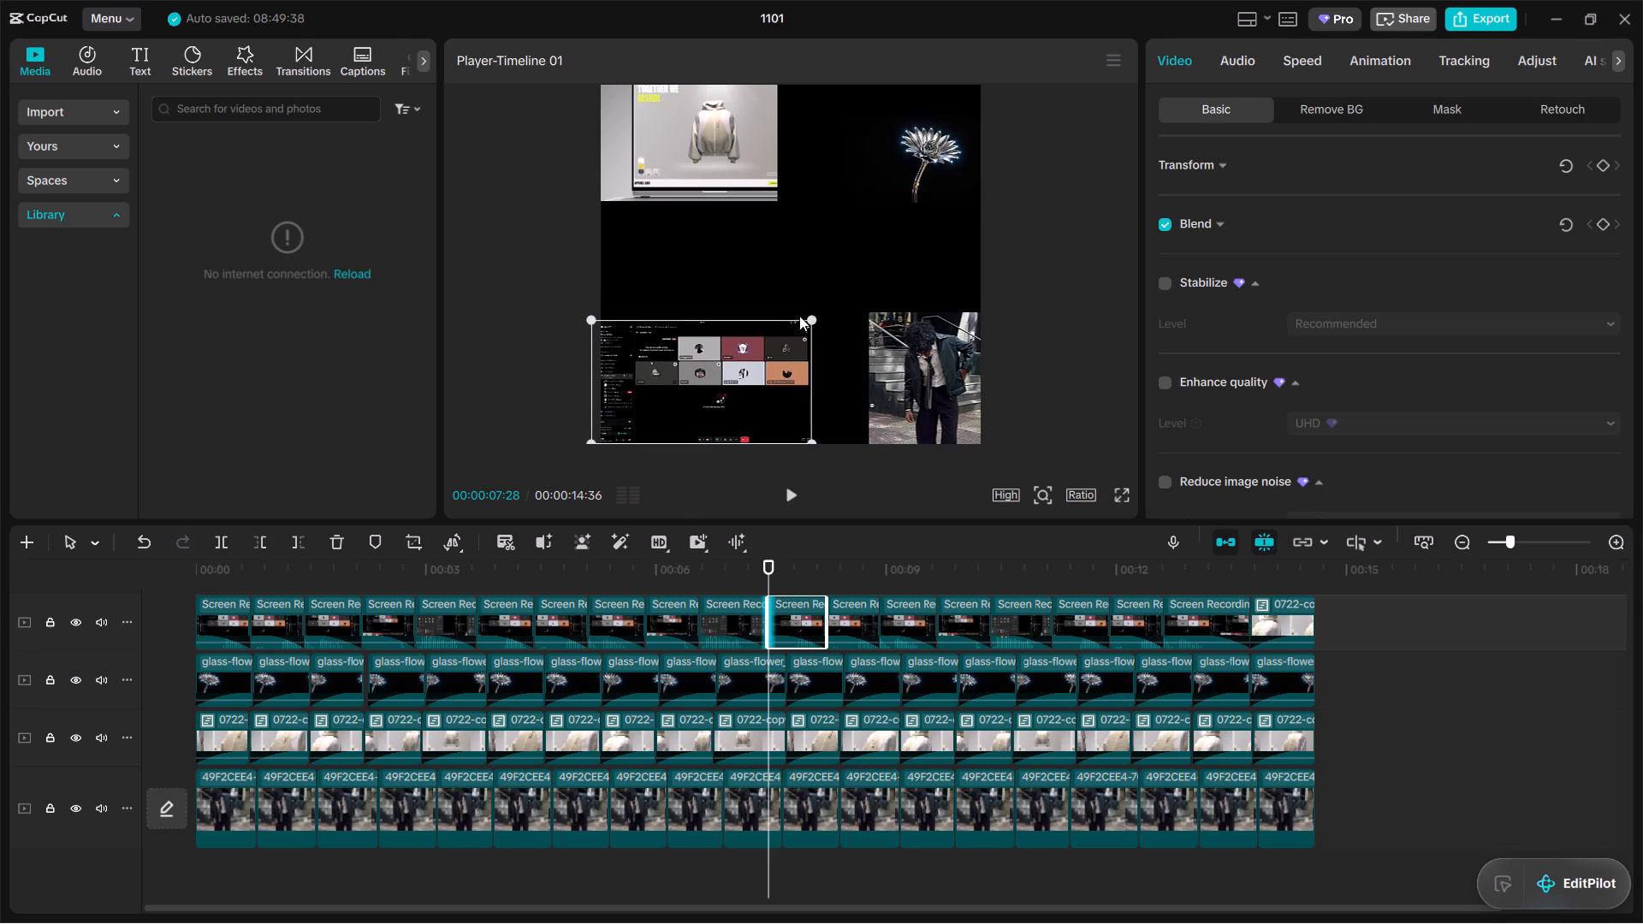
drag(809, 316, 786, 327)
click(736, 252)
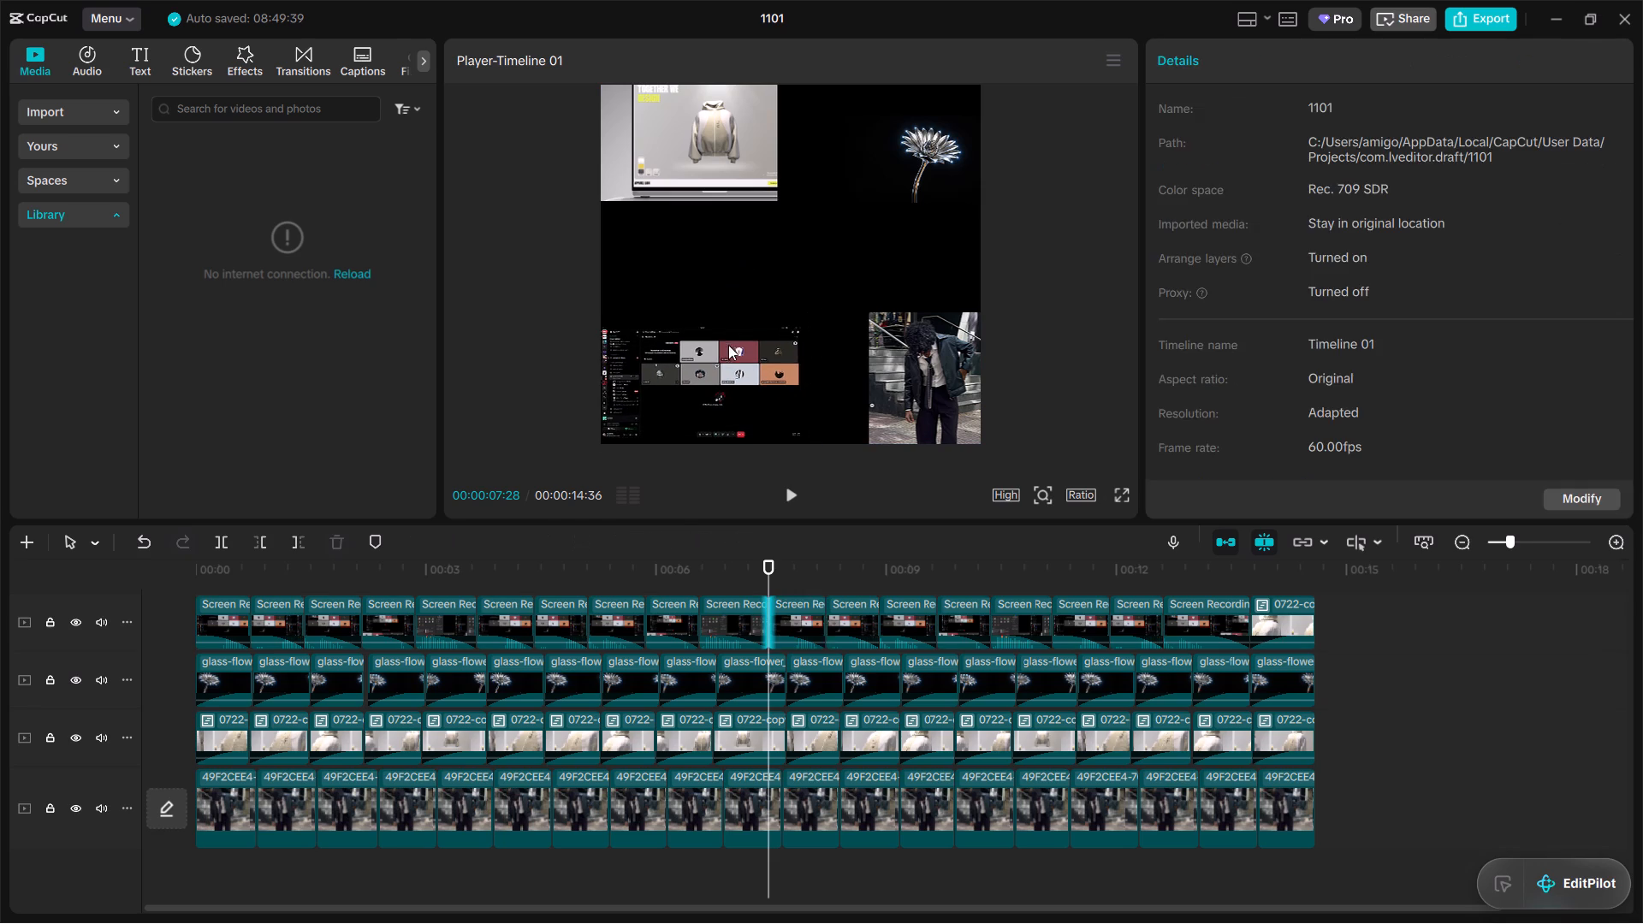
click(728, 345)
drag(728, 367, 725, 376)
click(783, 234)
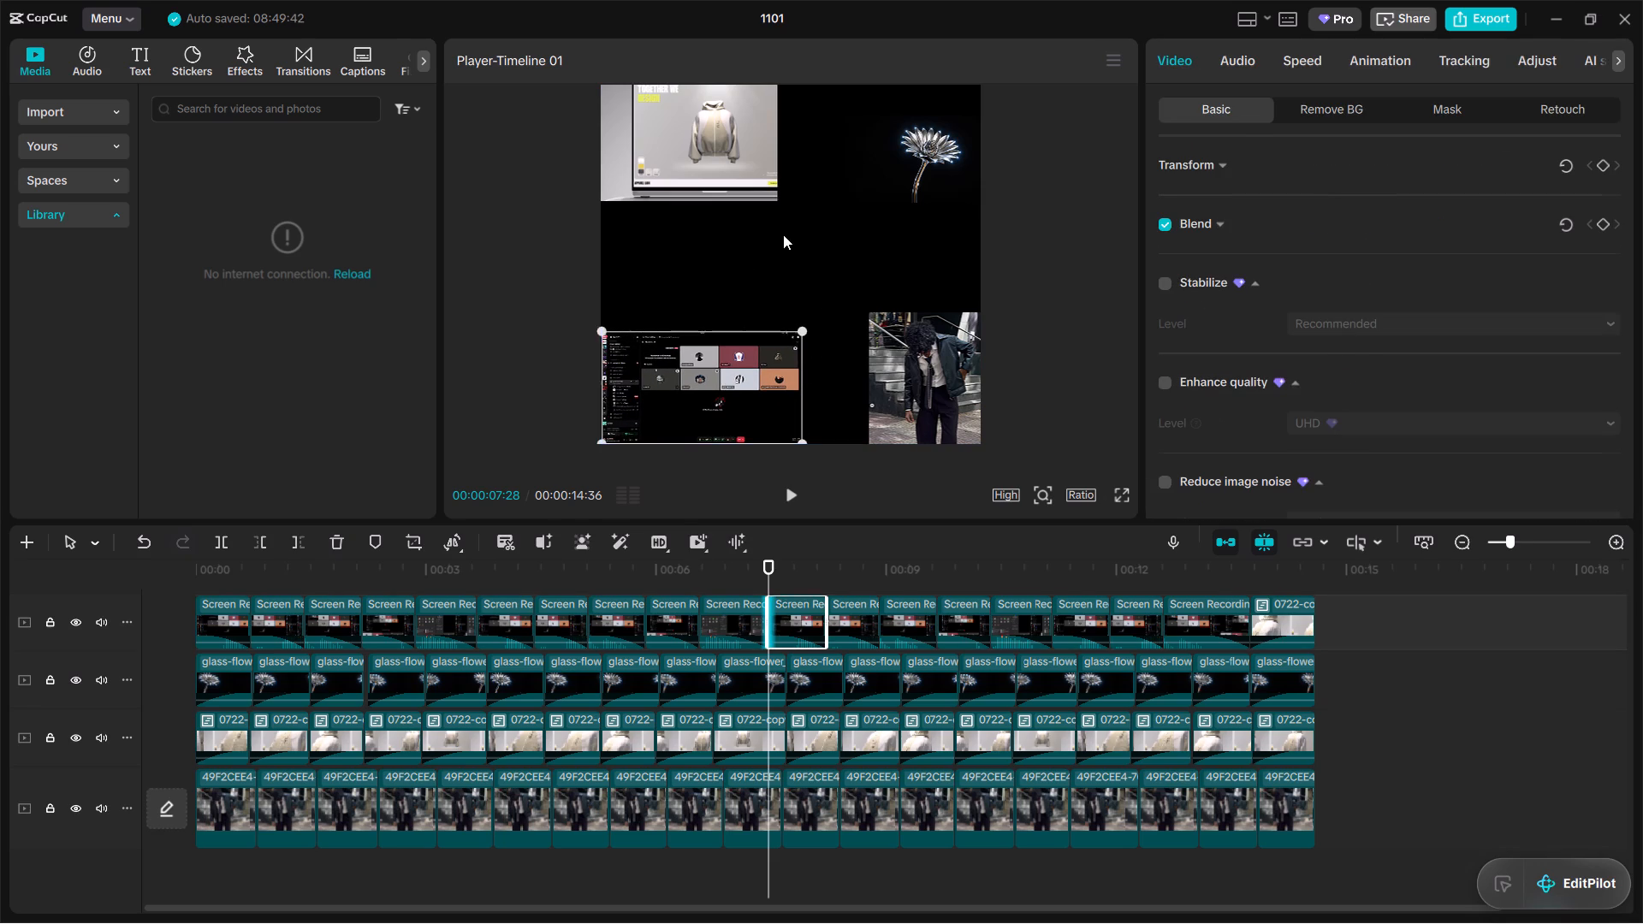
Enlarge the upper-left hoodie clip slightly so its width nearly matches the screen recording below it.
click(768, 157)
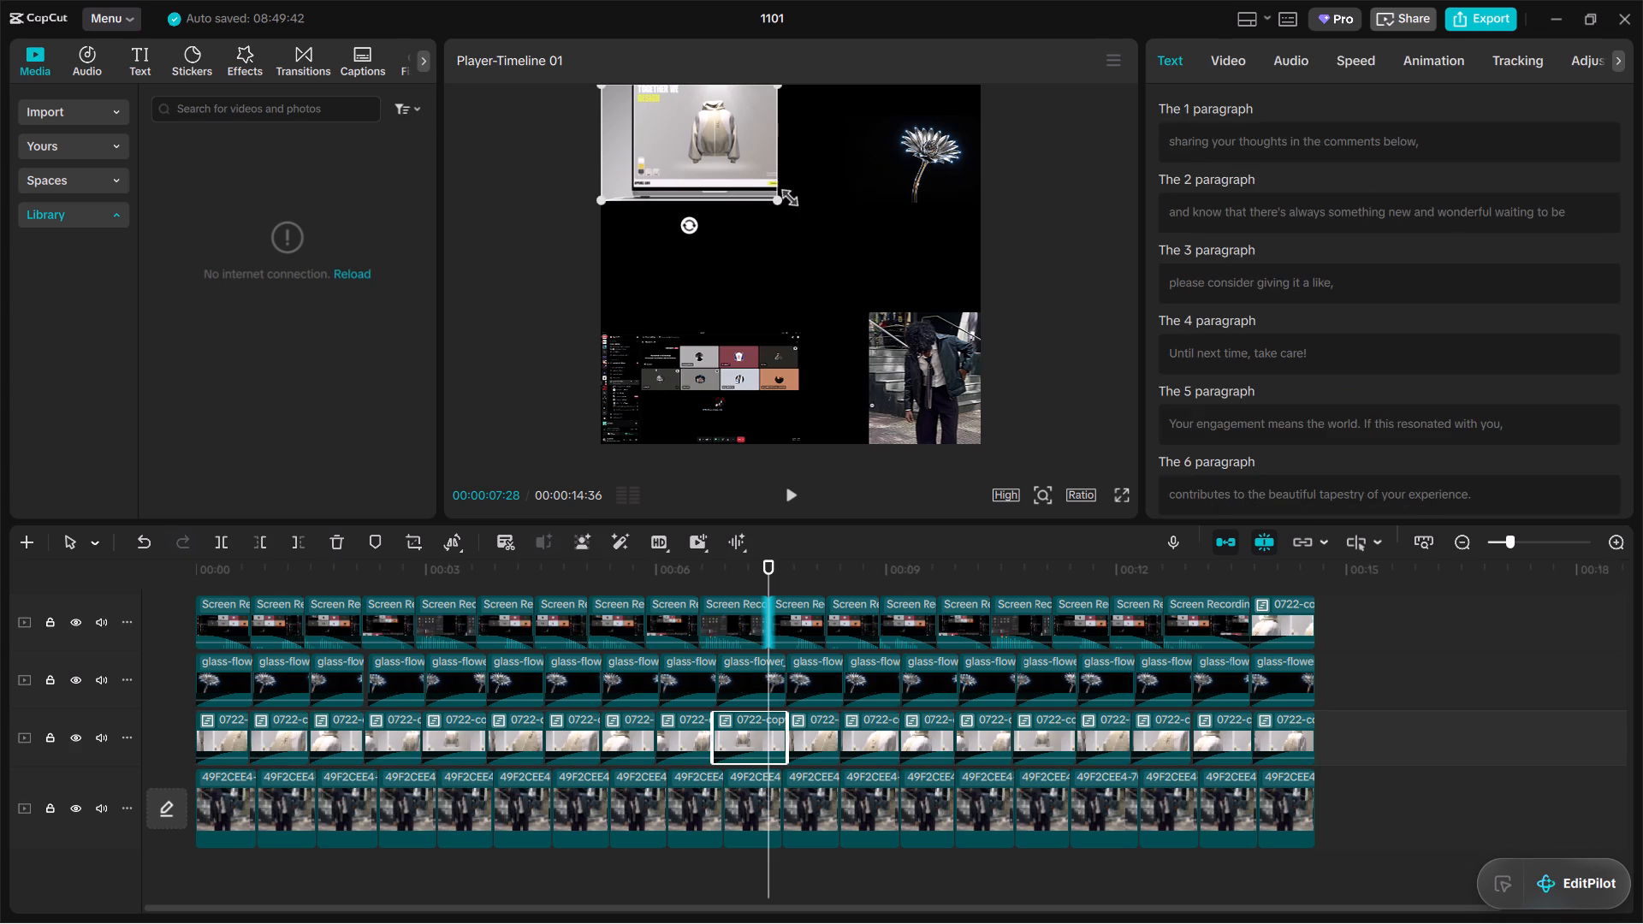
drag(778, 196, 790, 203)
click(728, 163)
click(784, 285)
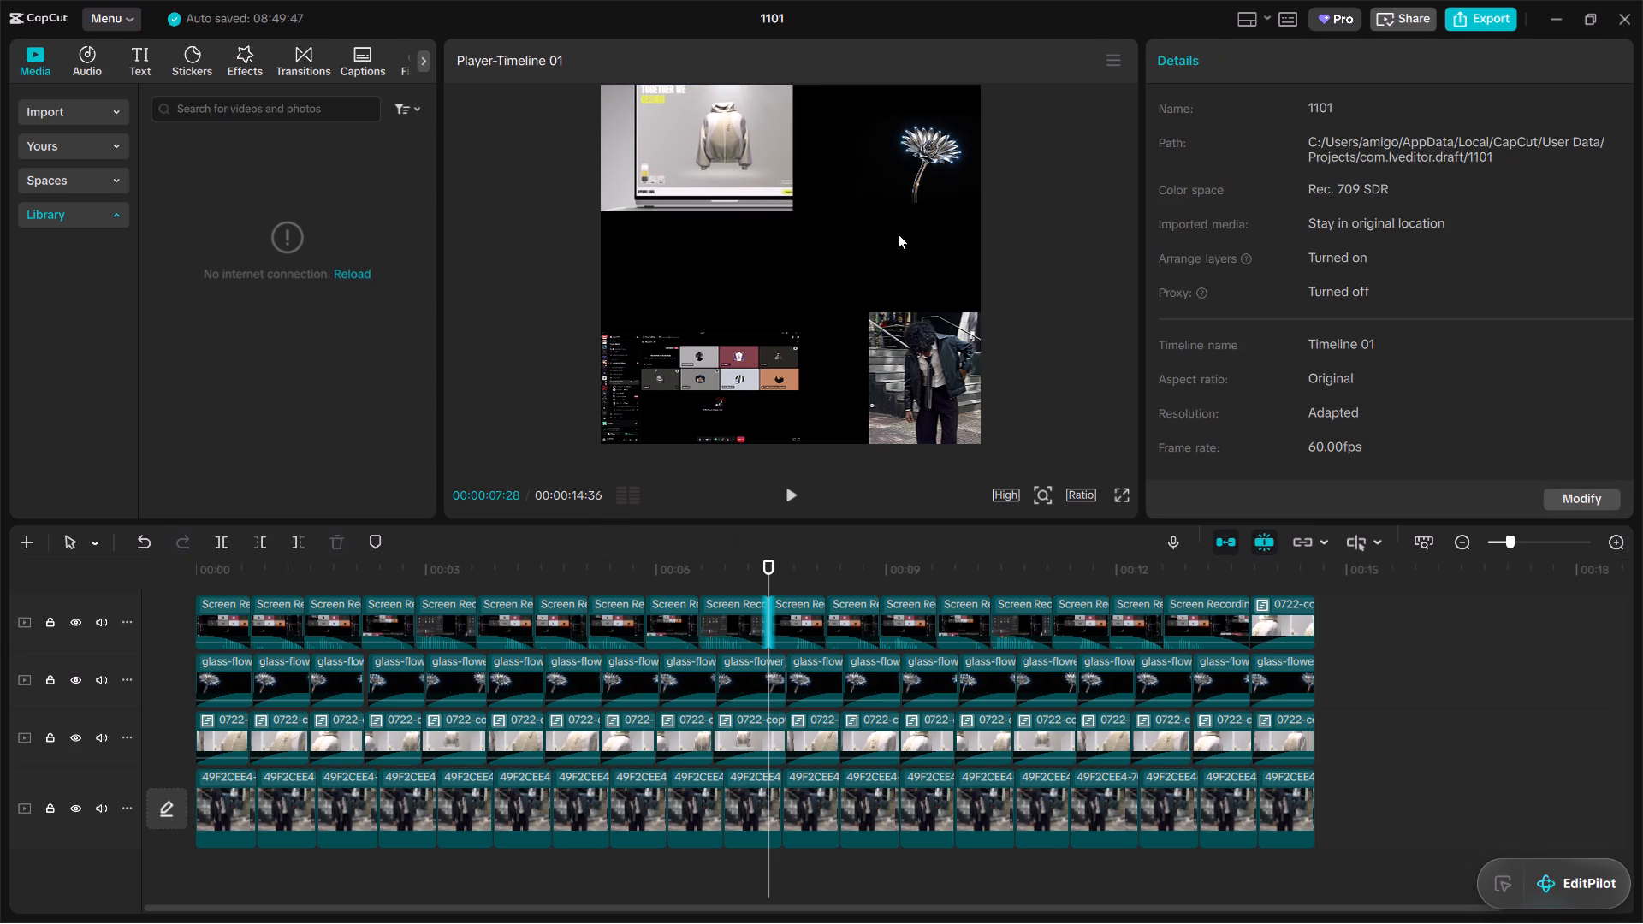
Enlarge the glass-flower clip at 00:00:07:28 and shift it toward the hoodie clip in the frame's upper-right corner.
click(912, 148)
click(938, 162)
drag(842, 205, 799, 222)
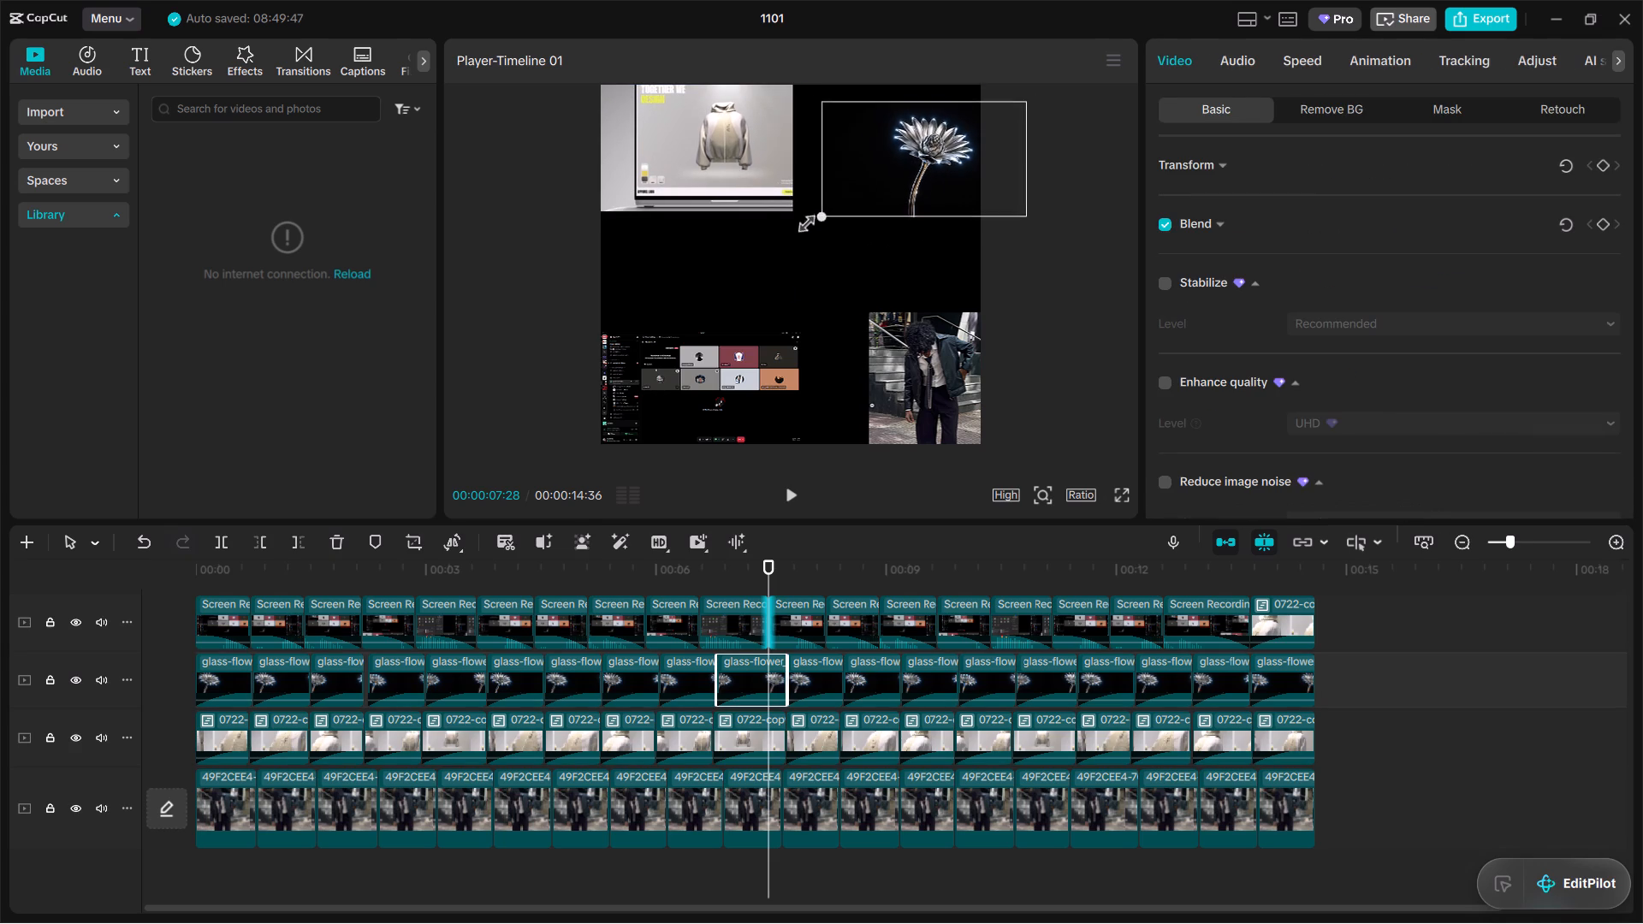
drag(799, 222, 774, 235)
drag(946, 182, 881, 182)
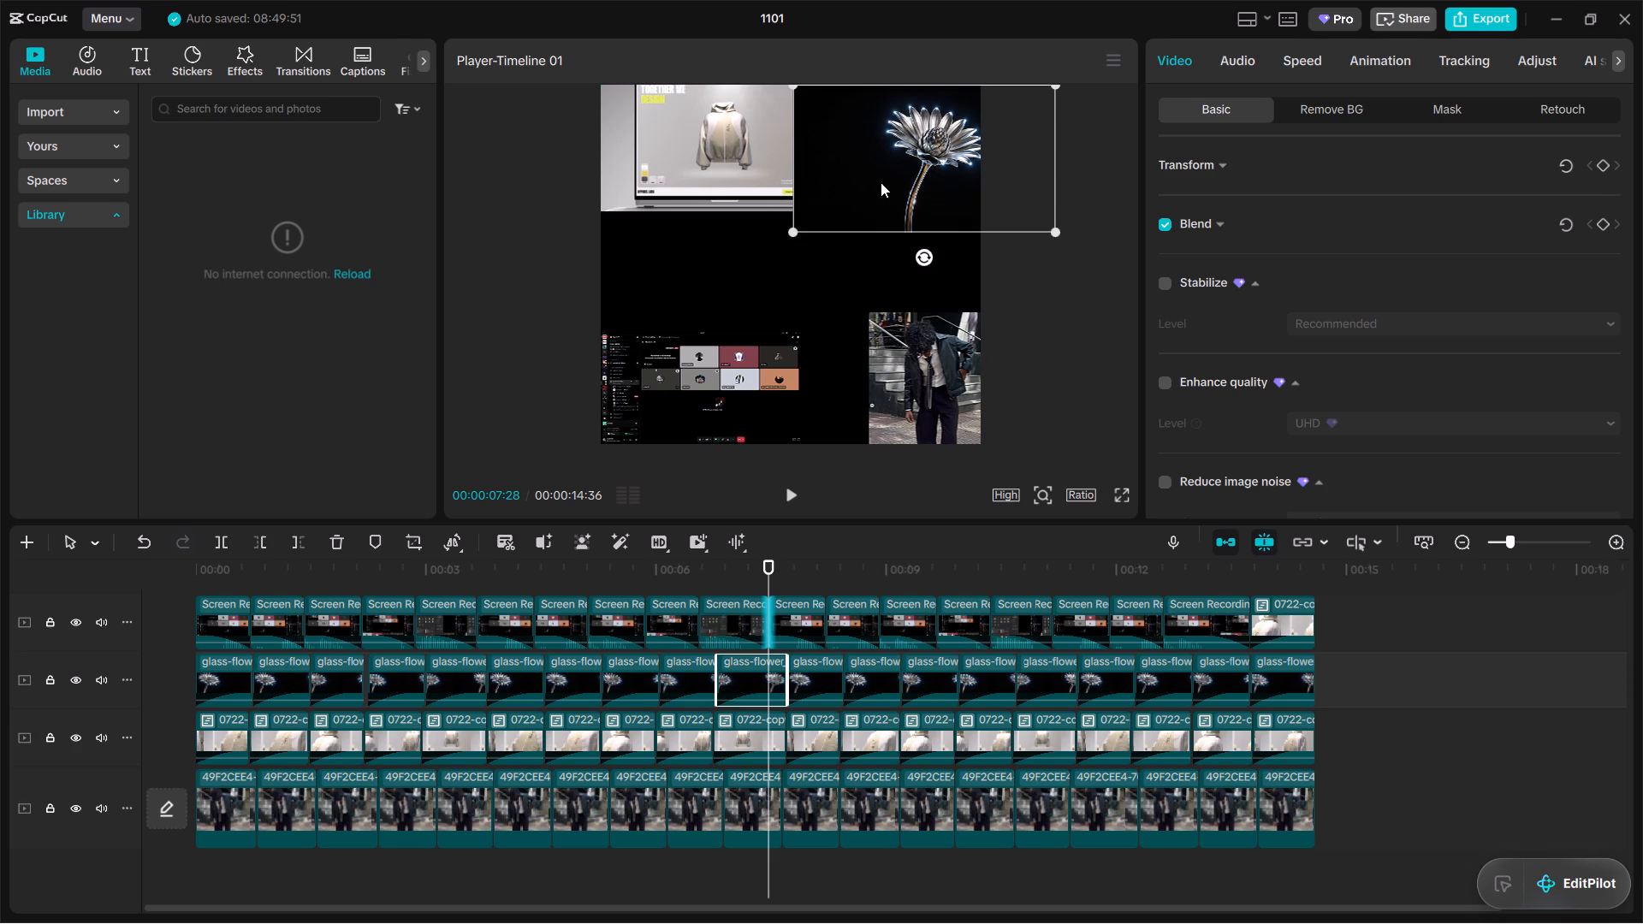
drag(881, 182, 939, 176)
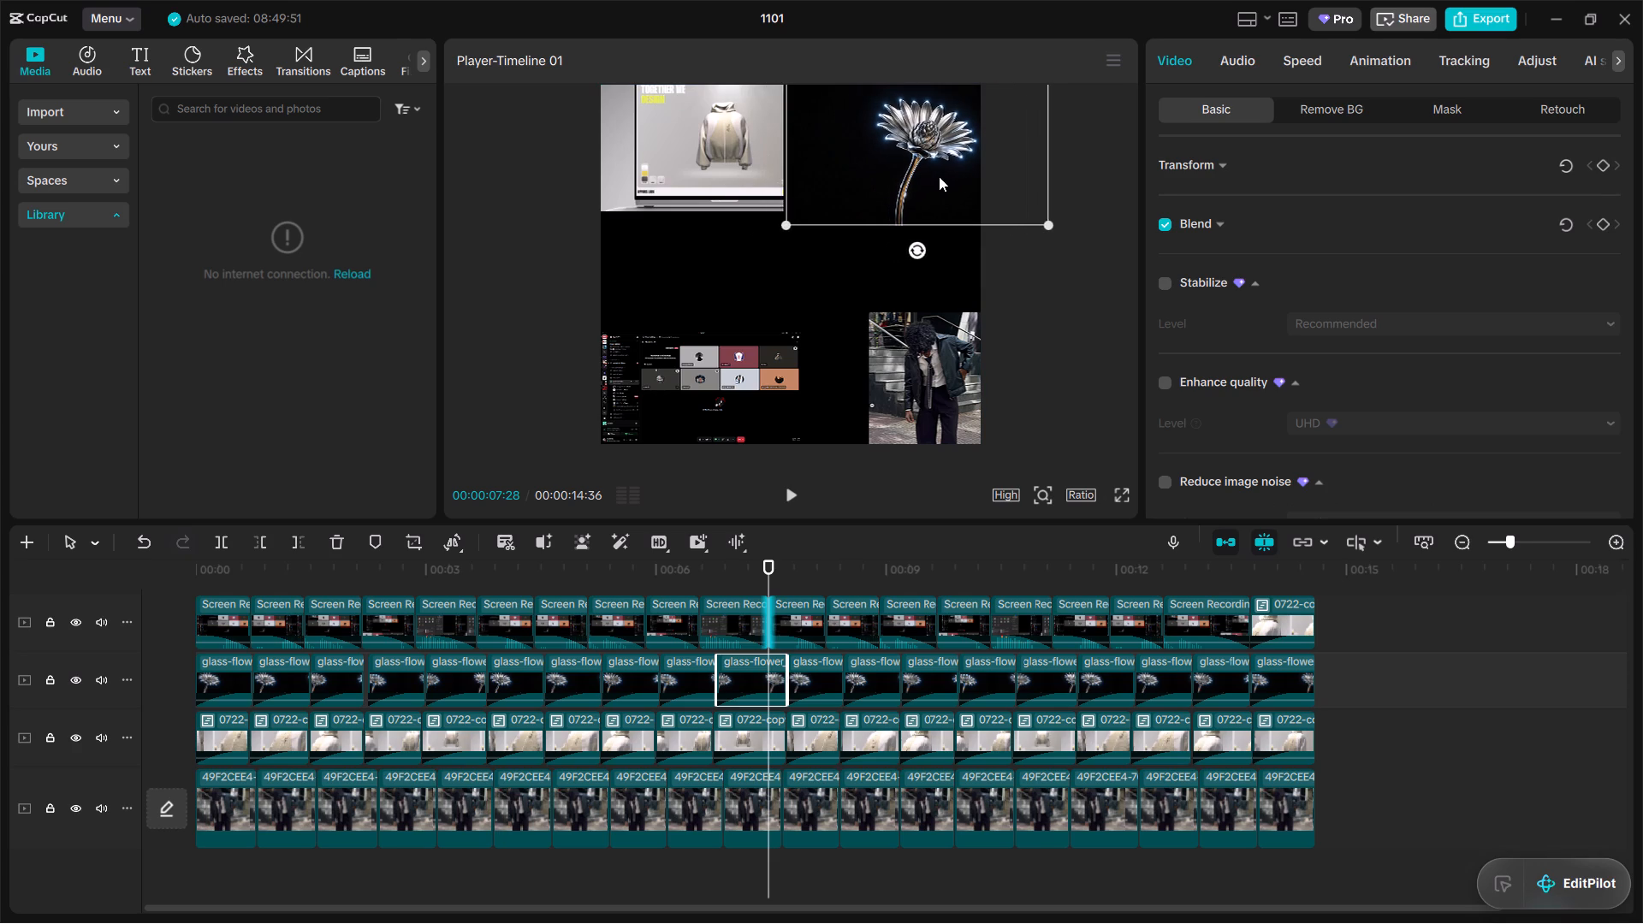
drag(939, 176, 920, 176)
click(733, 241)
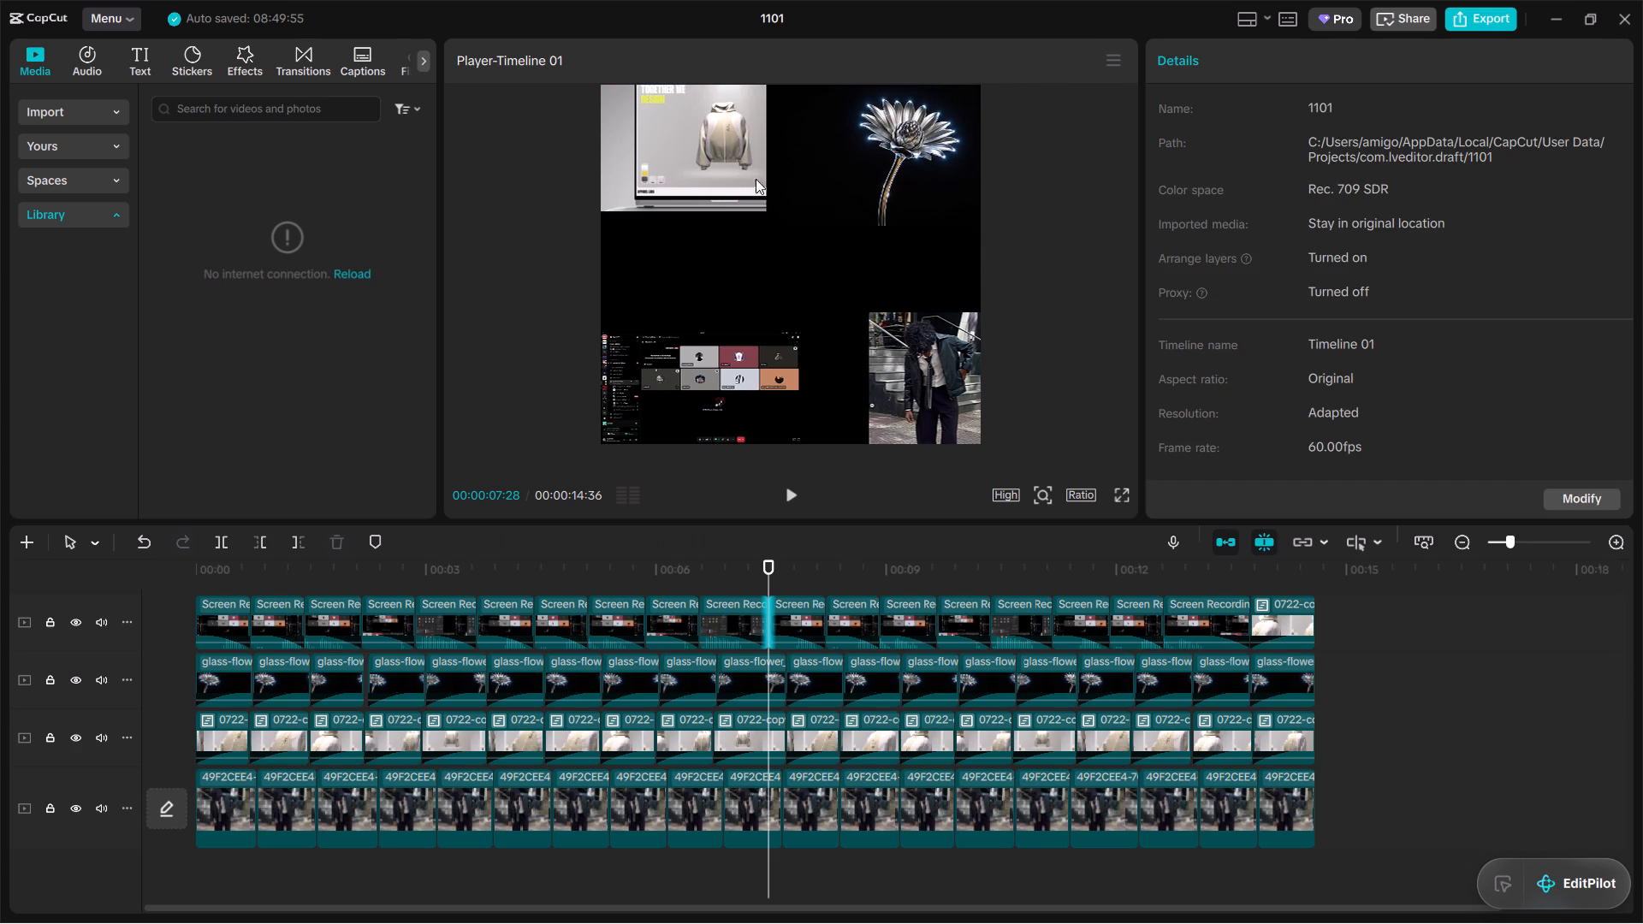
Scale the glass-flower clip down and align it against the hoodie clip's right edge at the top of the frame.
click(845, 187)
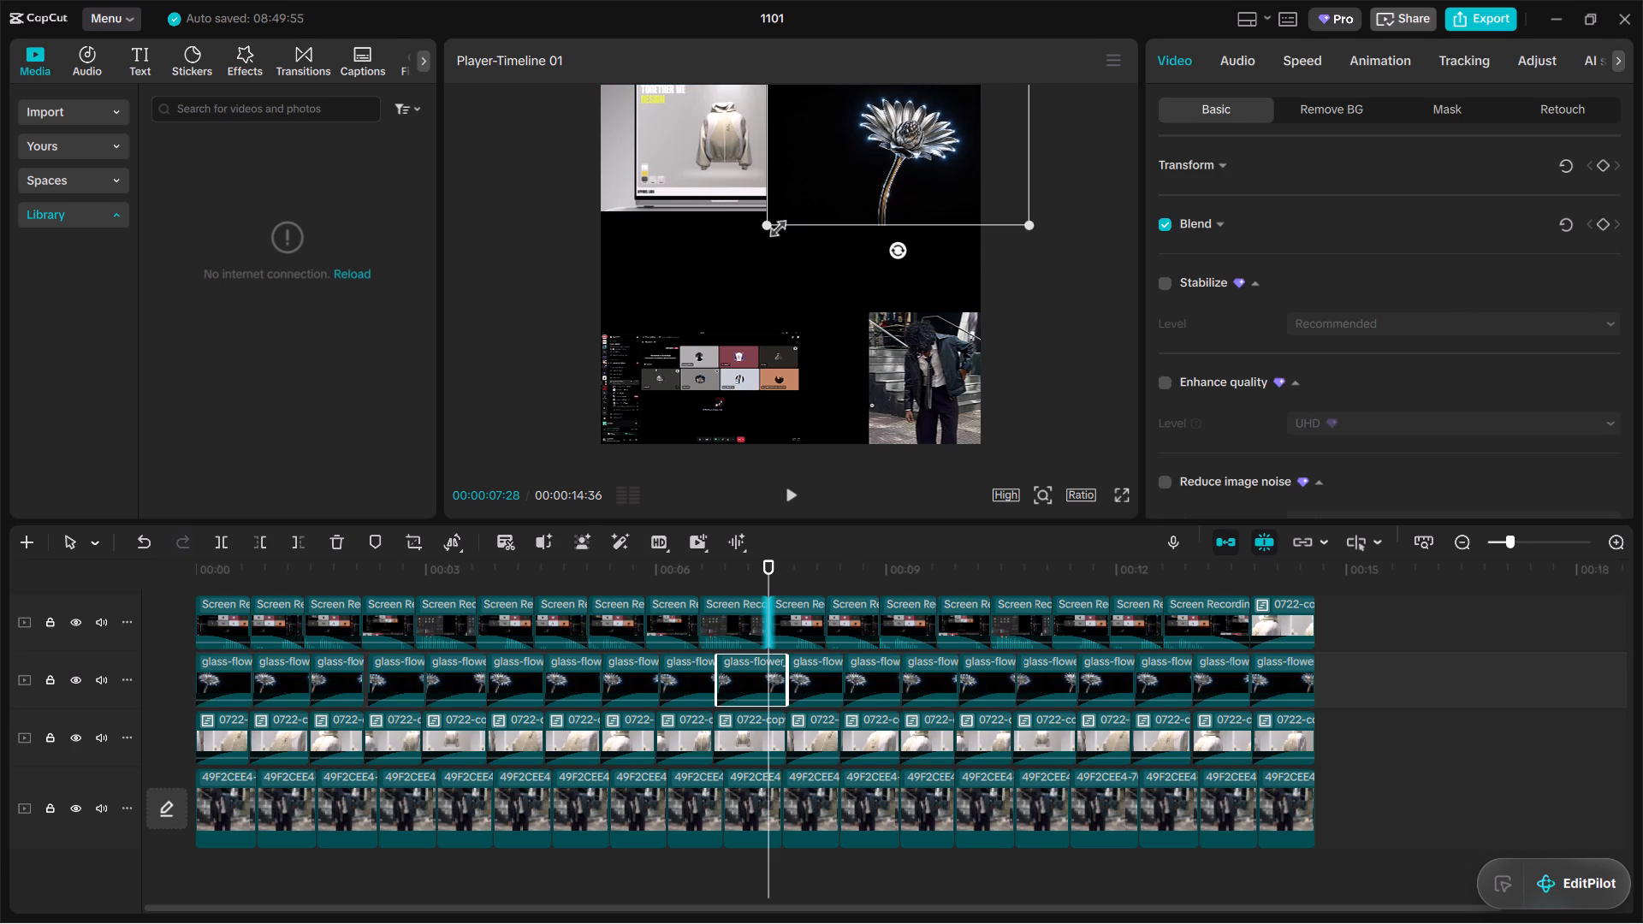
drag(765, 225, 823, 198)
drag(872, 173, 858, 156)
drag(797, 190, 775, 199)
drag(850, 173, 858, 185)
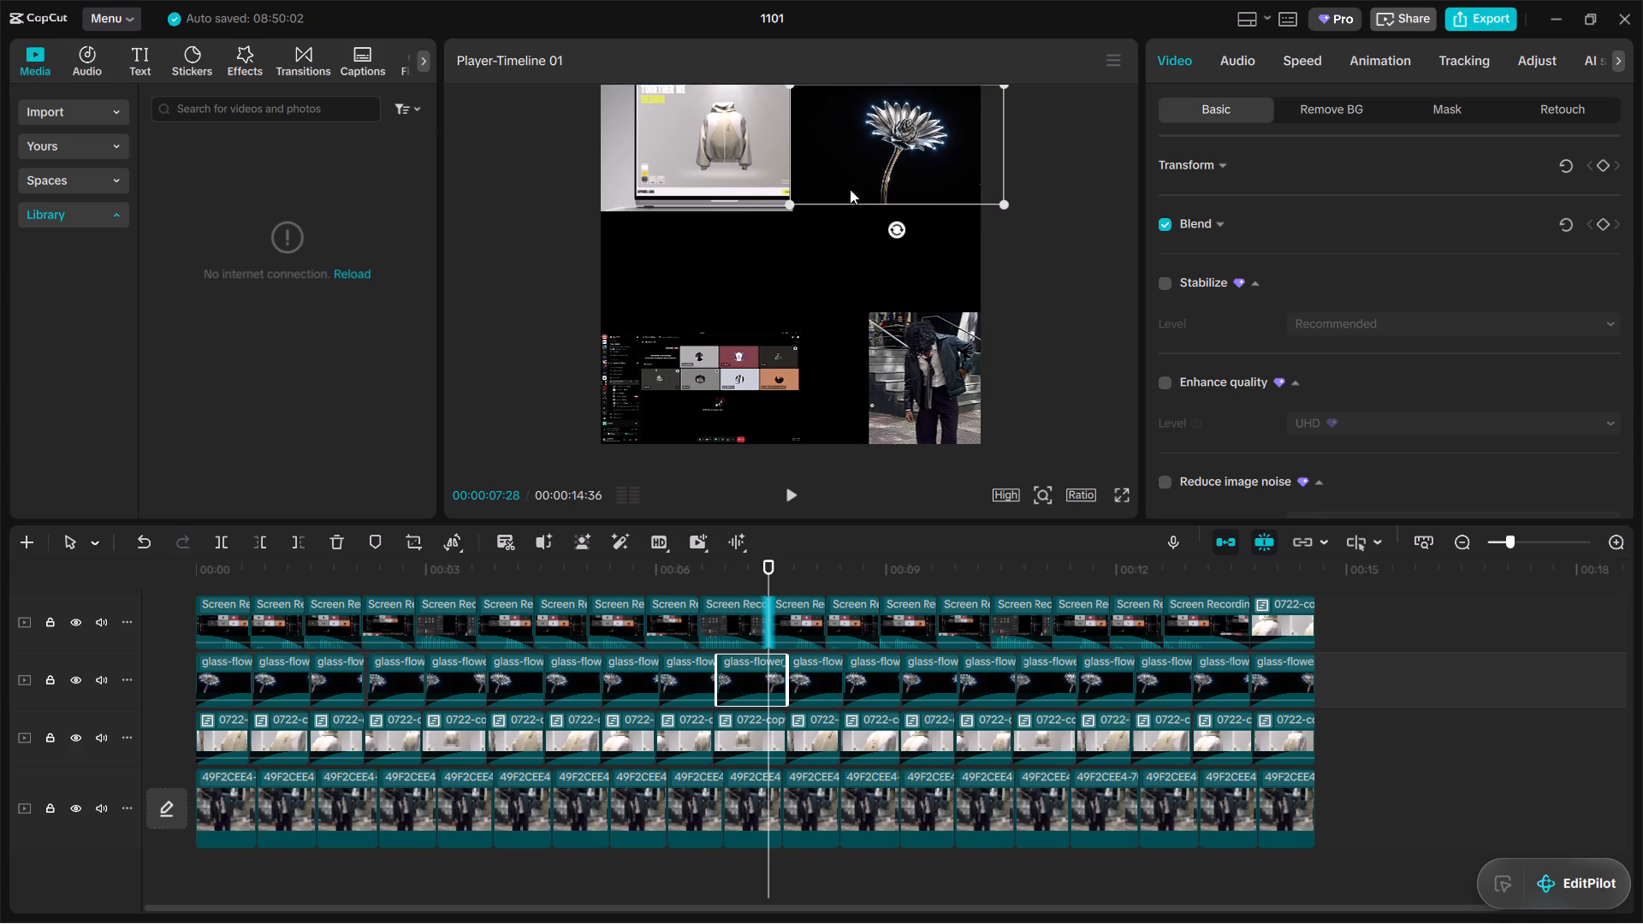
click(786, 251)
Enlarge the 49F2CEE4 street photo at 00:00:07:28 and place it in the lower-right area beside the screen recording.
click(923, 358)
click(888, 364)
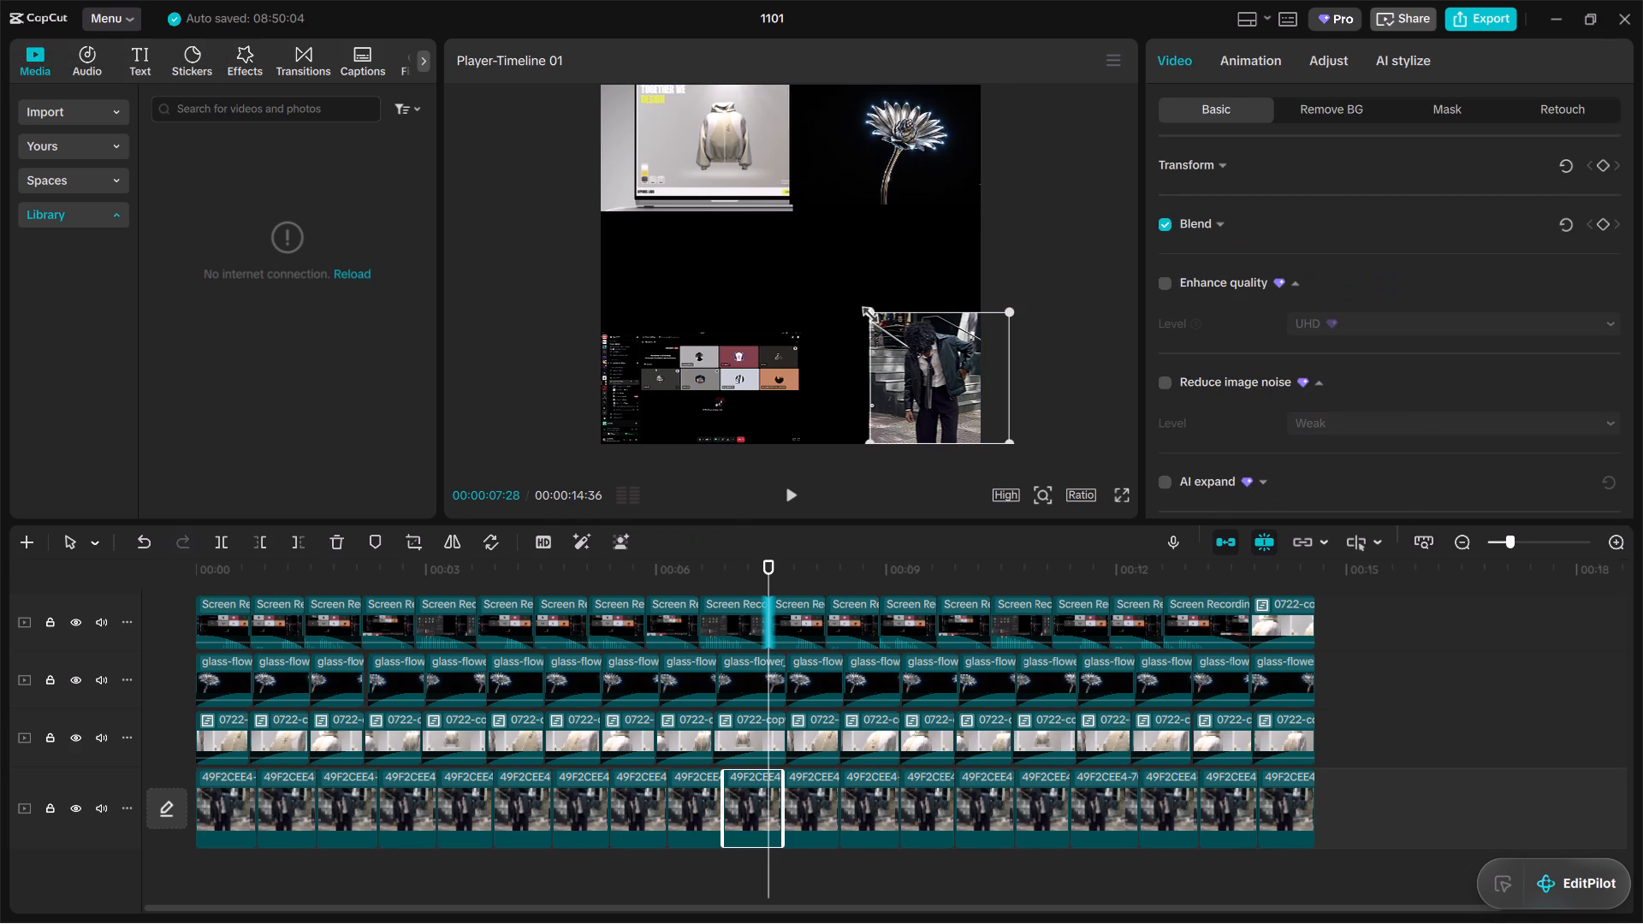
drag(865, 311, 827, 326)
drag(954, 370, 908, 404)
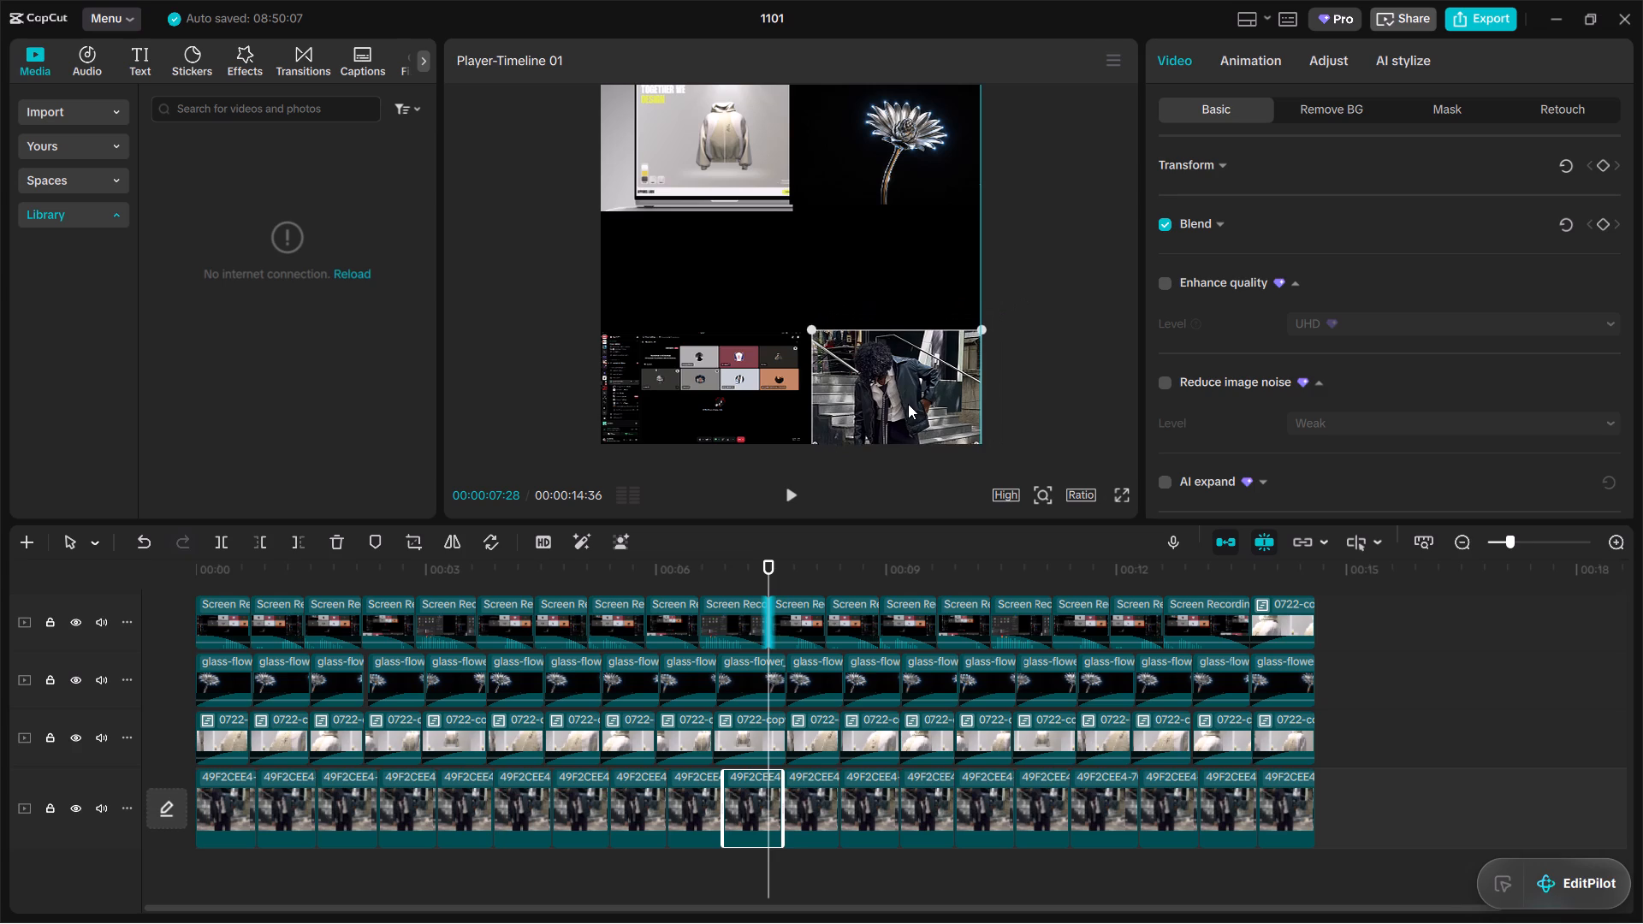
drag(908, 404, 899, 404)
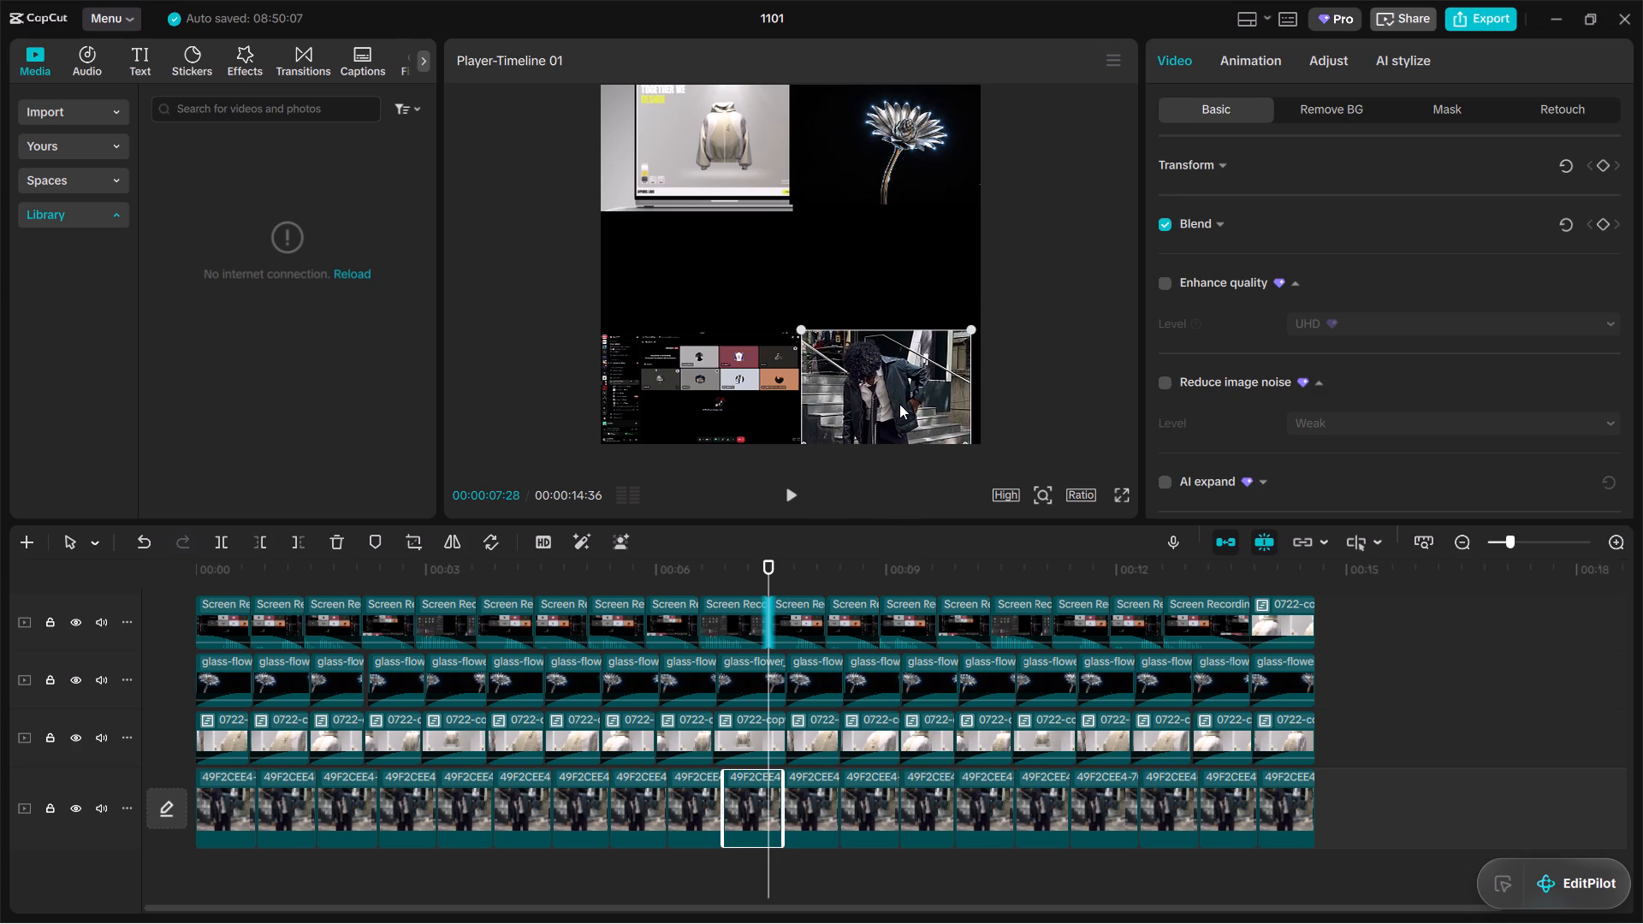
drag(899, 404, 899, 400)
Fine-tune the street photo's size and position to fill the gap between the screen recording and the frame's right edge.
drag(976, 327, 976, 327)
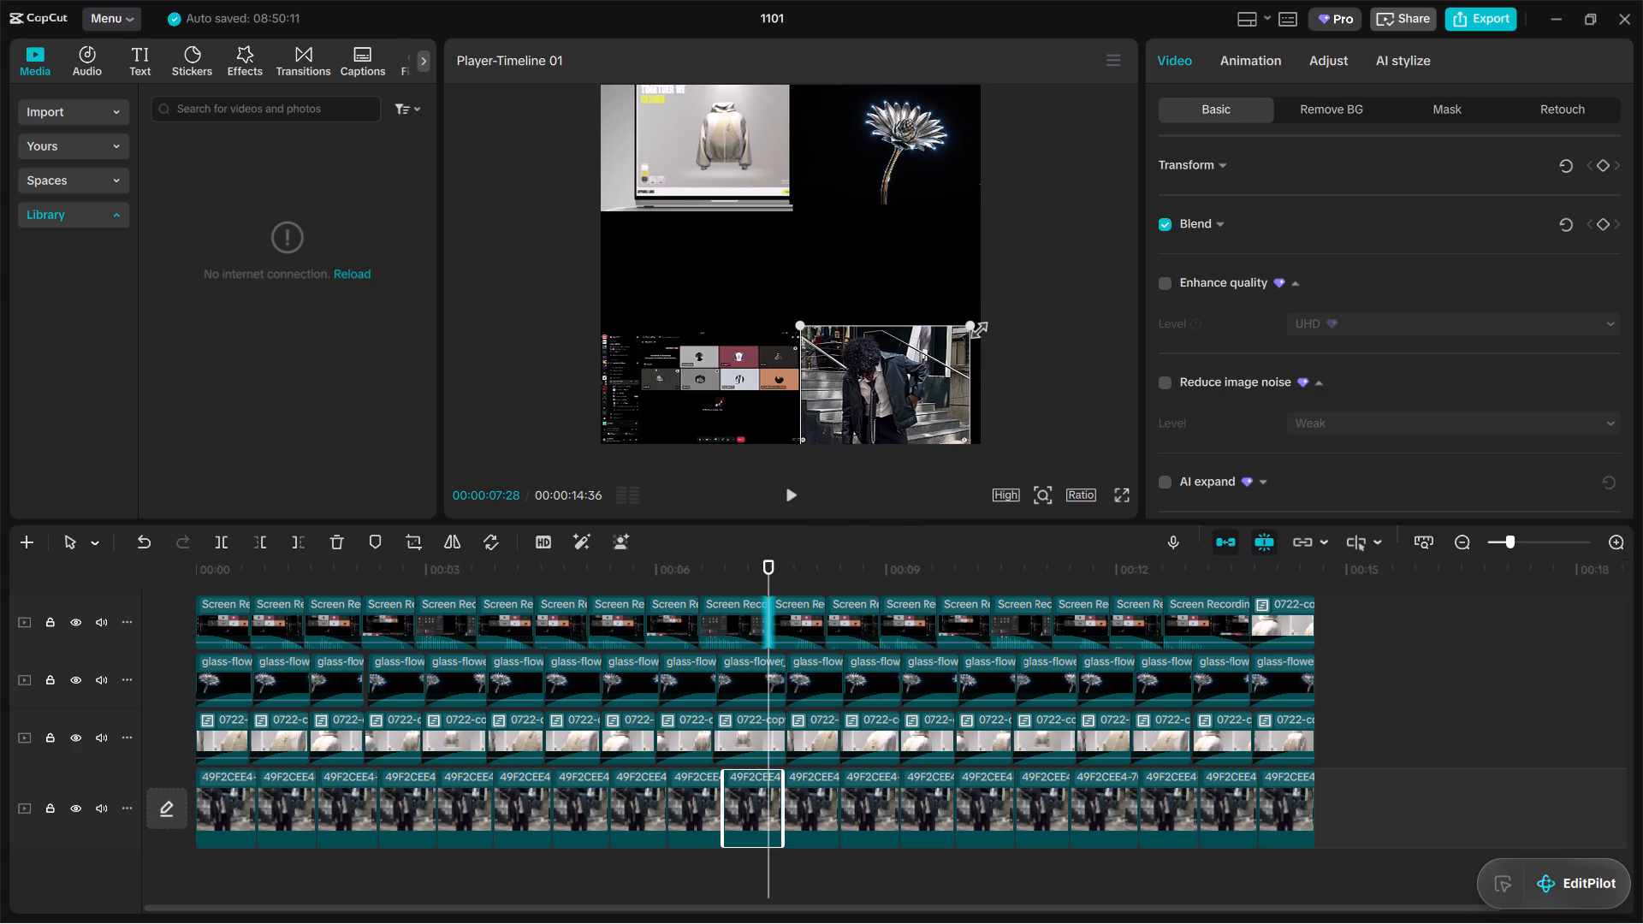
drag(976, 327, 984, 327)
drag(922, 352, 930, 354)
drag(808, 324, 798, 324)
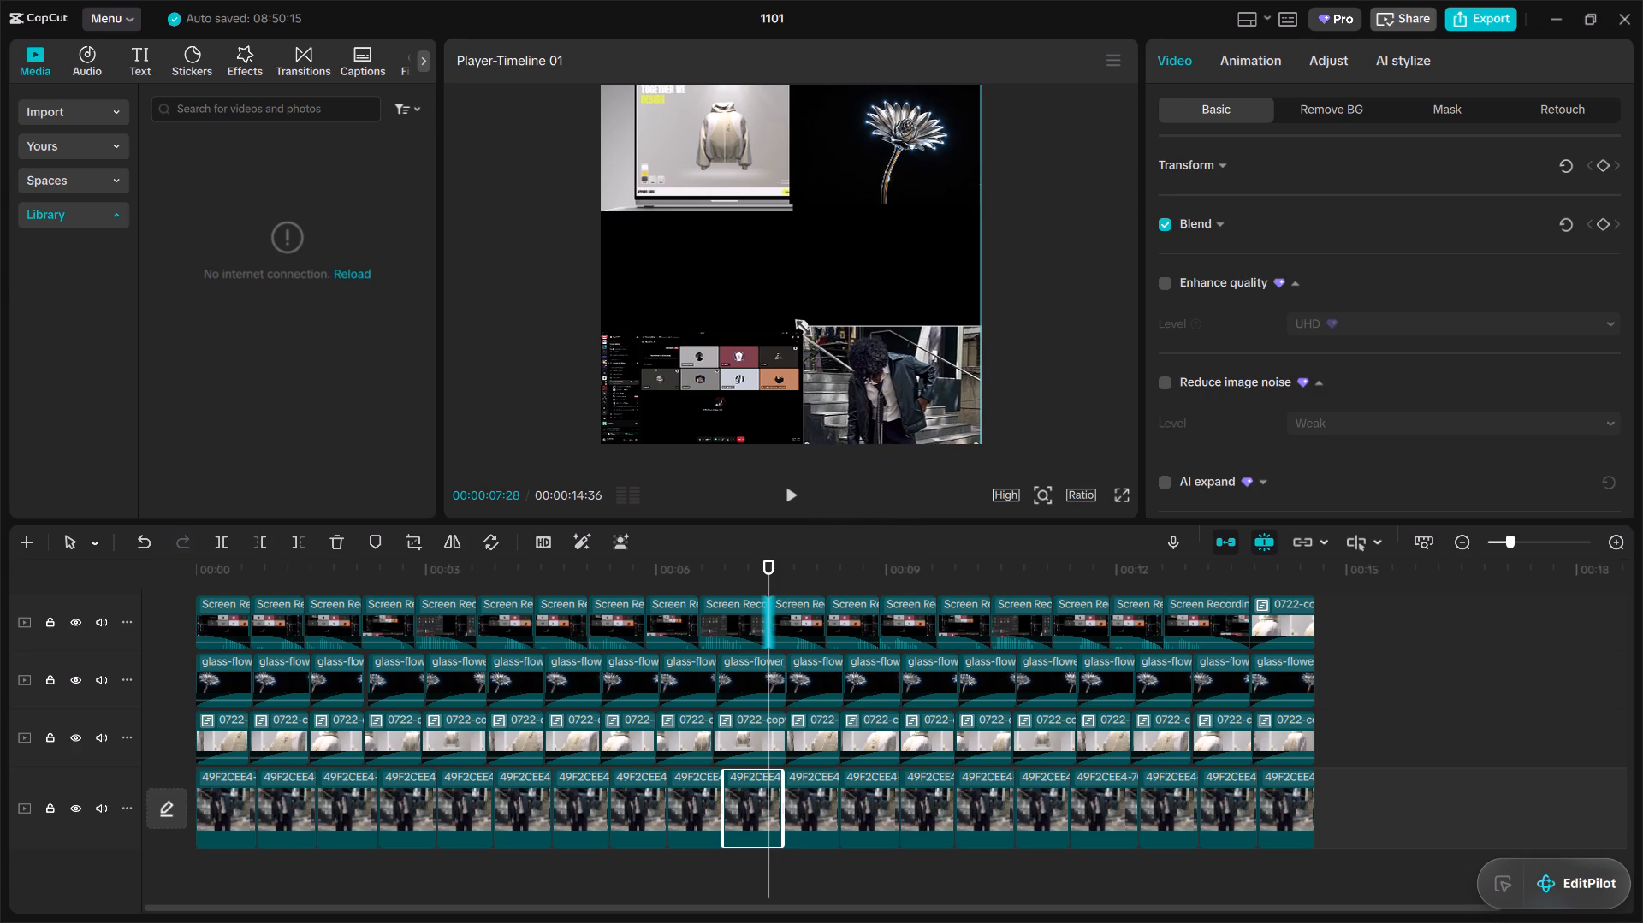
drag(798, 324, 794, 325)
drag(794, 325, 791, 324)
drag(791, 324, 792, 325)
click(849, 361)
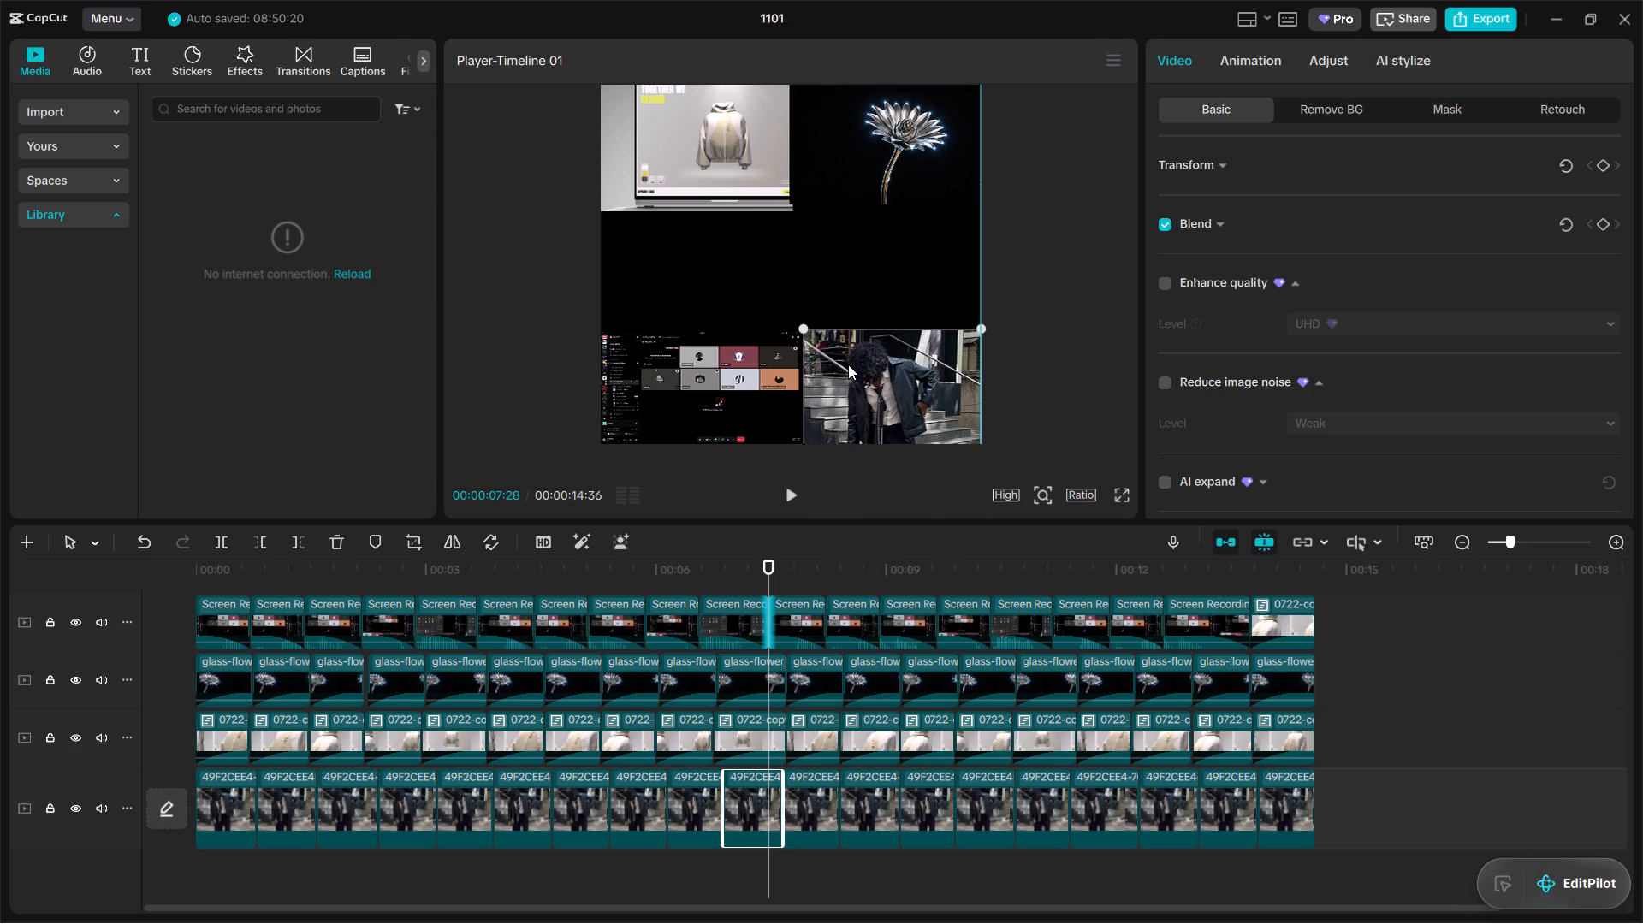
click(860, 299)
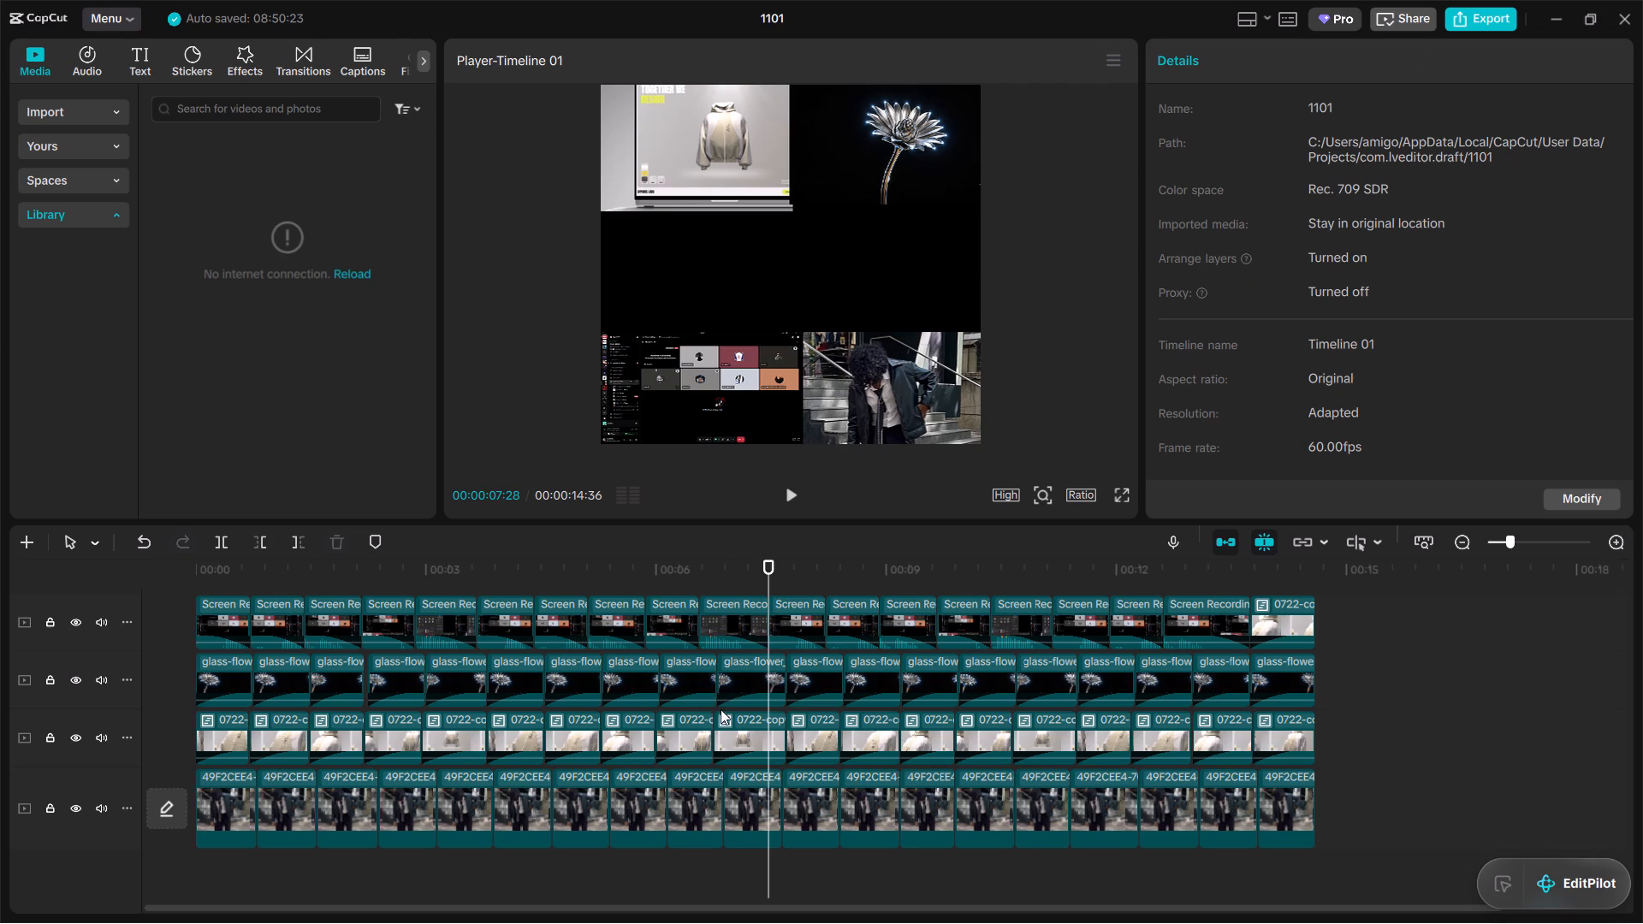
Select the glass-flower clip at 00:00:07:28 on the second track.
click(742, 683)
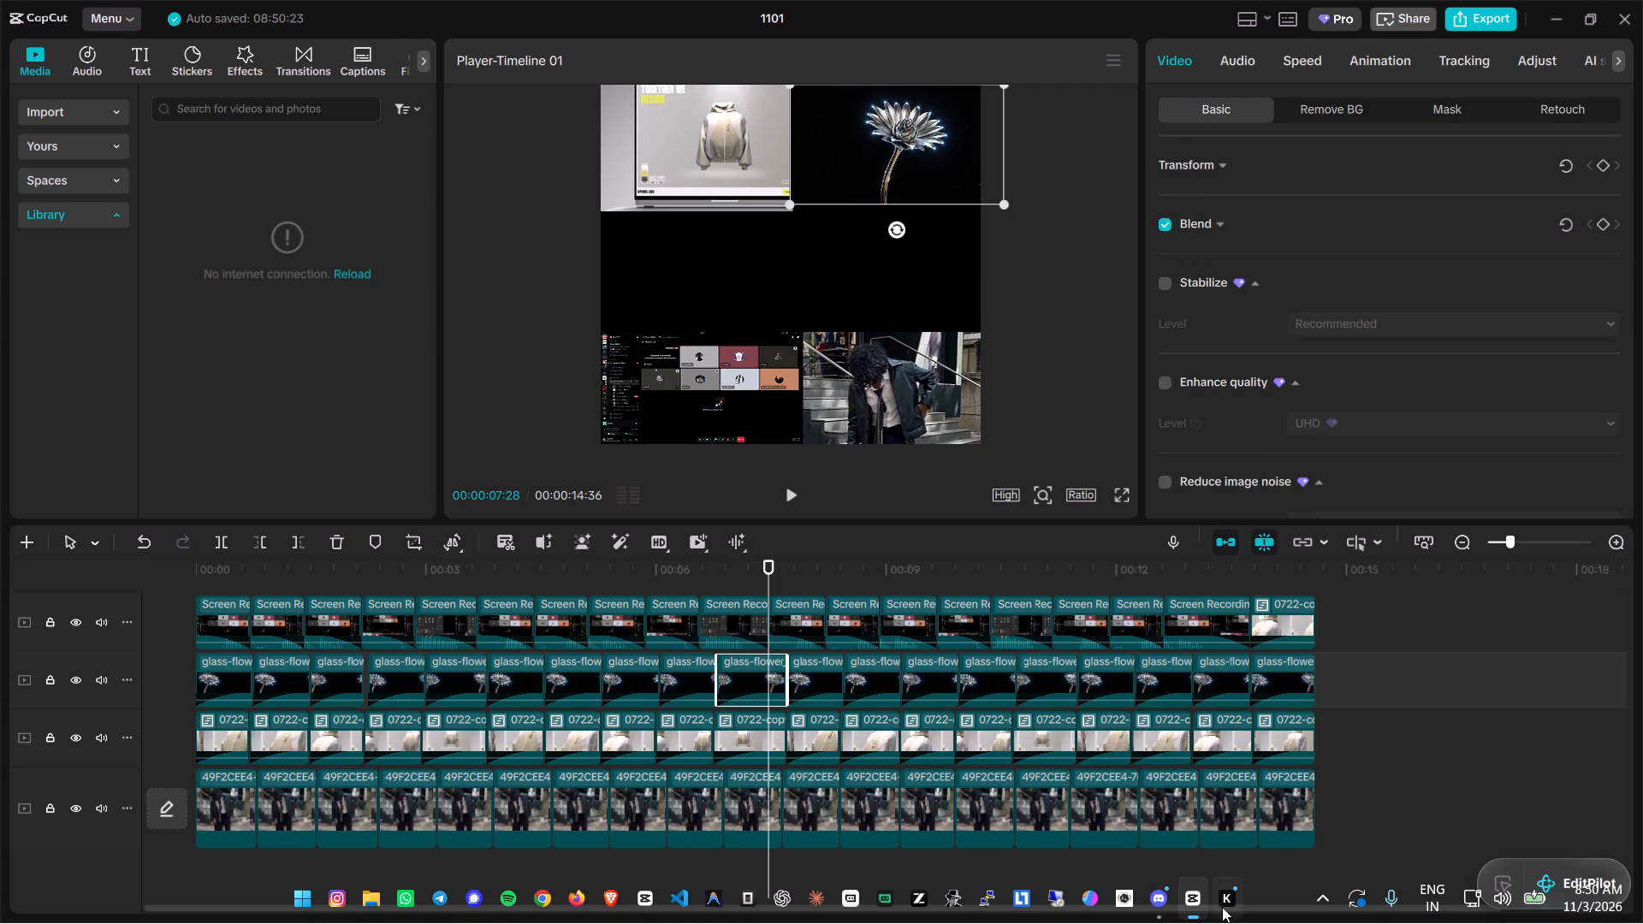
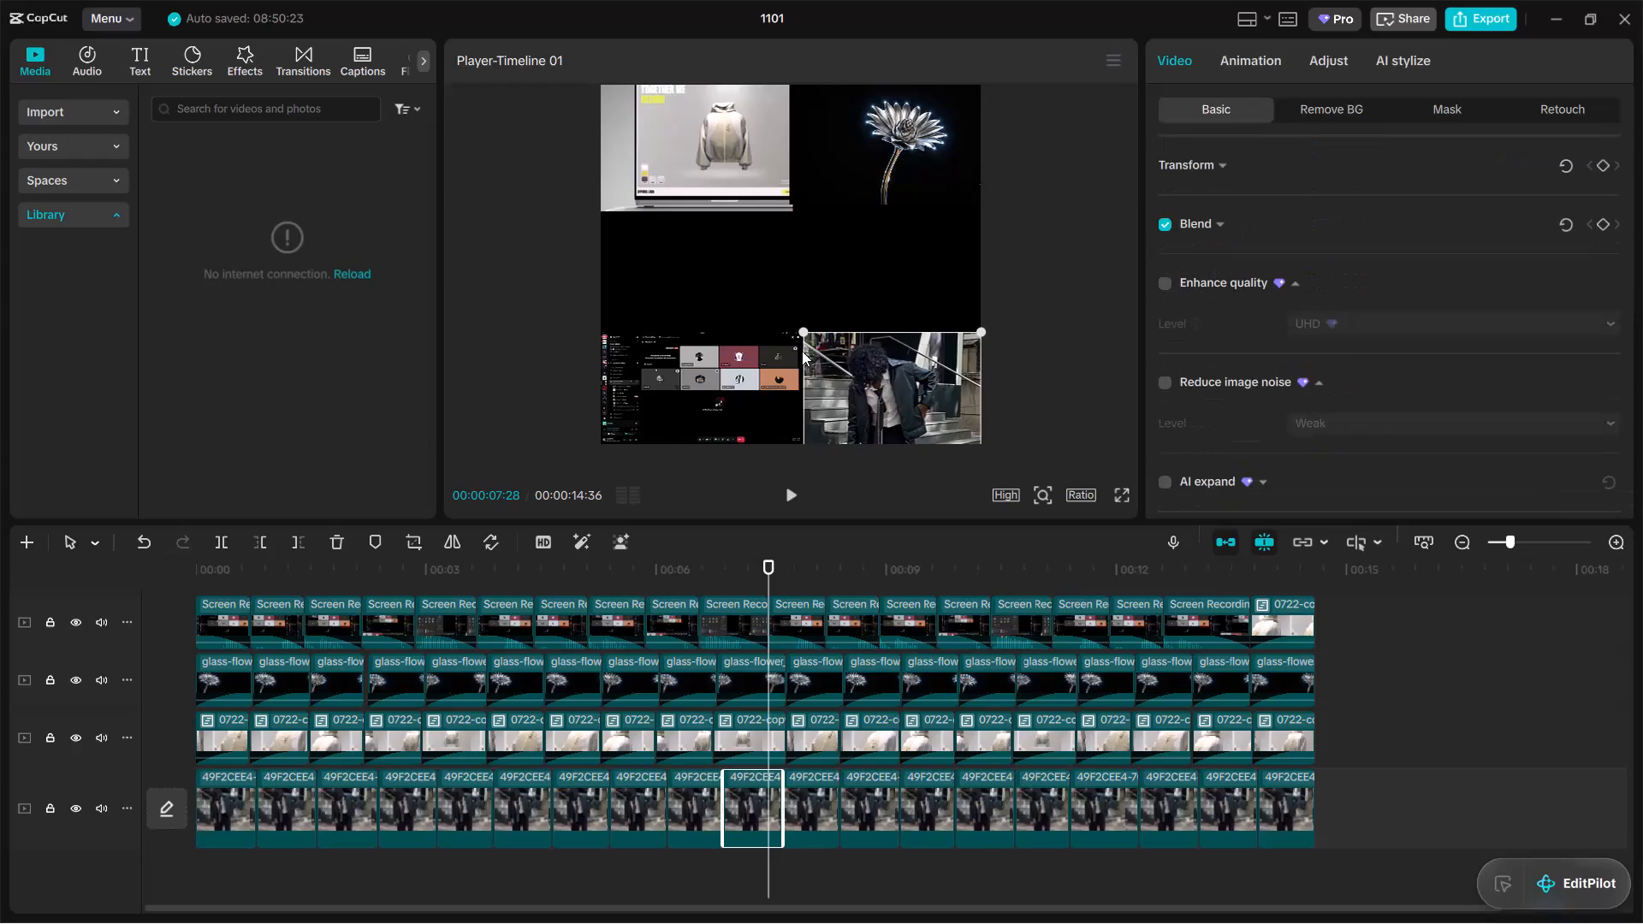
Nudge the street photo at 00:00:07:28 slightly upward to line its top edge up with the screen recording, and deselect it.
click(832, 269)
click(836, 376)
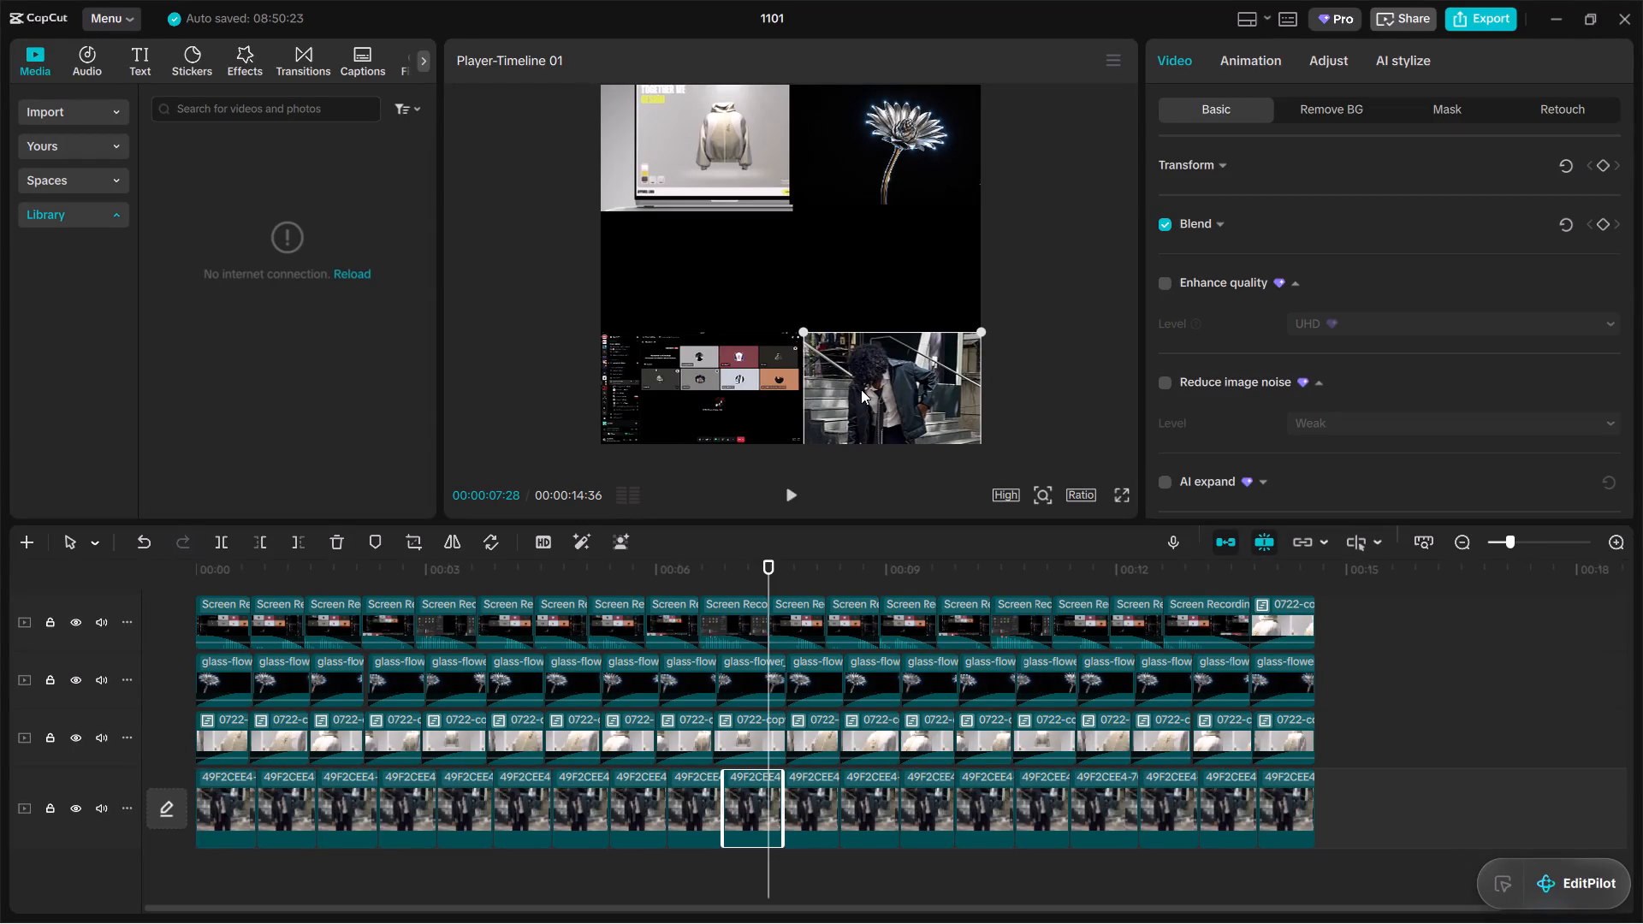
click(861, 389)
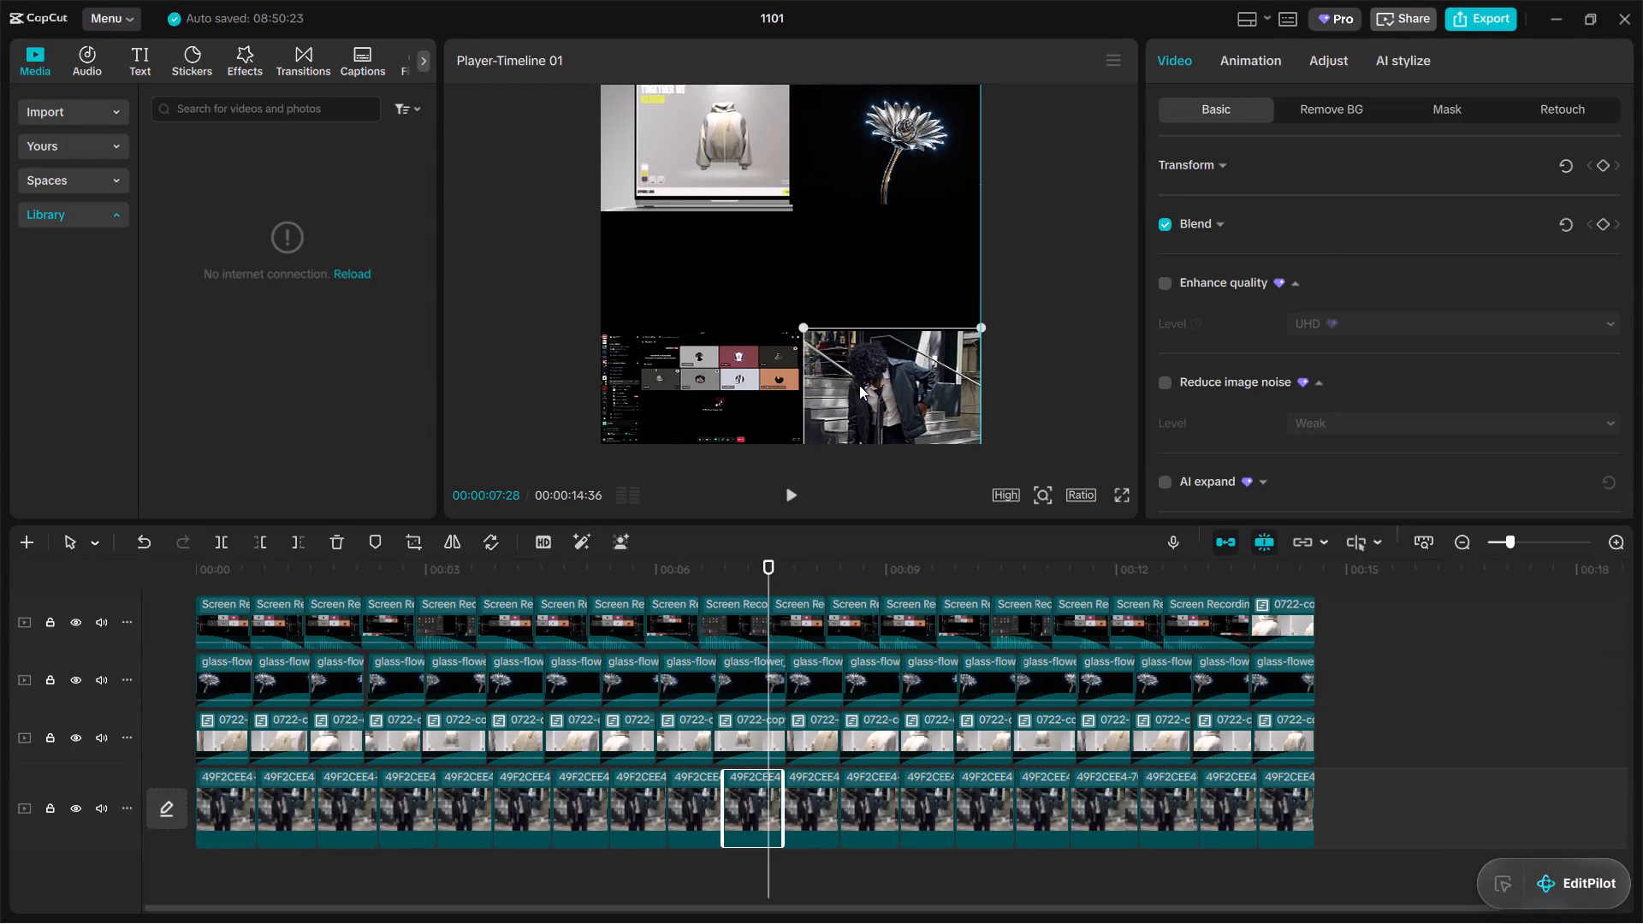
click(892, 265)
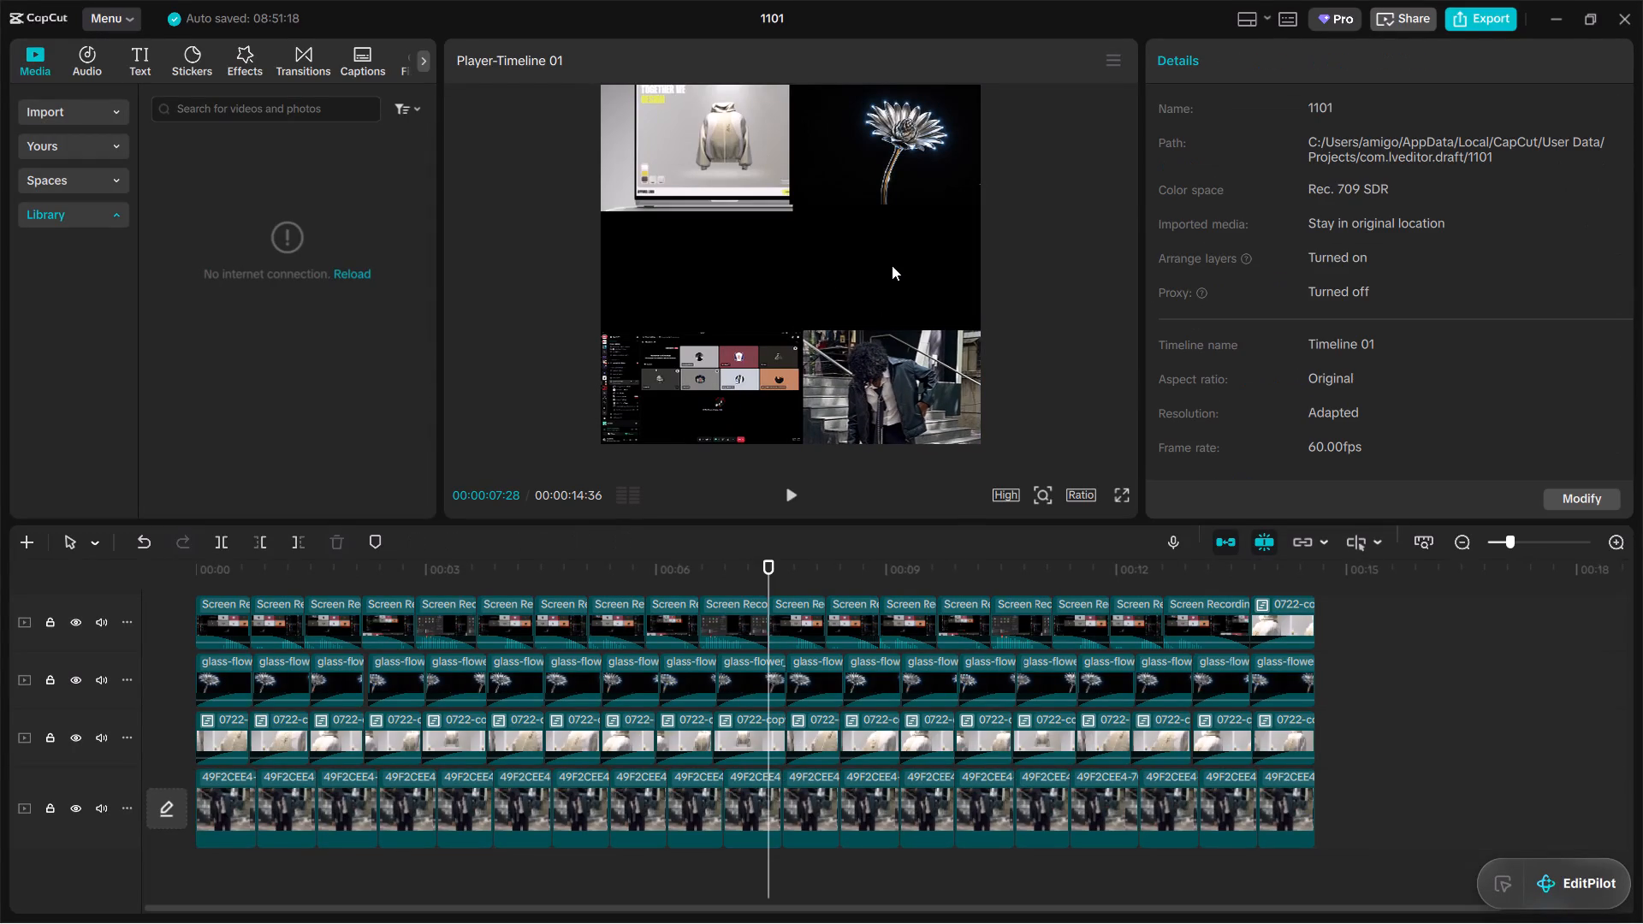
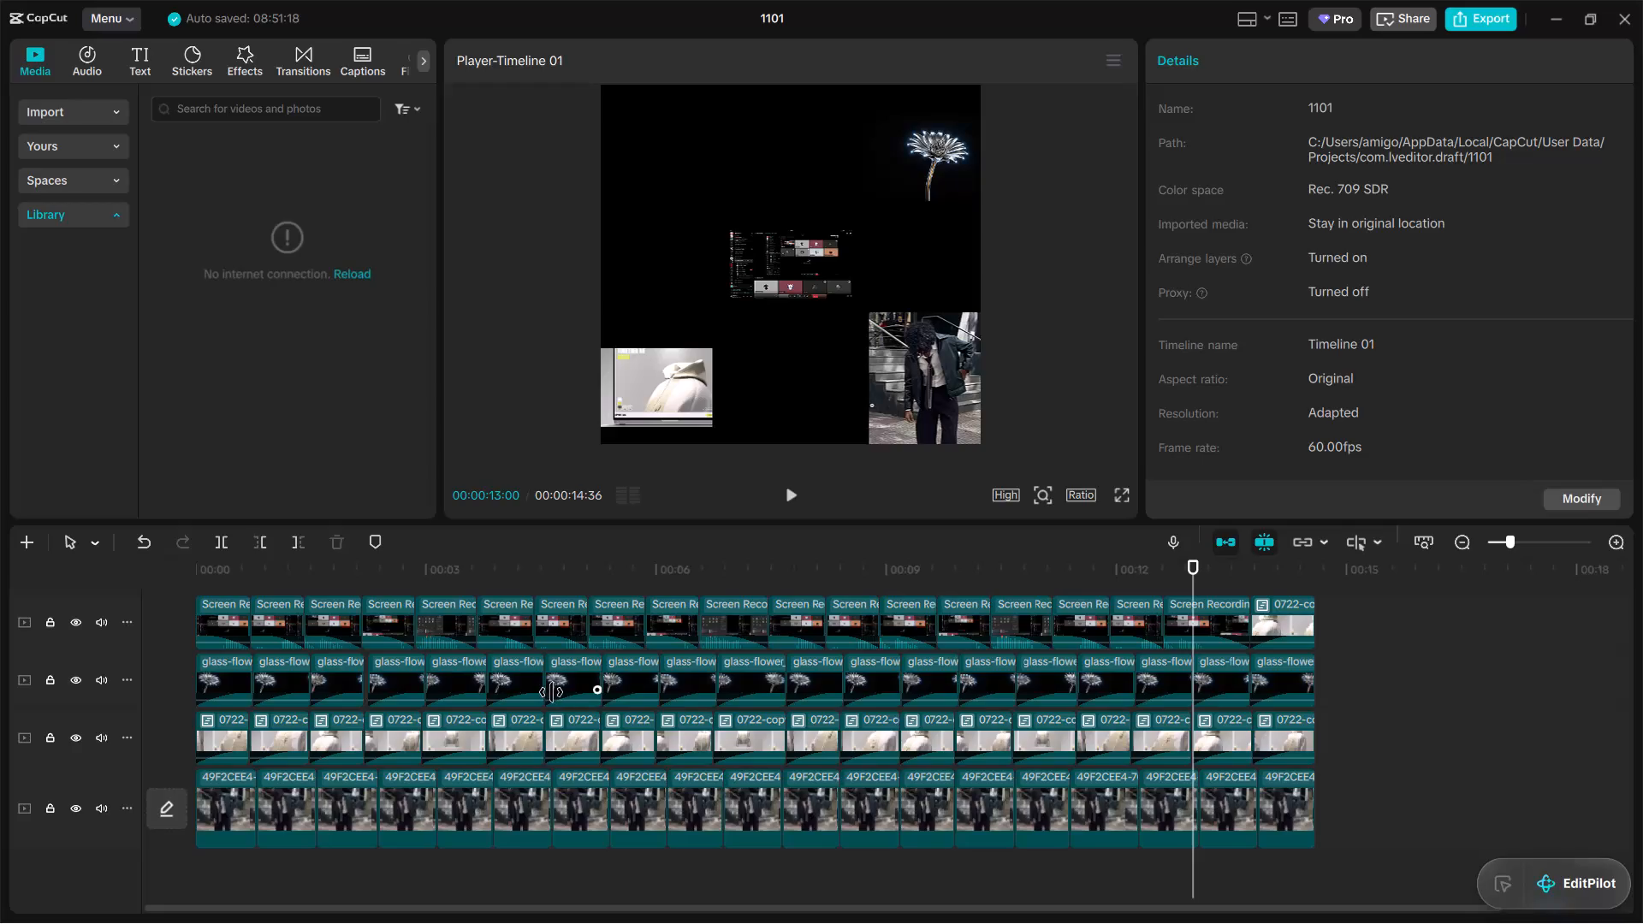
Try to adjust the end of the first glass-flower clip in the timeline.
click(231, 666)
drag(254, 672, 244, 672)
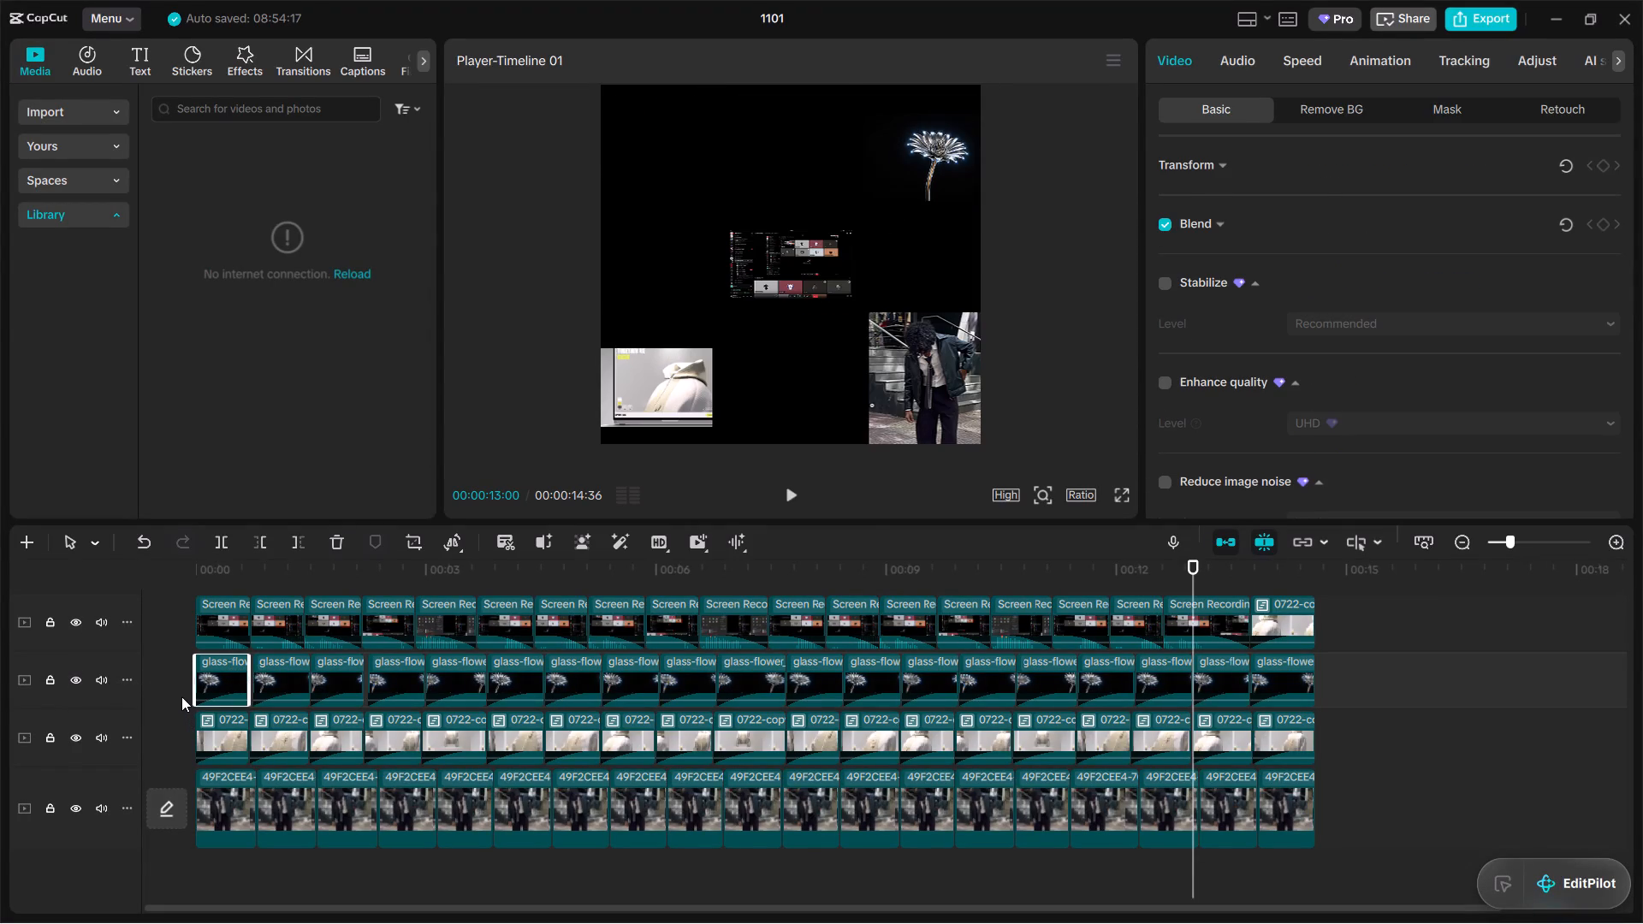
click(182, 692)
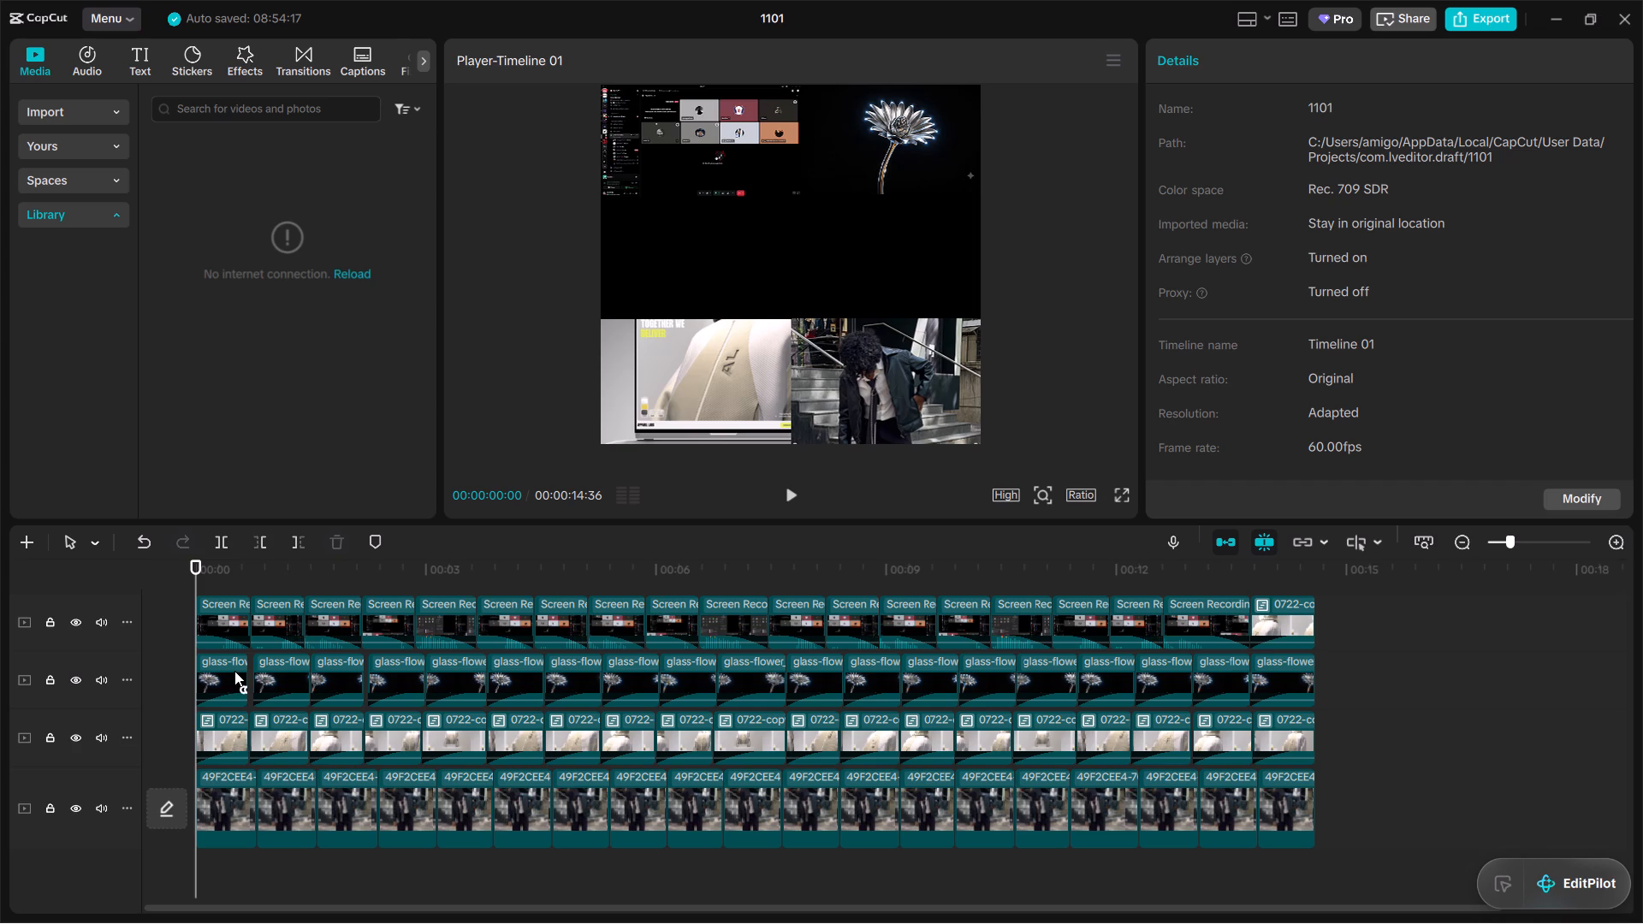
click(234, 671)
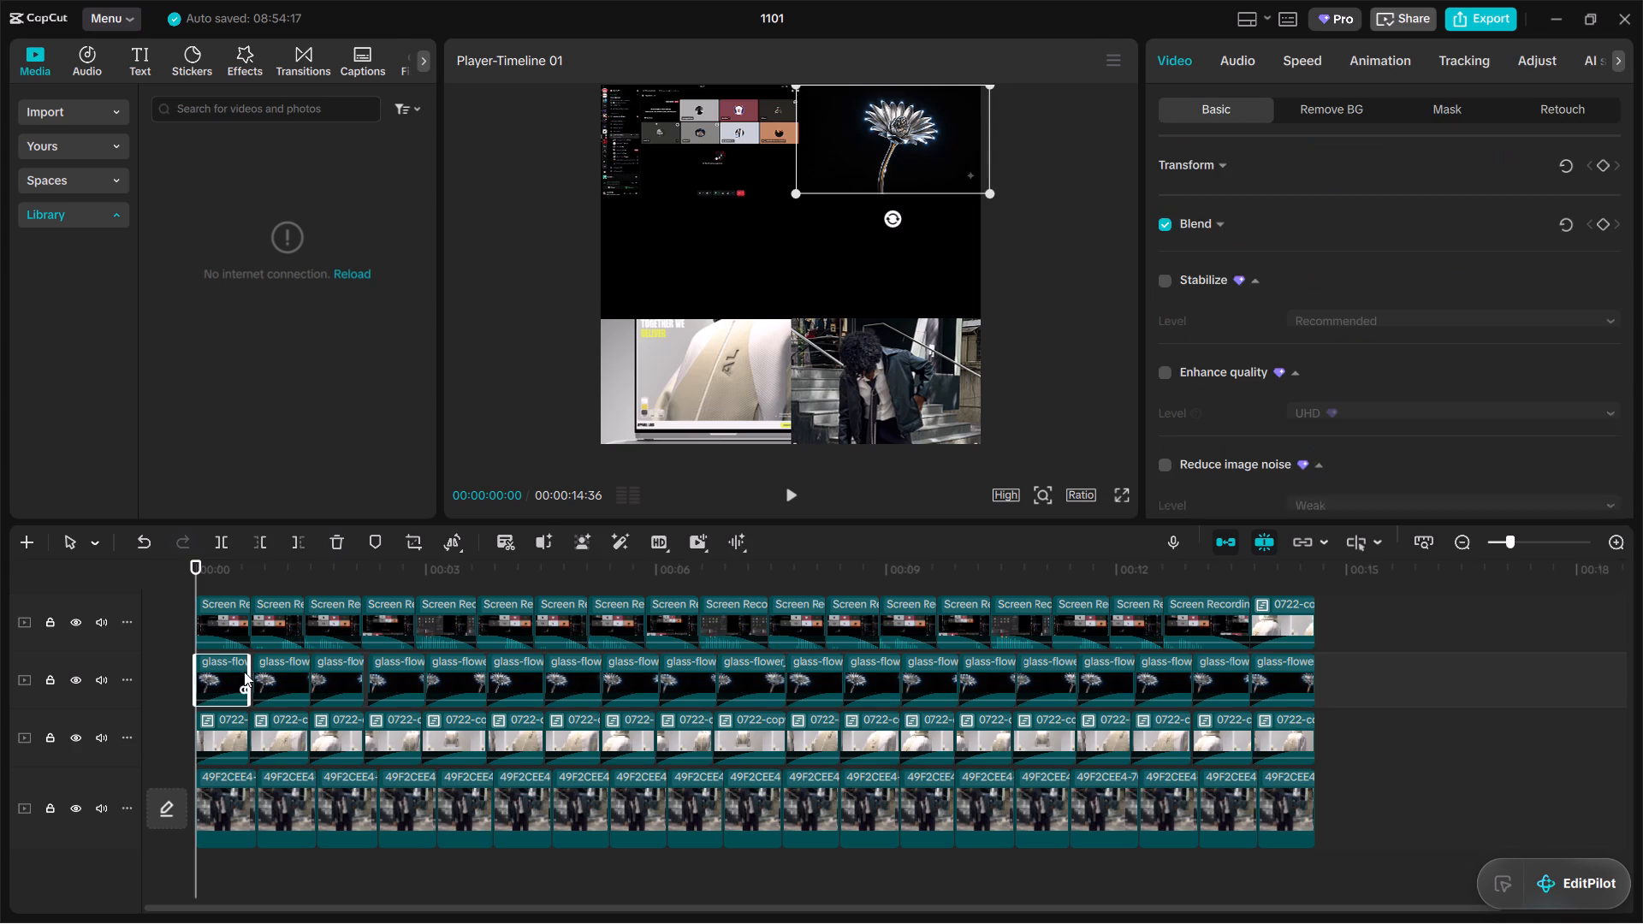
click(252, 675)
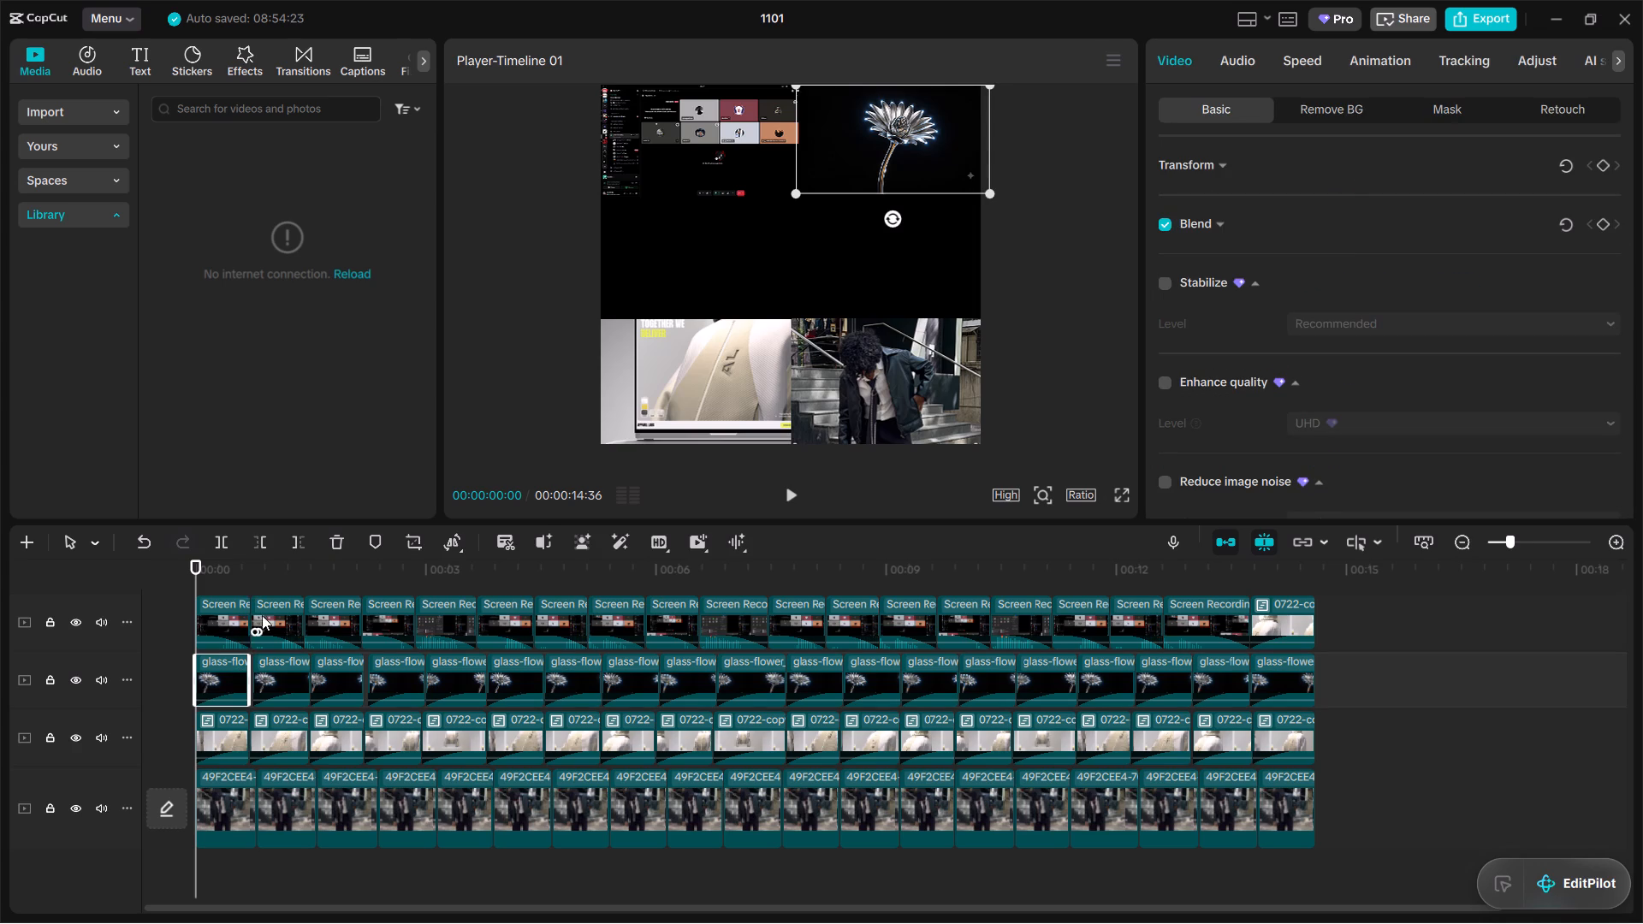
Shift all clips after the first one on each of the four tracks about 0.85 seconds later to open a gap.
drag(261, 583, 317, 668)
drag(262, 589, 335, 689)
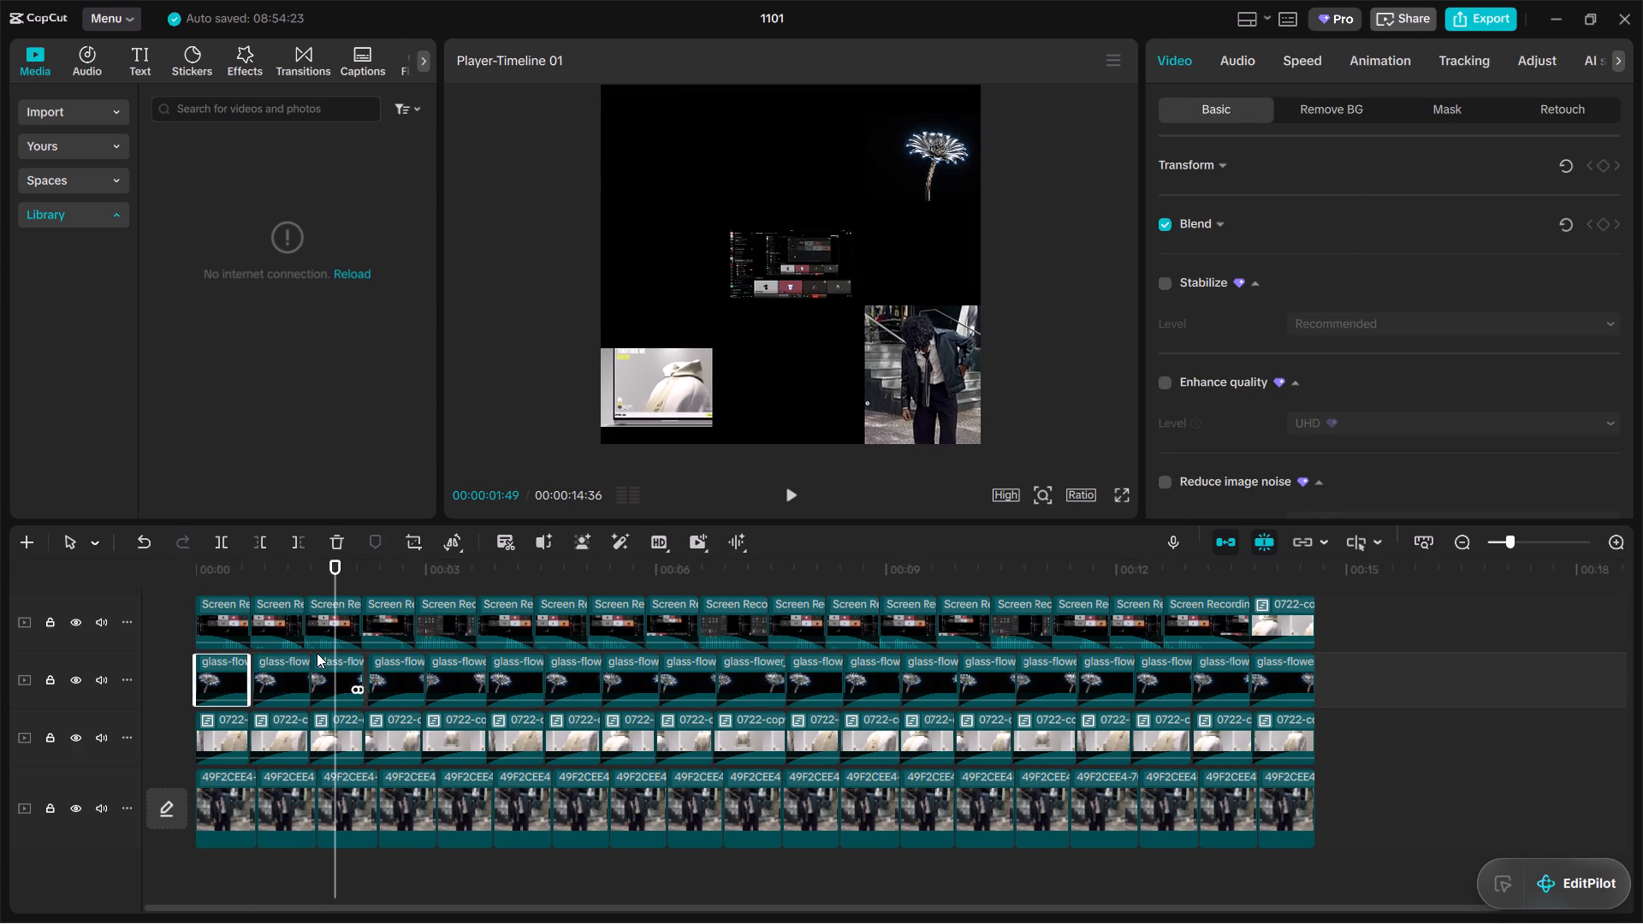
click(297, 590)
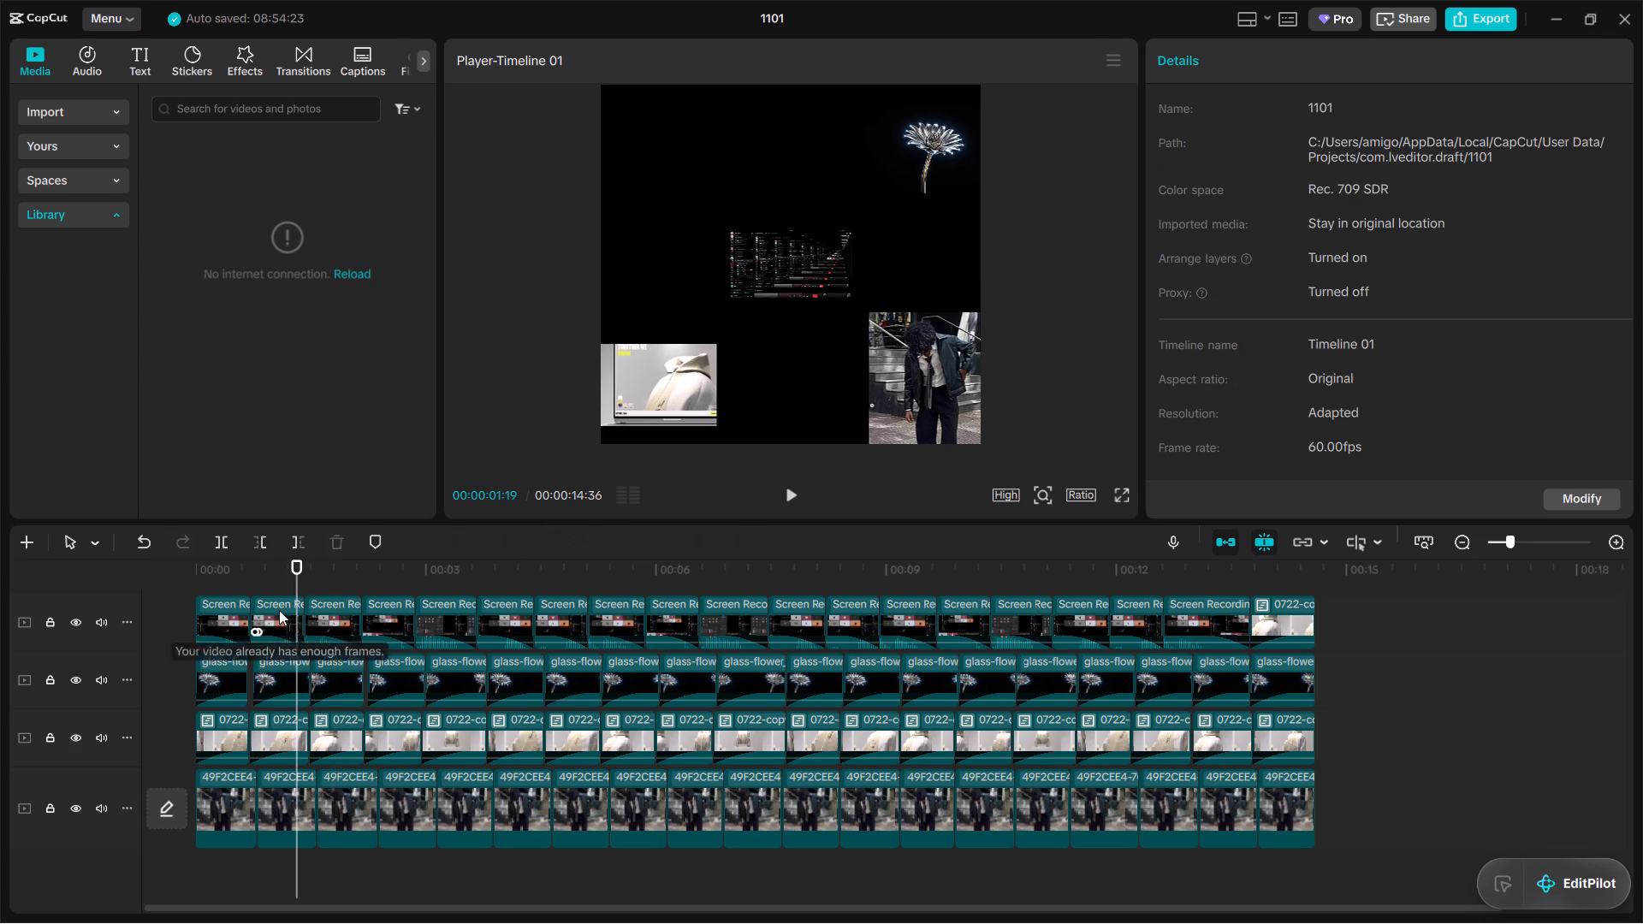
drag(254, 587, 459, 780)
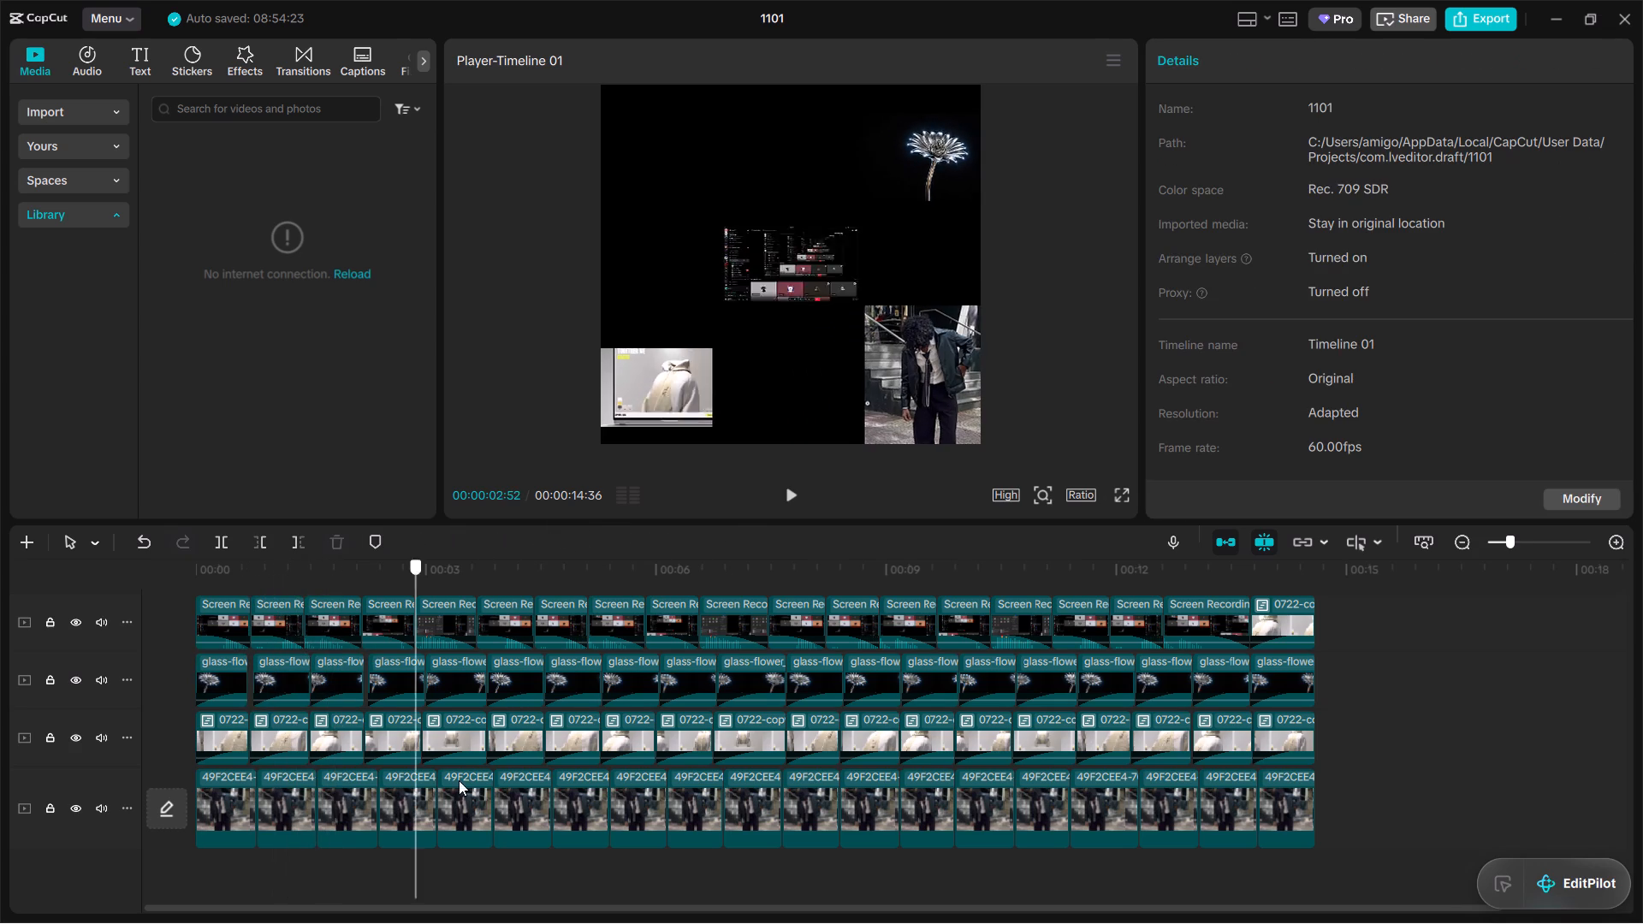
drag(459, 780, 630, 832)
drag(1379, 837, 296, 649)
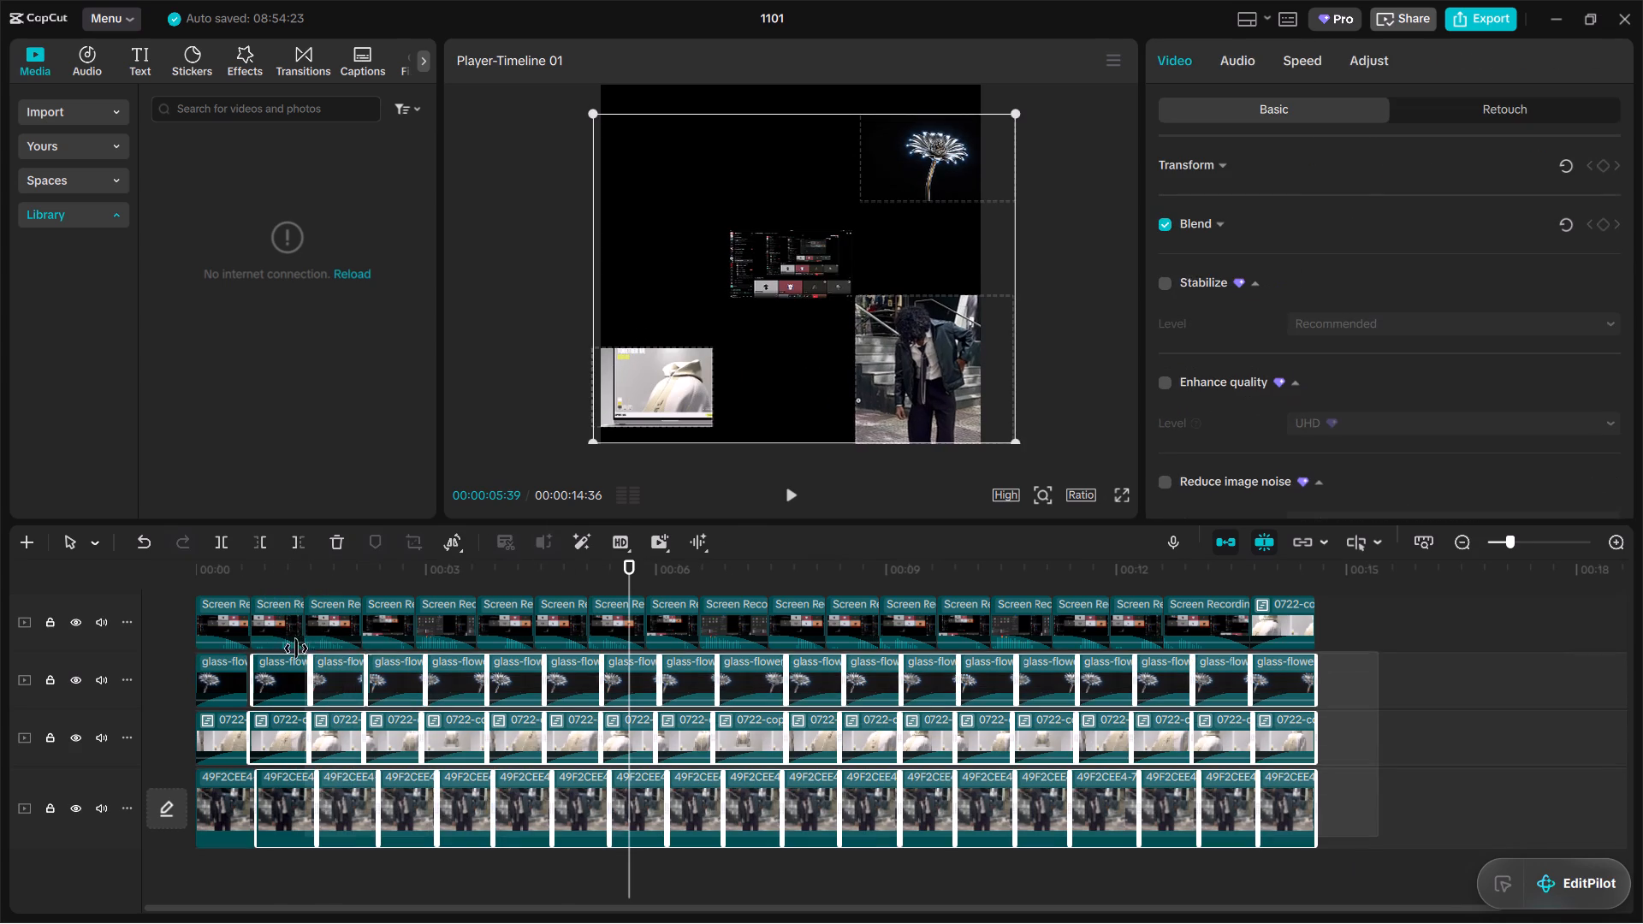
drag(296, 649, 286, 631)
drag(280, 613, 329, 613)
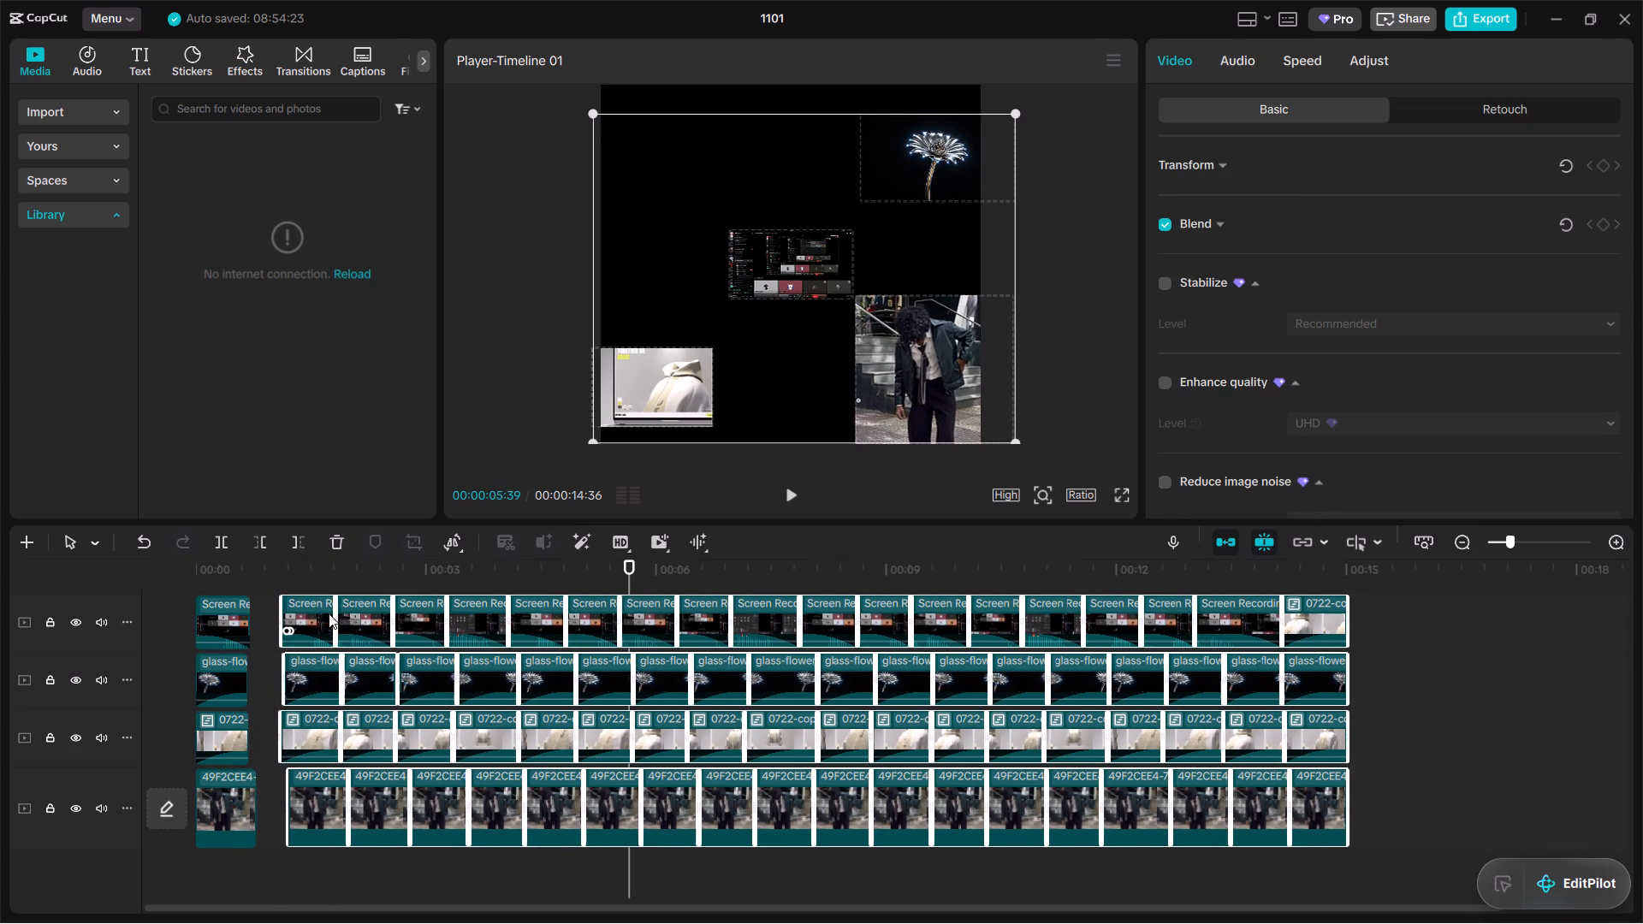
drag(329, 613, 345, 614)
click(292, 626)
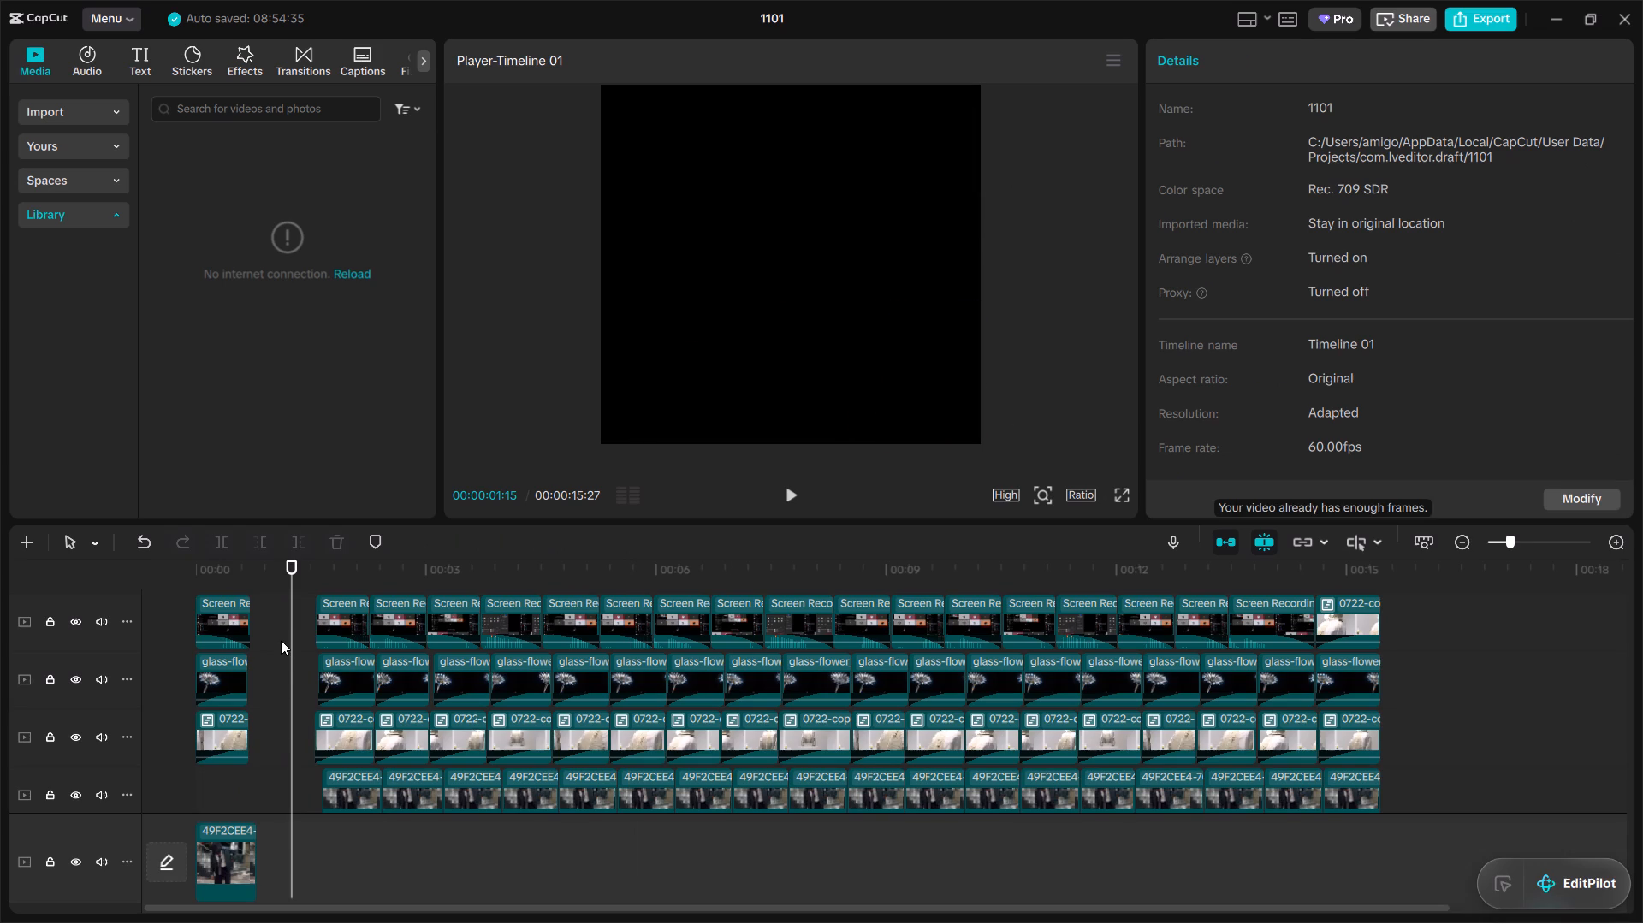
Extend the first screen recording, glass-flower and 0722 clips to end level with the first street photo at 00:00:00:48.
click(293, 851)
click(224, 852)
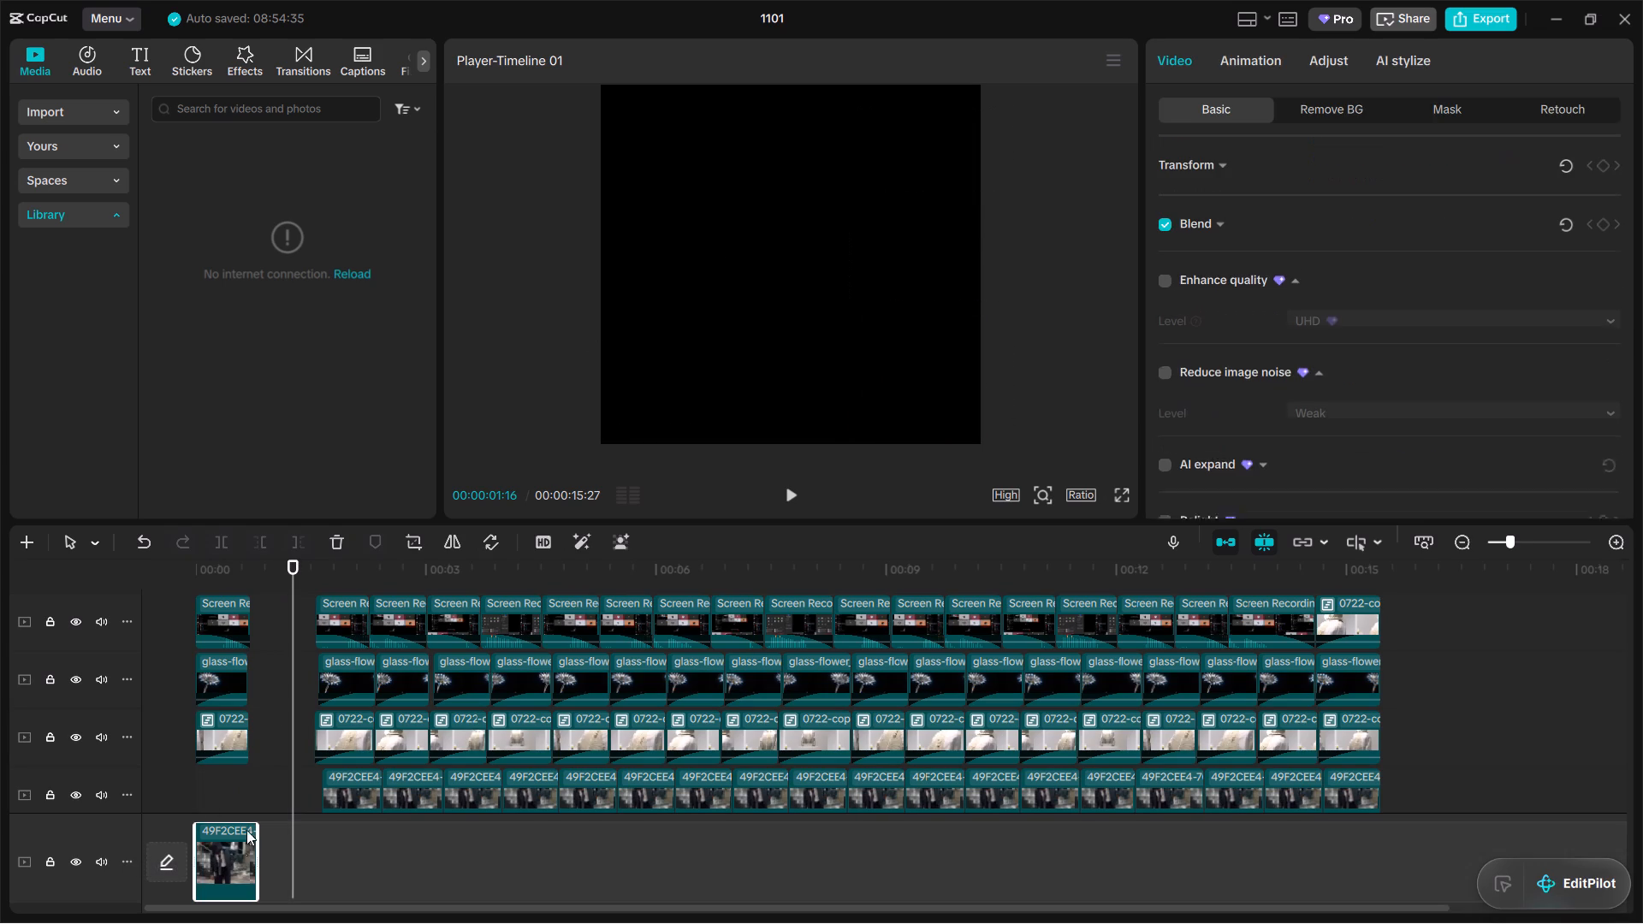
click(218, 727)
drag(295, 572, 264, 579)
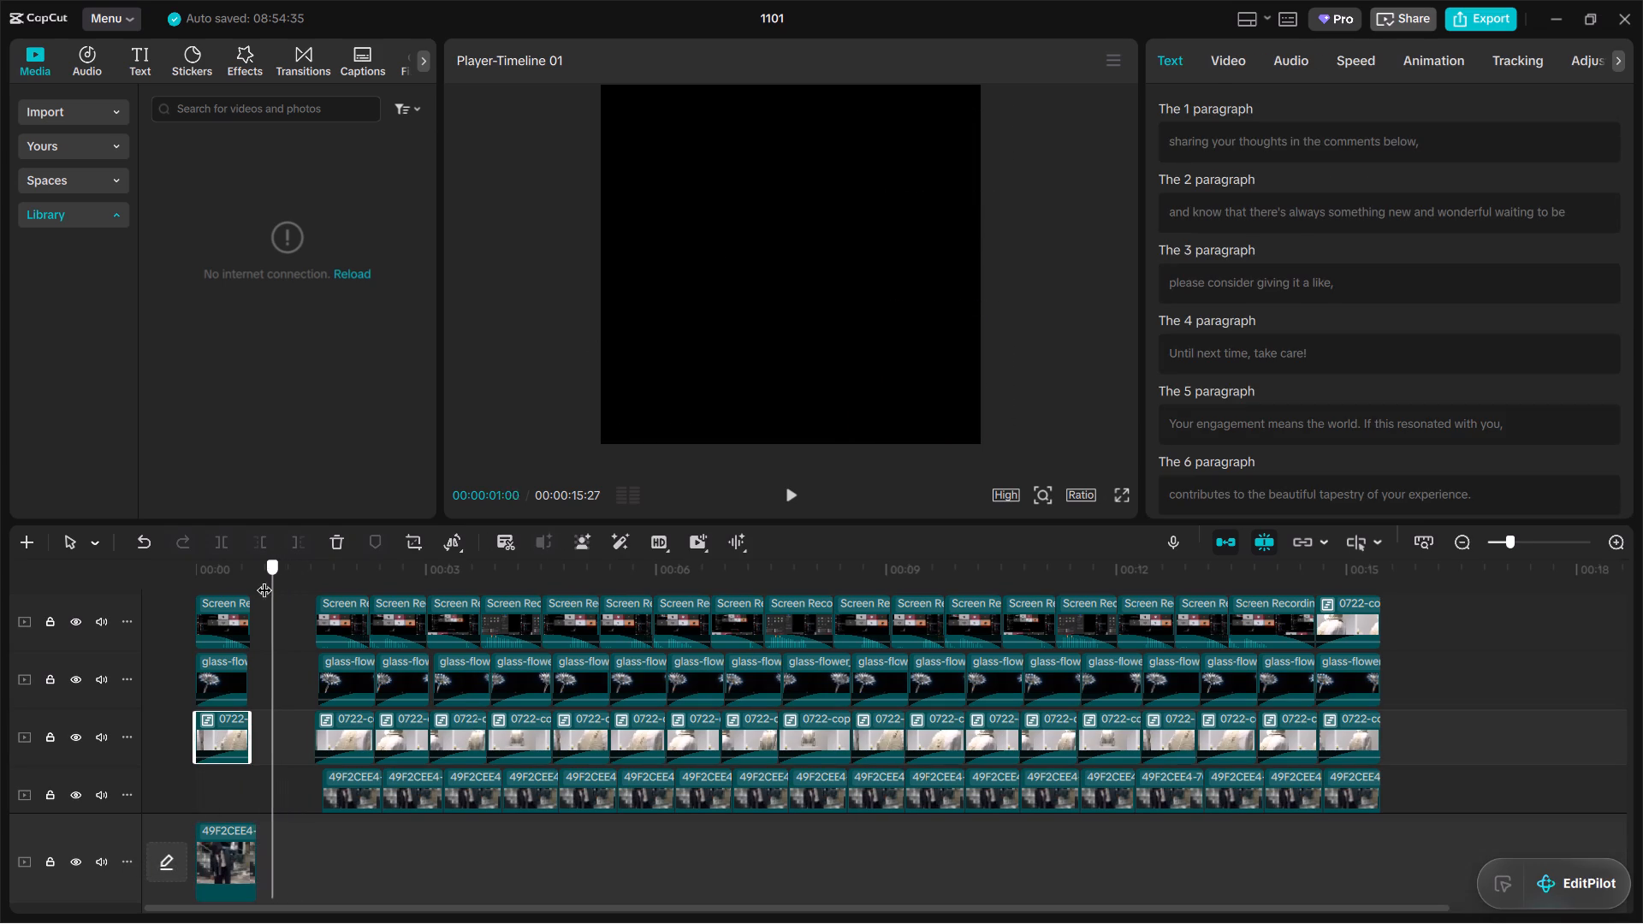
drag(264, 579, 262, 579)
click(226, 605)
click(251, 612)
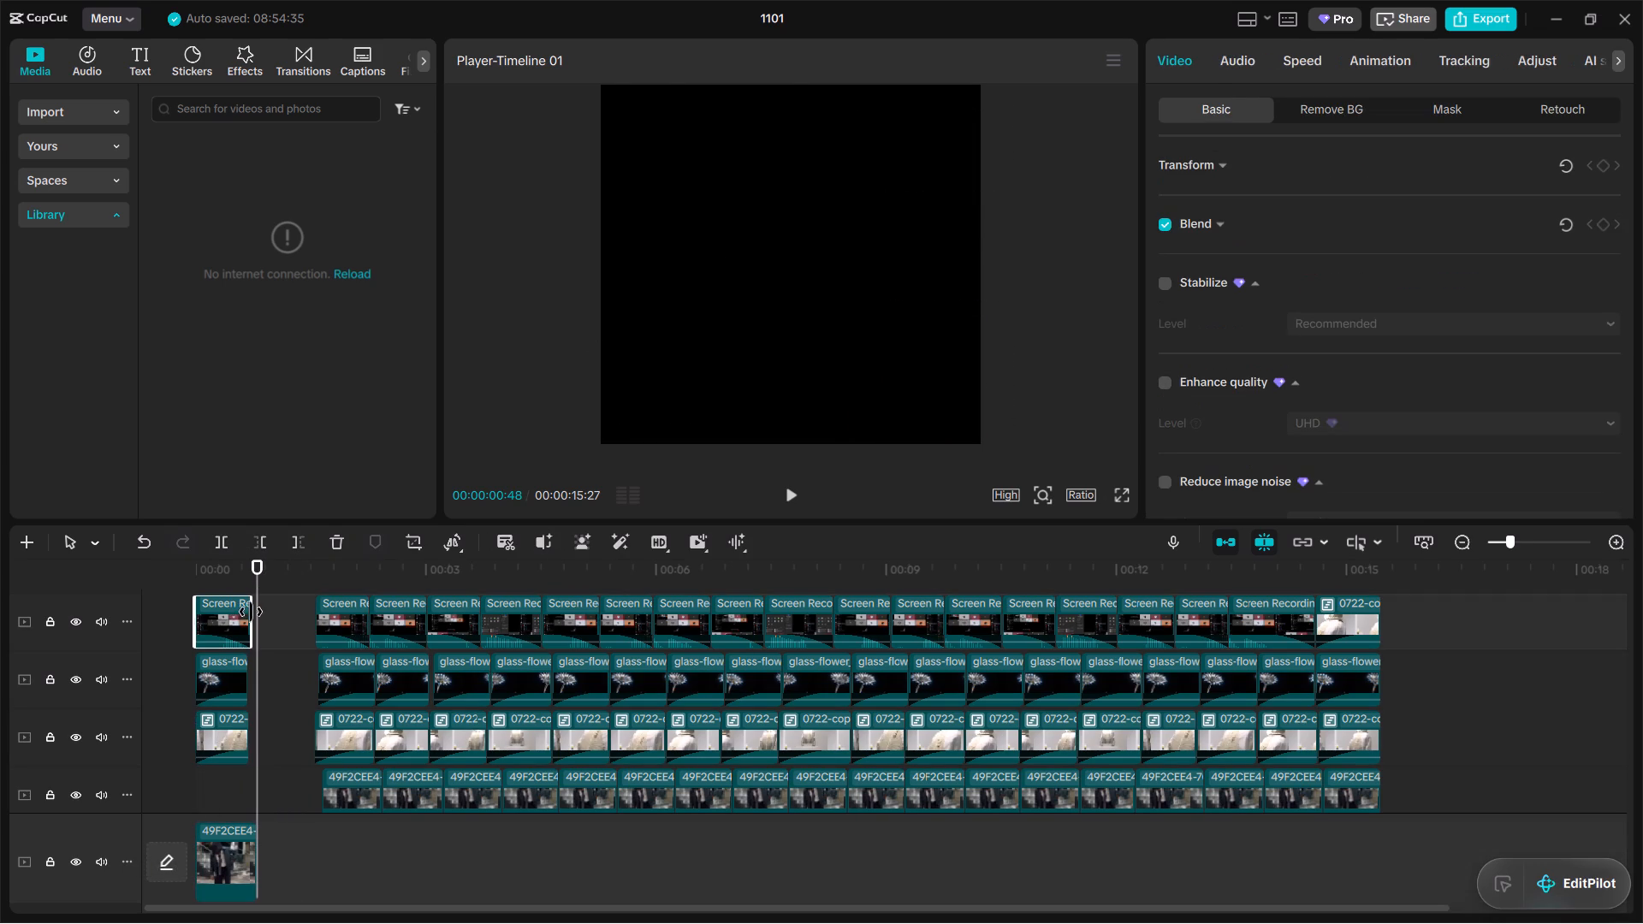
click(223, 690)
click(245, 690)
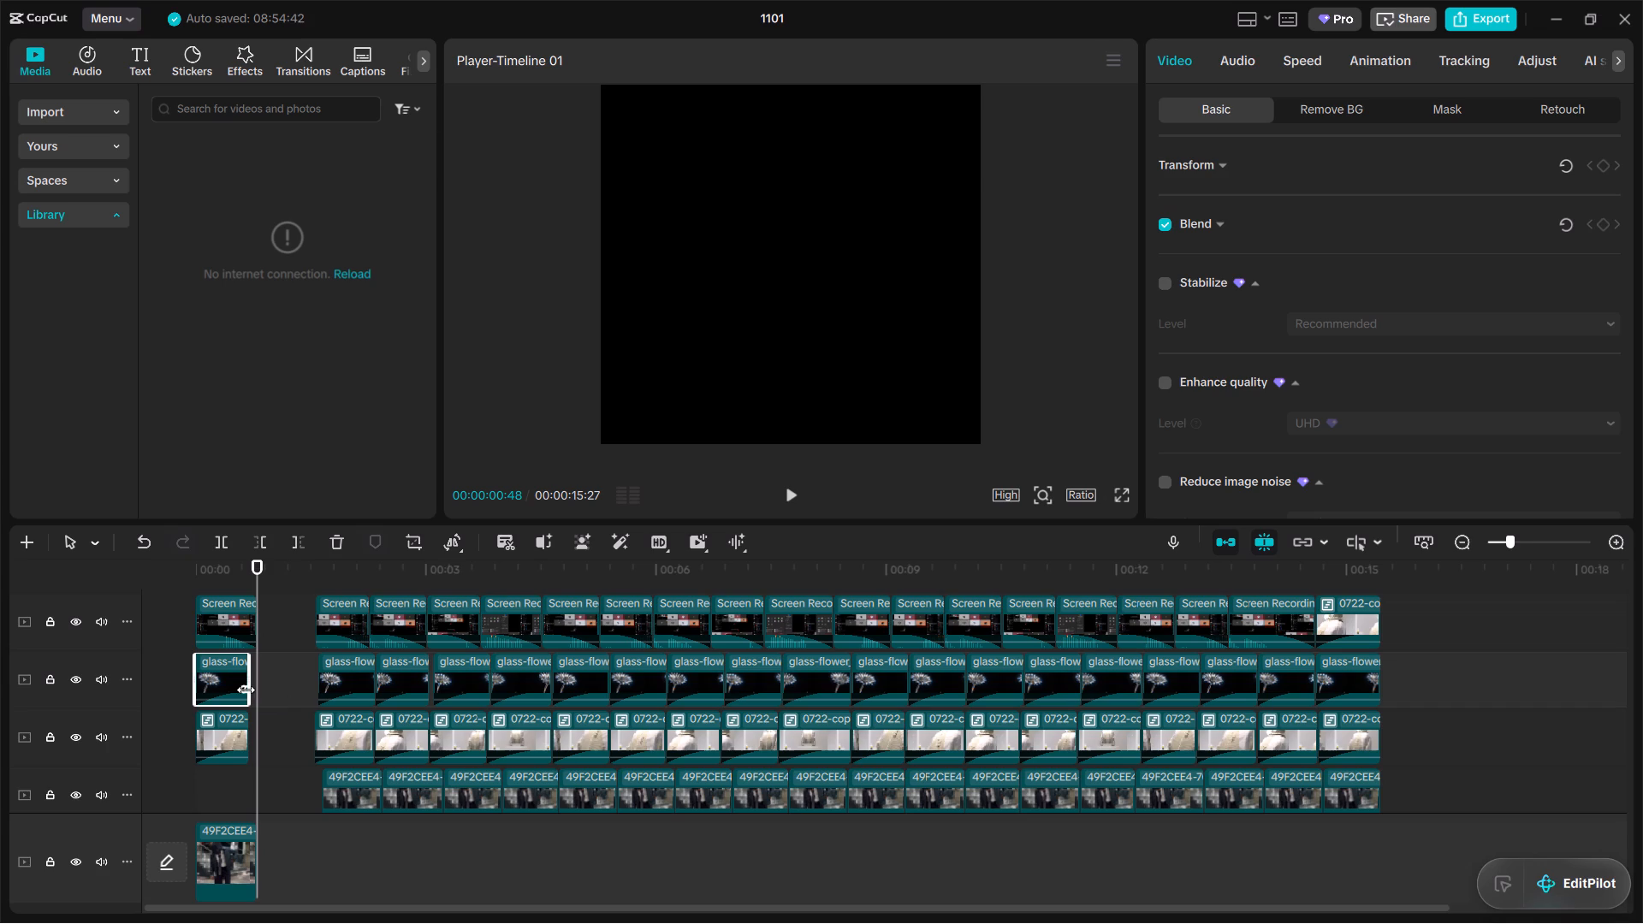
click(255, 678)
drag(251, 675, 258, 675)
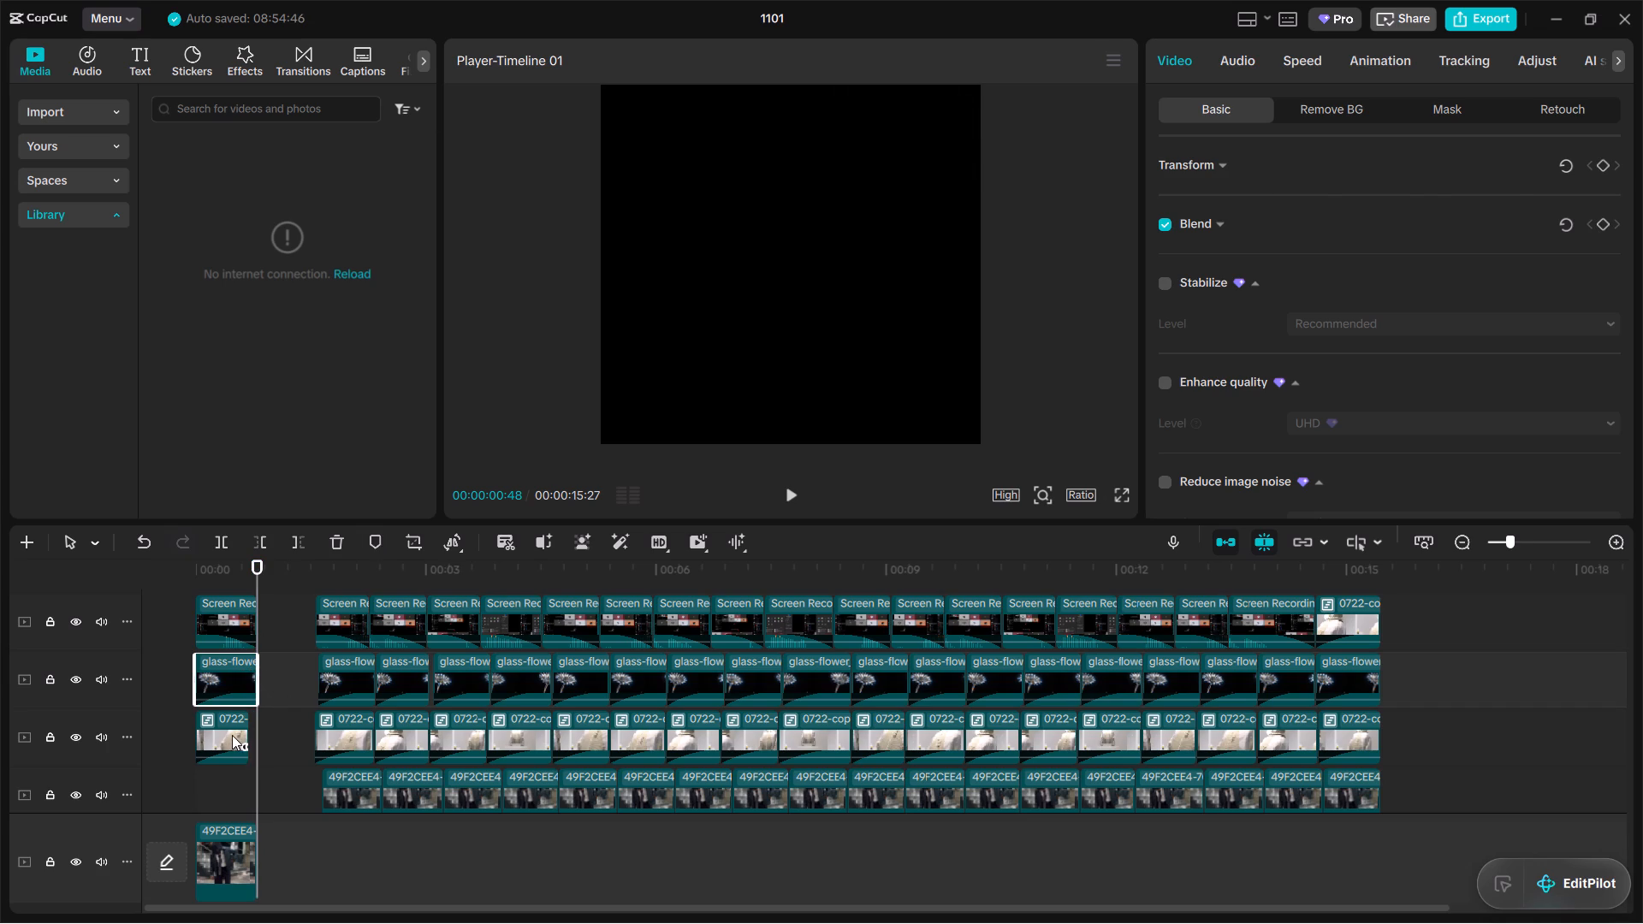
click(232, 735)
click(253, 731)
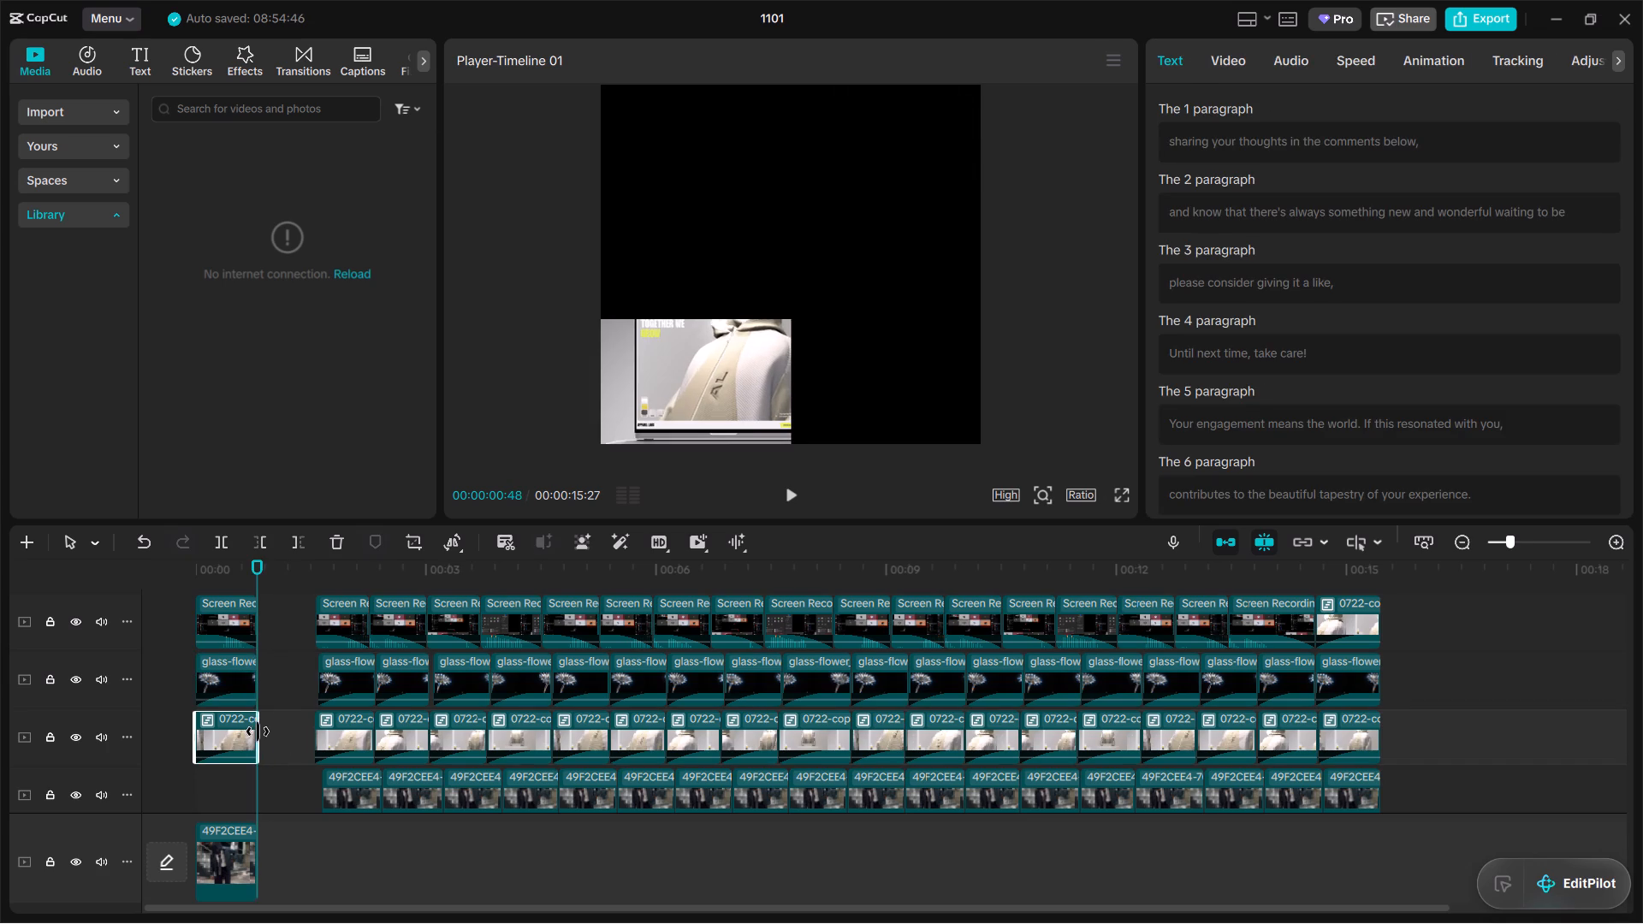
click(295, 850)
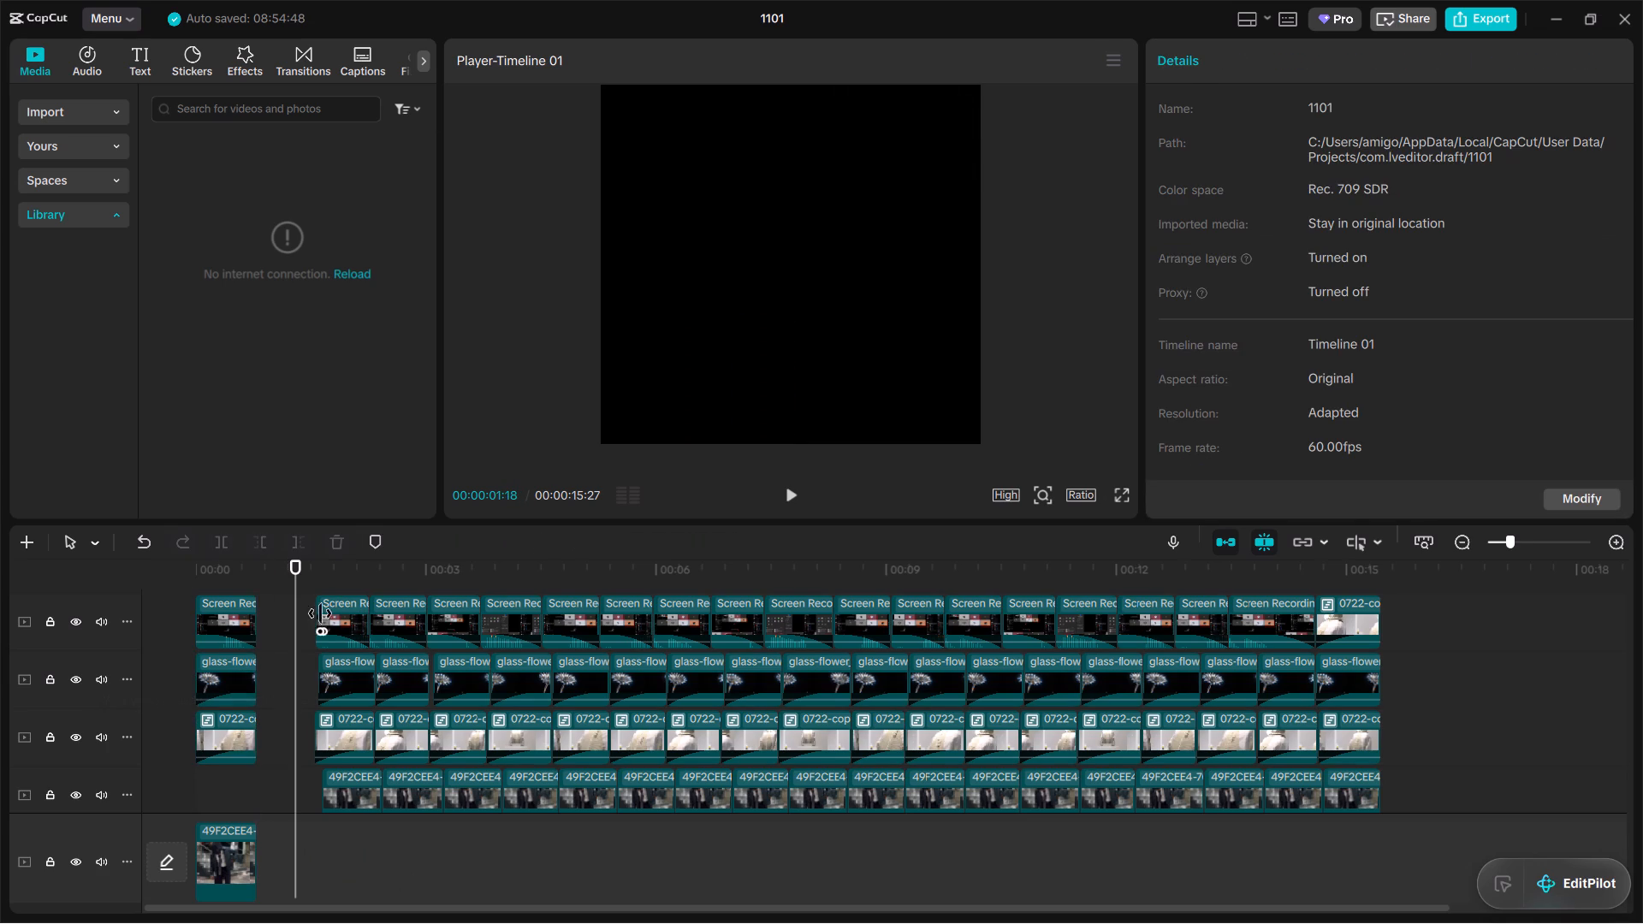
Delete all clips after the gap on the four tracks, keeping only the first clip of each.
drag(299, 589, 259, 592)
click(426, 856)
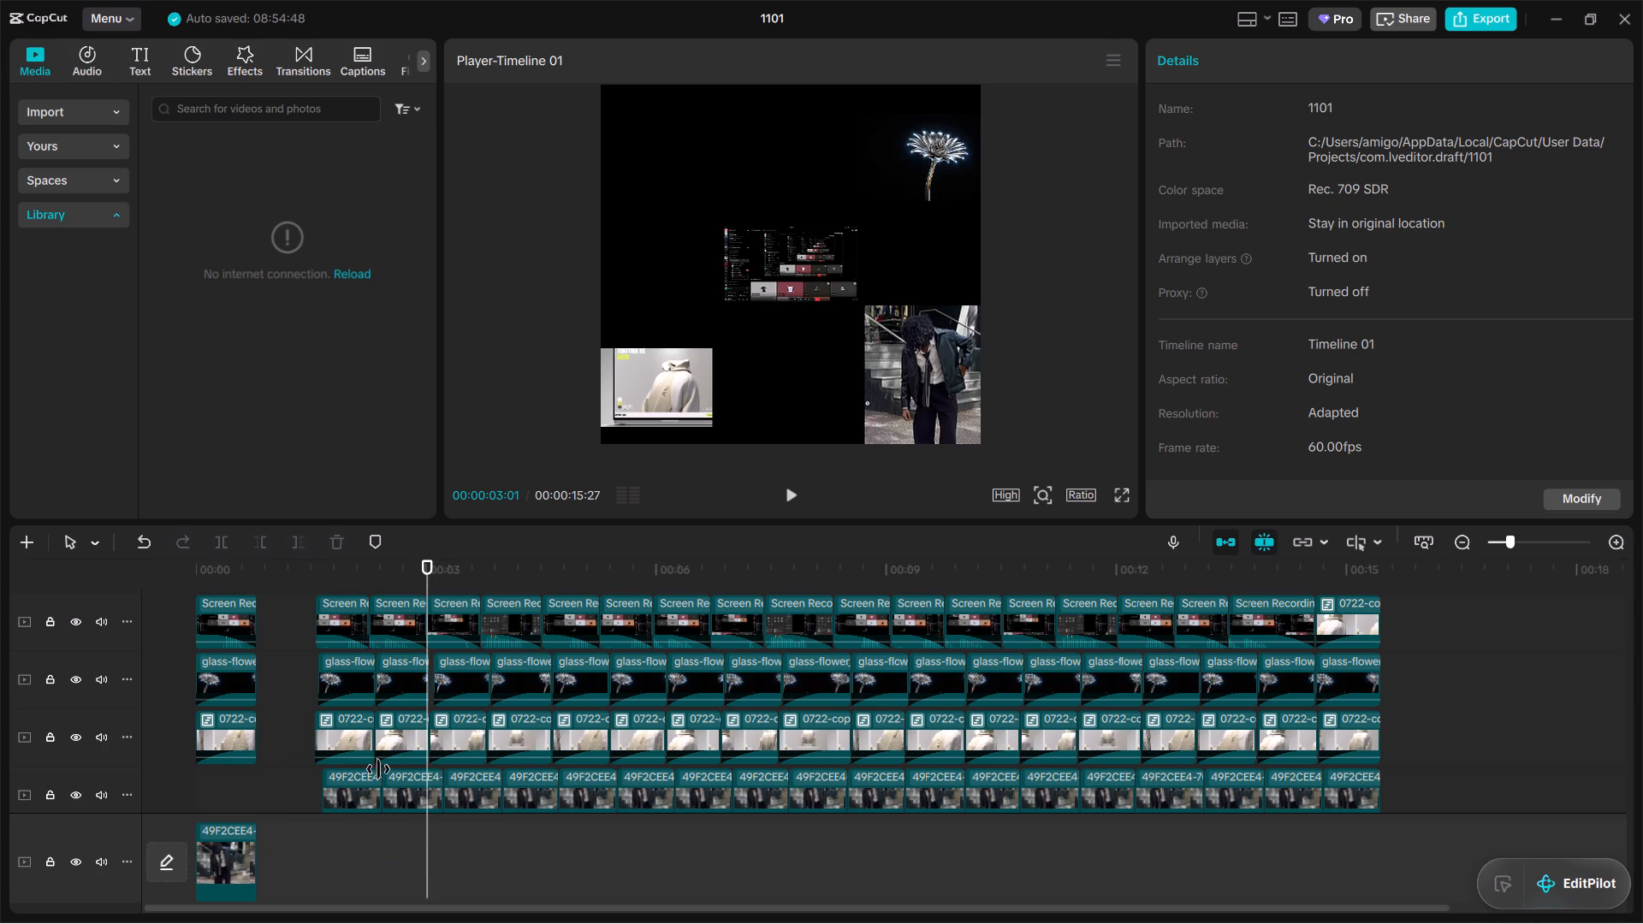
click(337, 619)
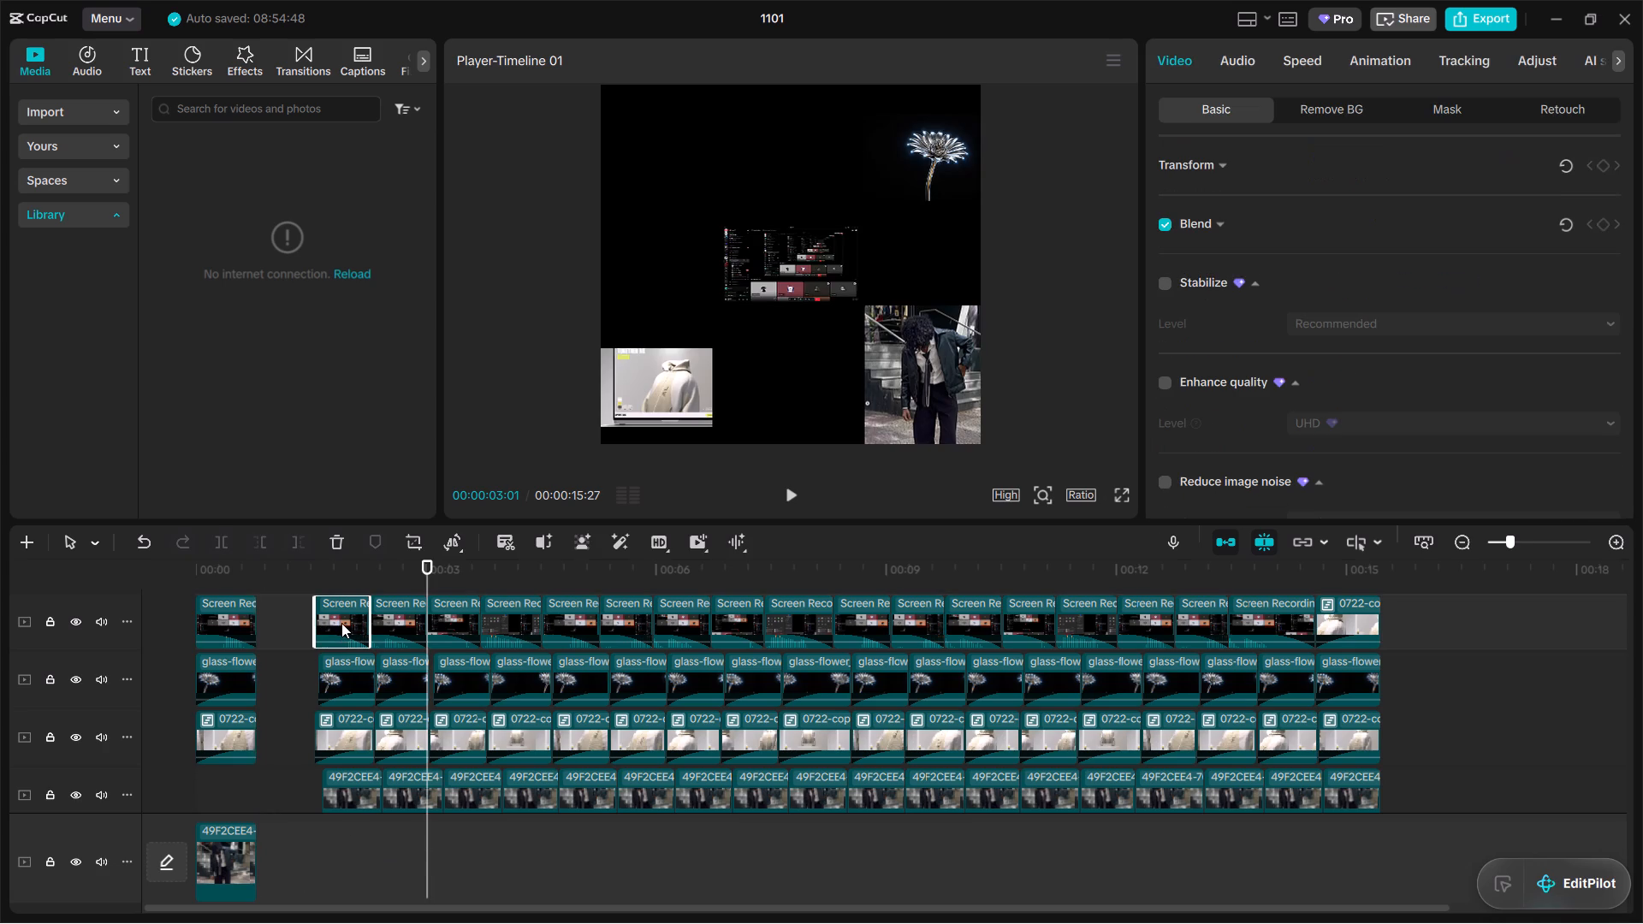
drag(307, 596, 404, 658)
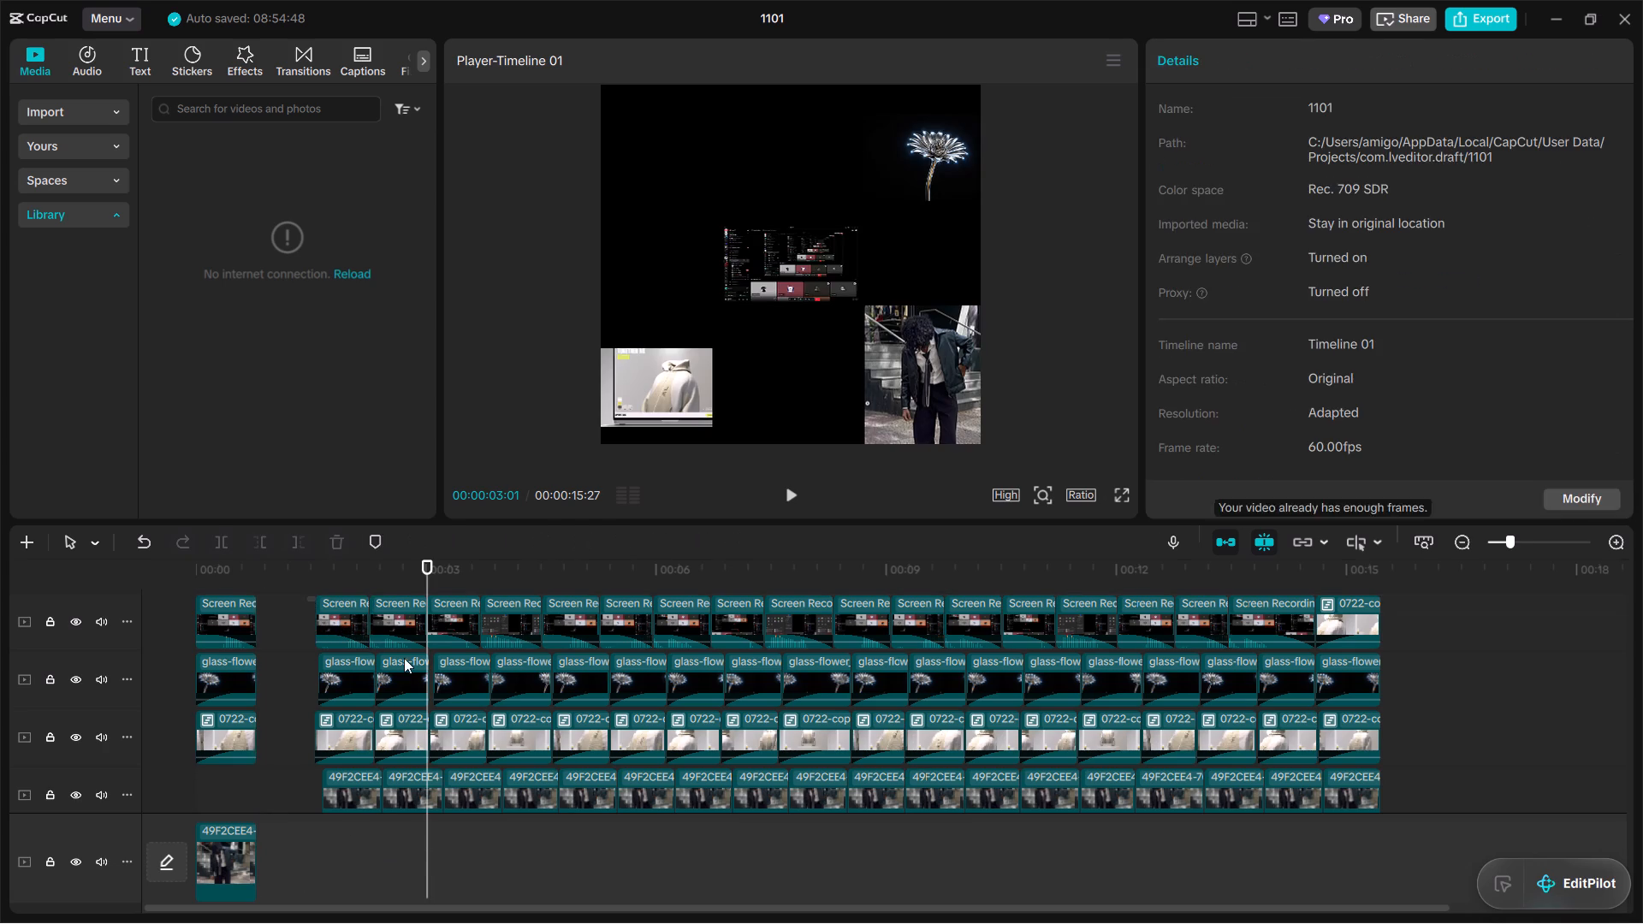
drag(404, 658, 1441, 817)
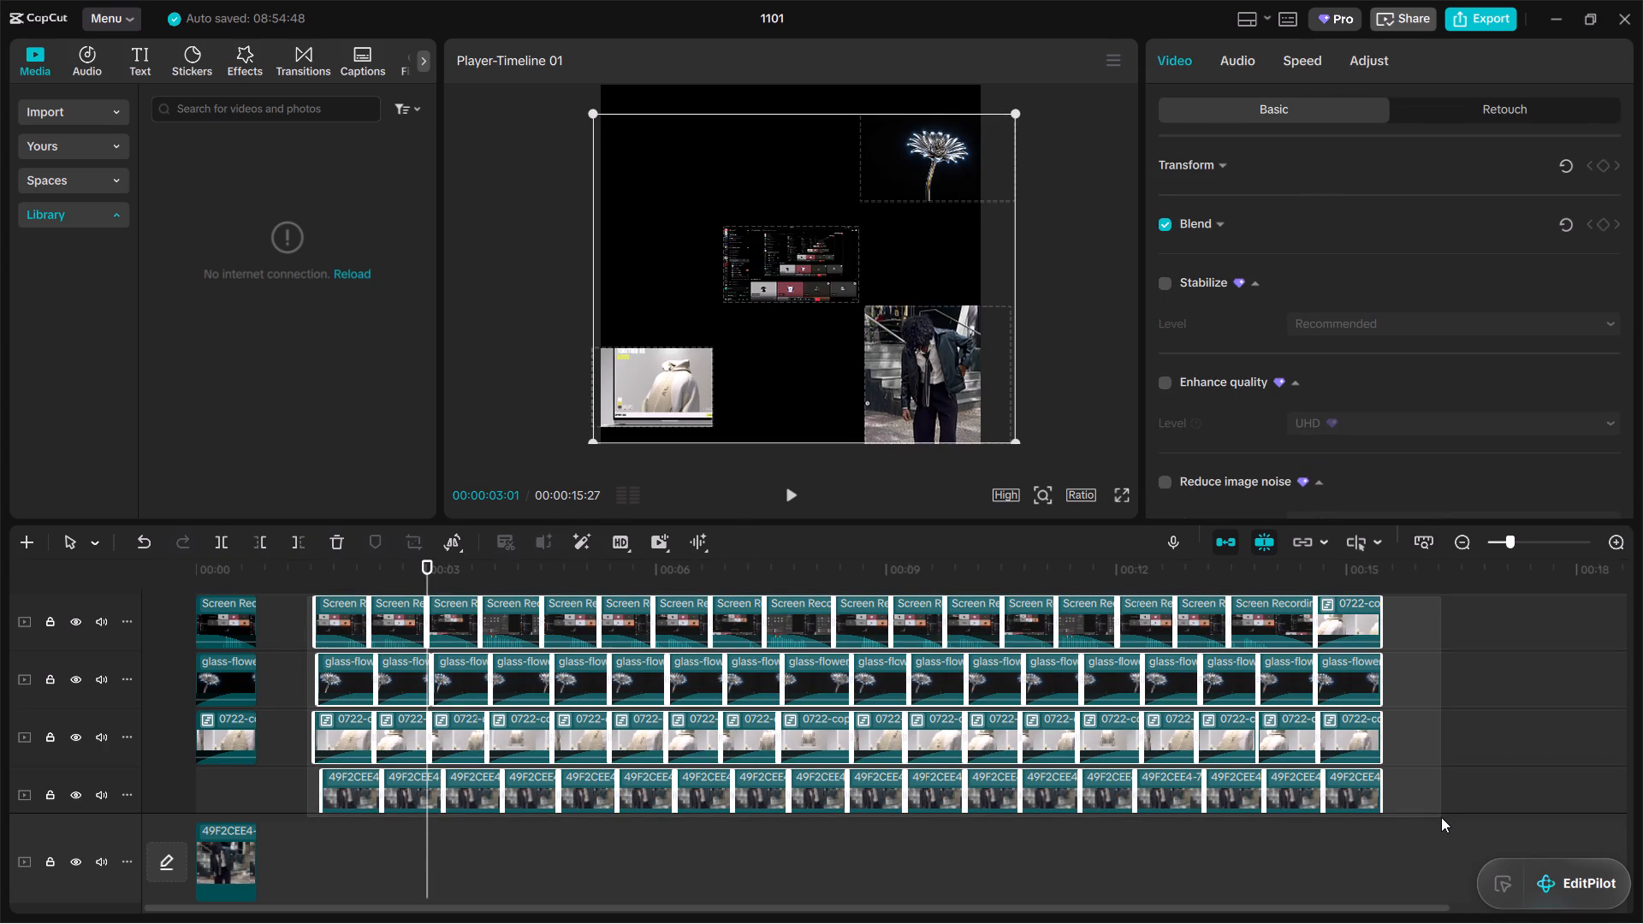
key(Delete)
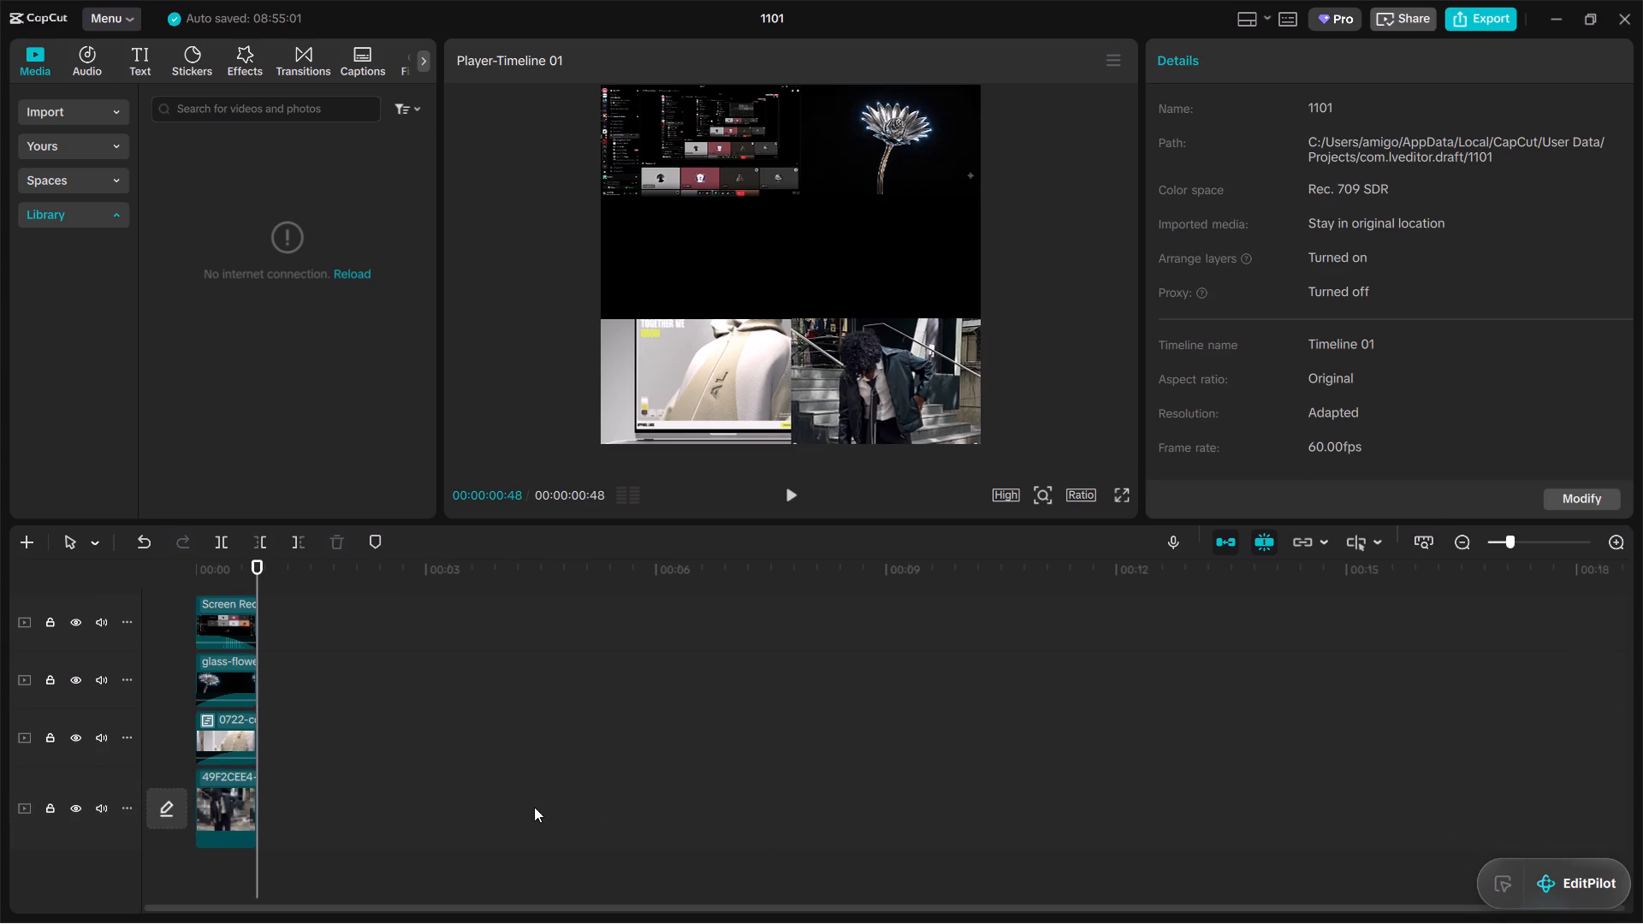
click(534, 807)
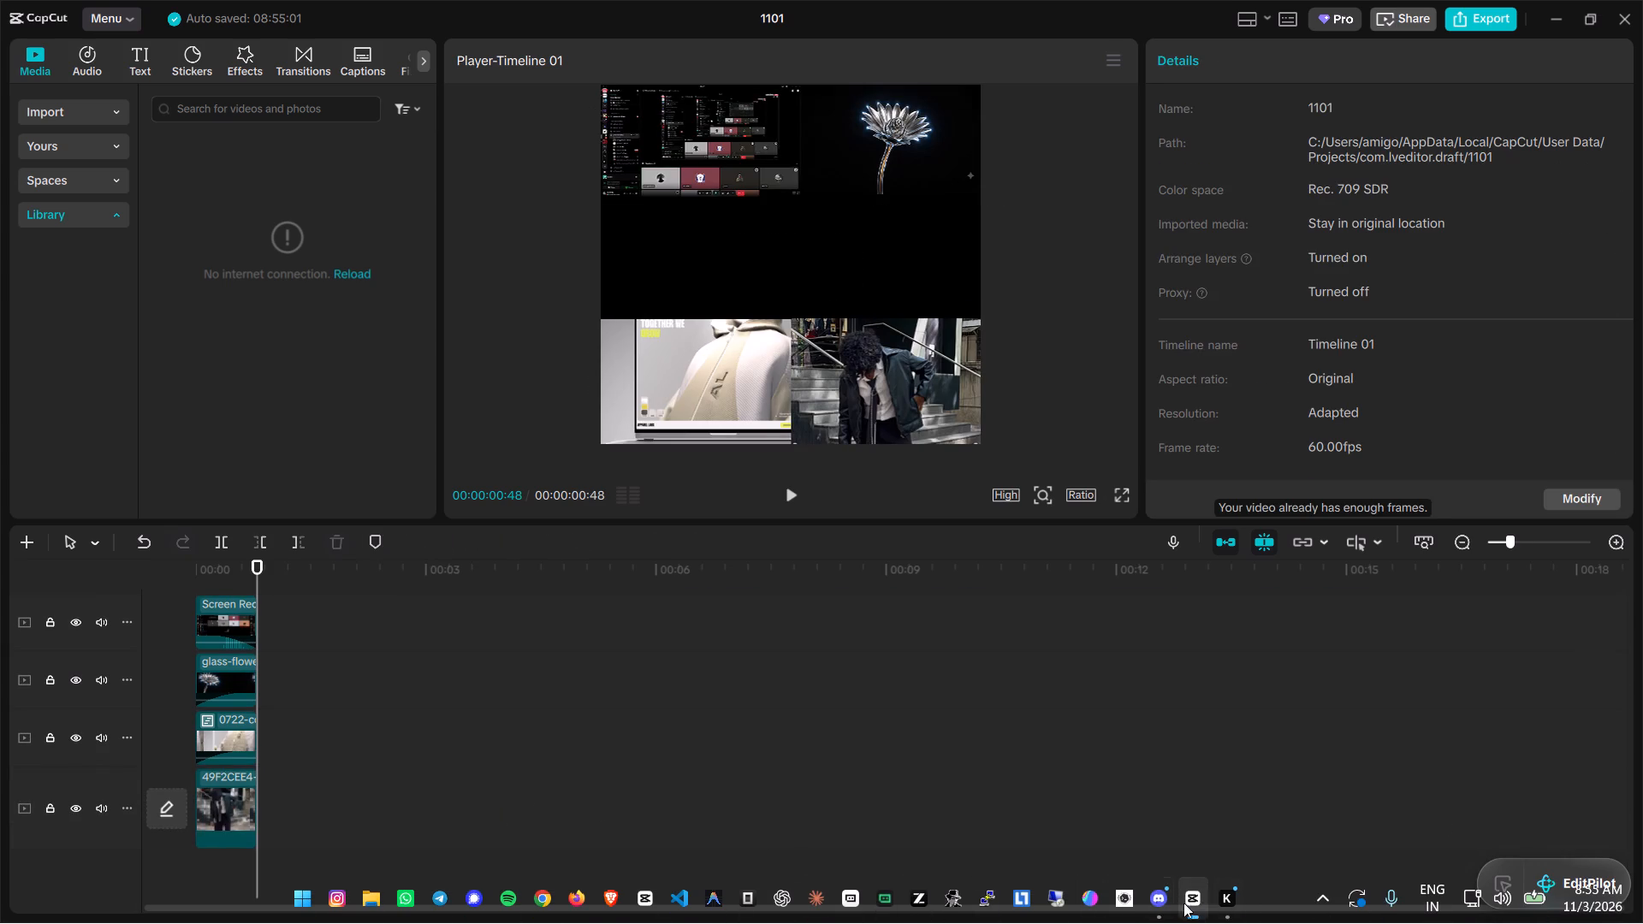